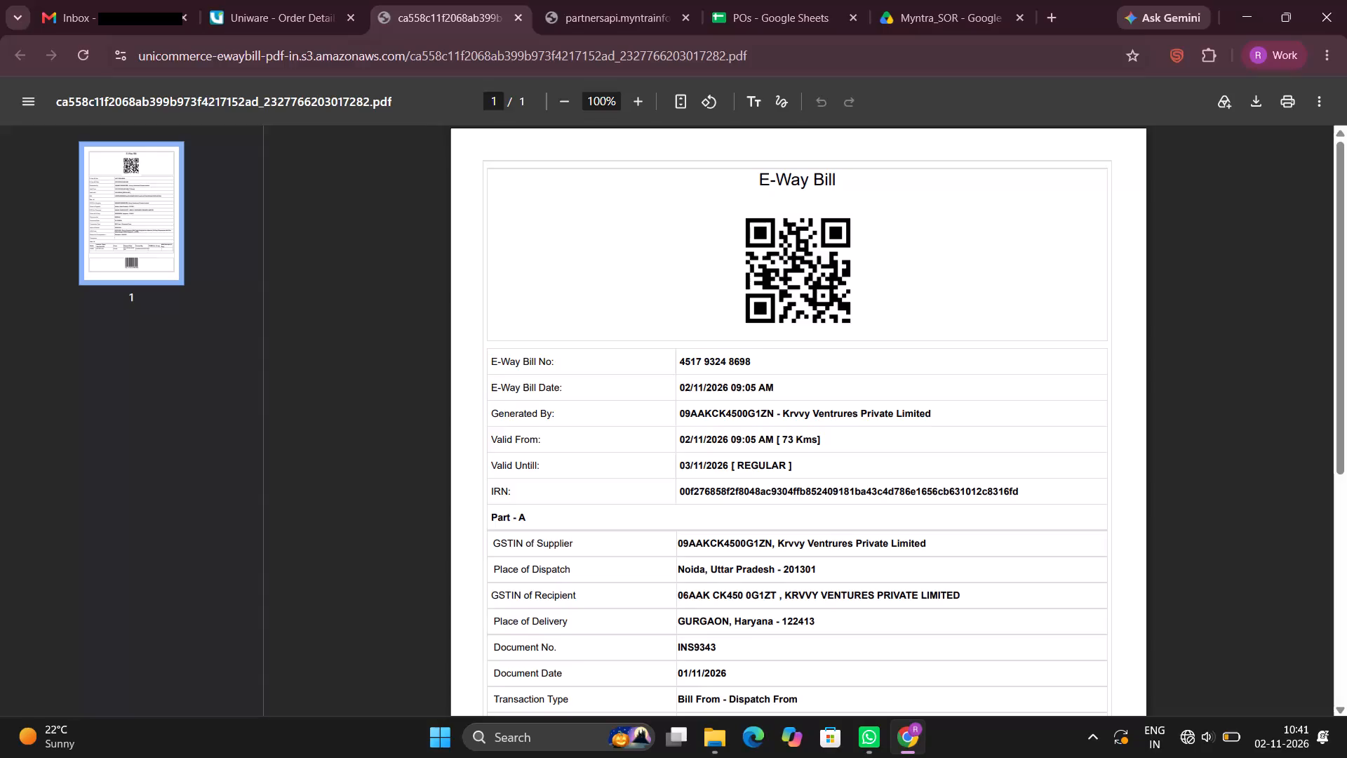
Close the e-way bill PDF tab and the Myntra partners API tab beside it.
left_click(518, 21)
left_click(518, 21)
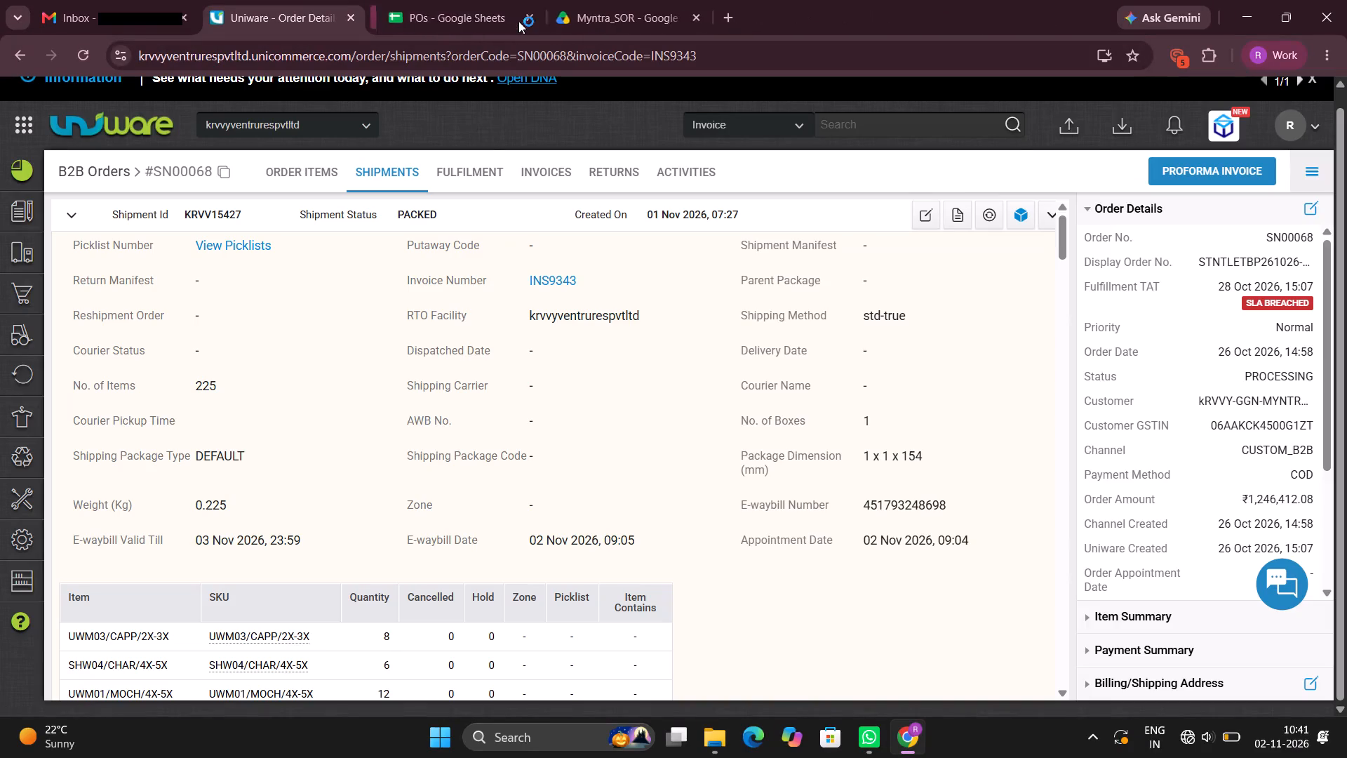
Switch to the POs spreadsheet in Google Sheets.
left_click(513, 0)
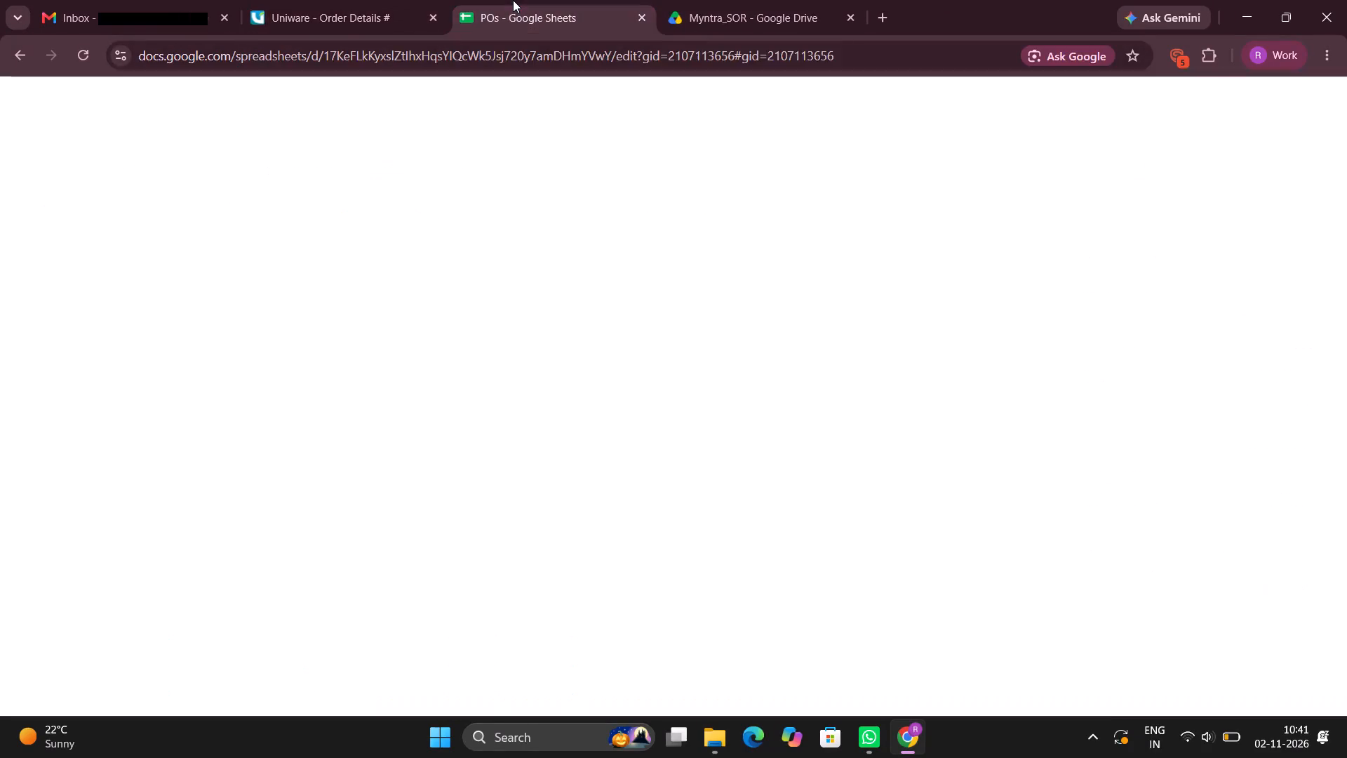
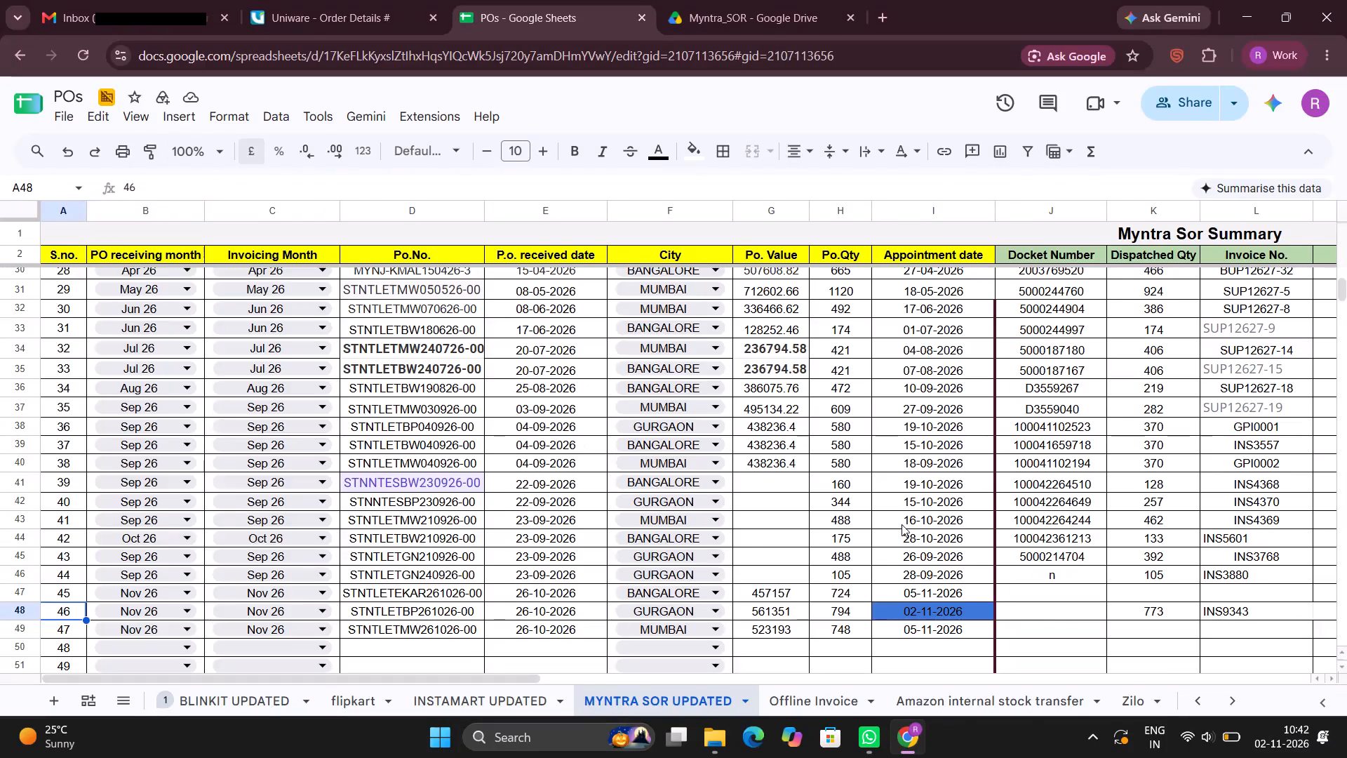
Examine the docket, dispatch and invoice columns for the latest November POs in the Myntra SOR summary.
left_click(1078, 632)
scroll(1078, 632, "left", 3)
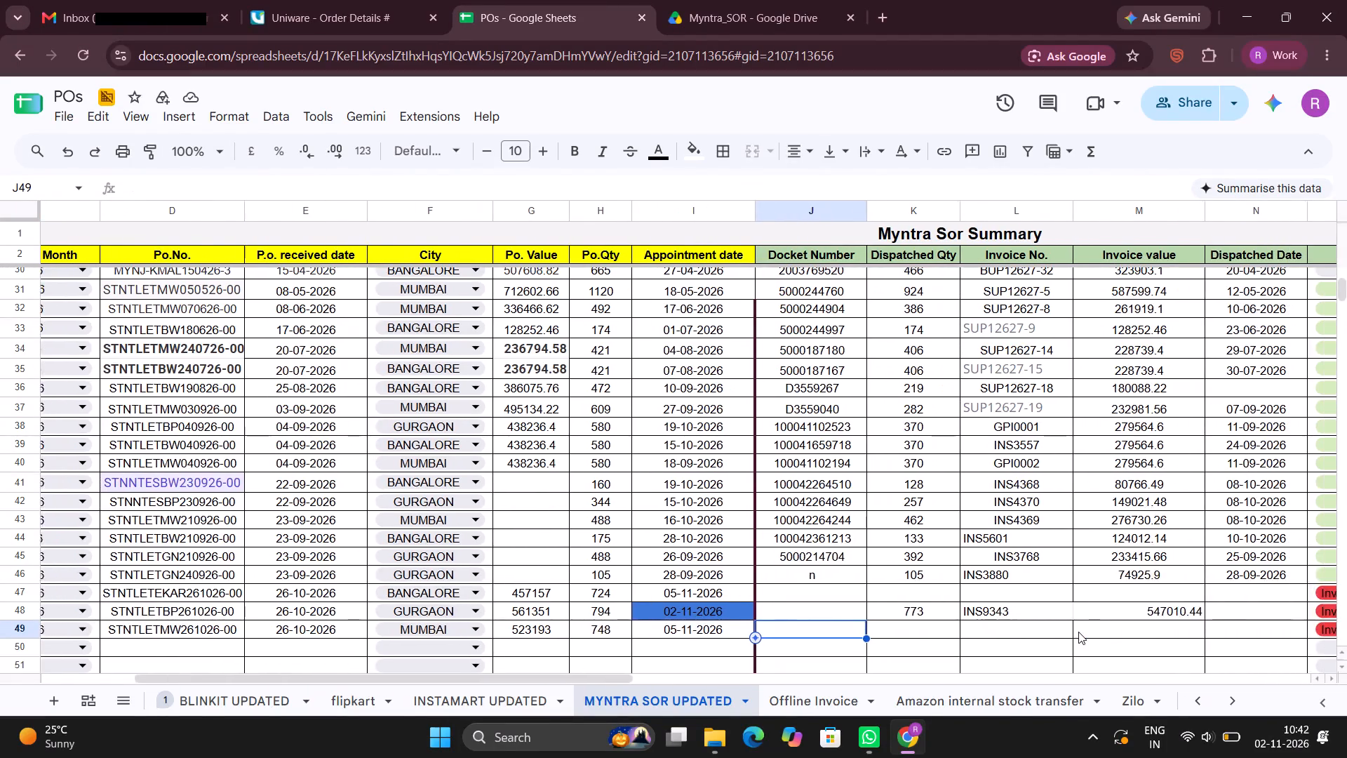
Examine the appointment dates of the latest November POs in the Myntra SOR summary.
scroll(1078, 632, "down", 1)
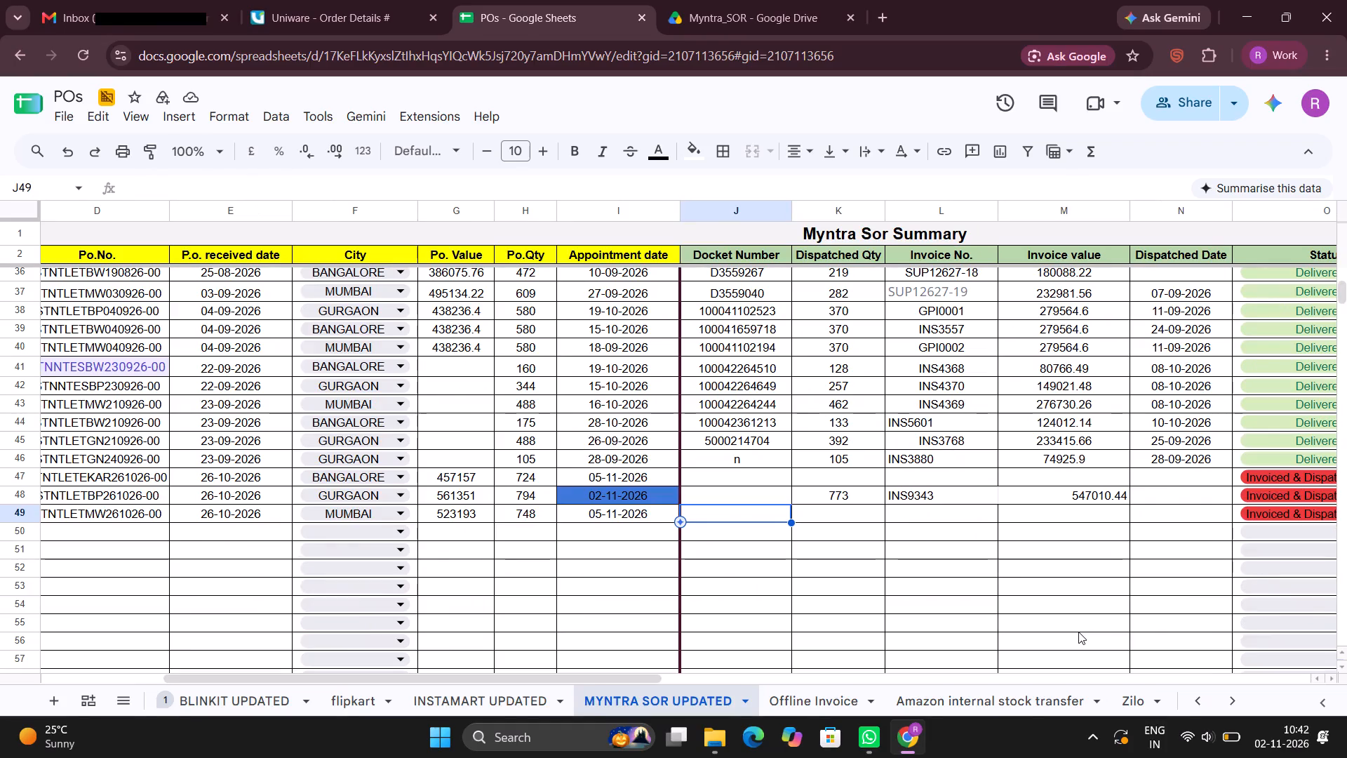
key("Up")
key("Left")
key("Up")
key("Left")
key("Right")
key("Down")
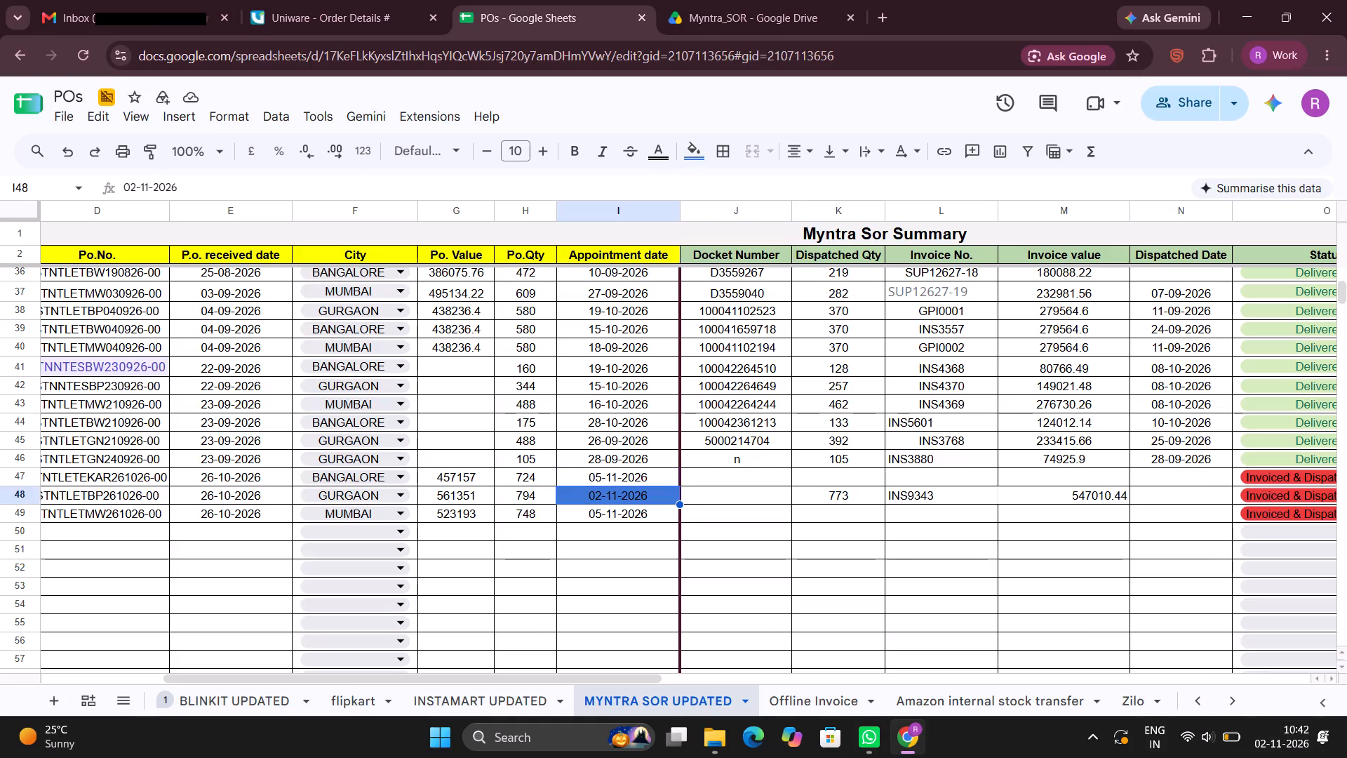
Switch to the AMAZON sheet of the POs spreadsheet.
scroll(994, 697, "right", 1)
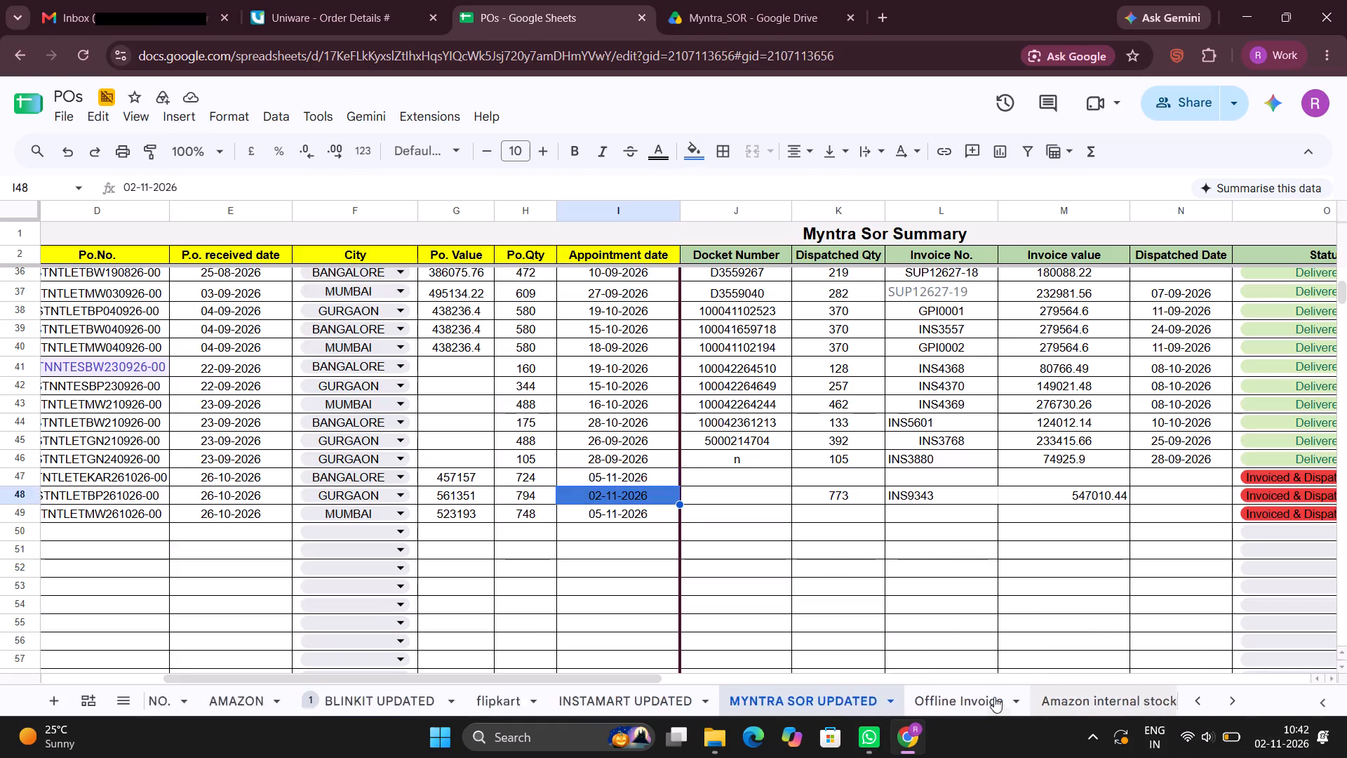
scroll(994, 697, "right", 1)
left_click(297, 711)
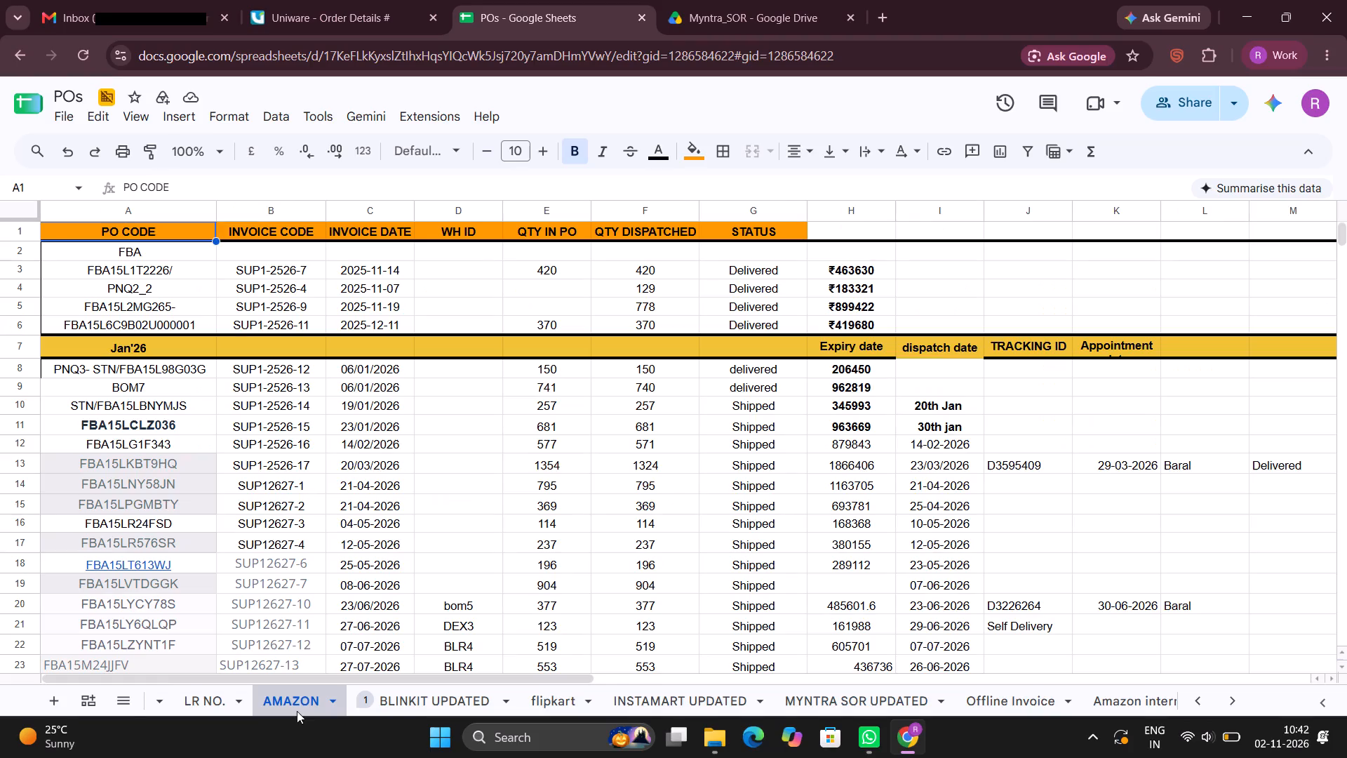
Go to the first empty PO code cell, in row 29 just below shipment FBA15MLZV4N9.
scroll(445, 511, "down", 5)
scroll(445, 511, "up", 1)
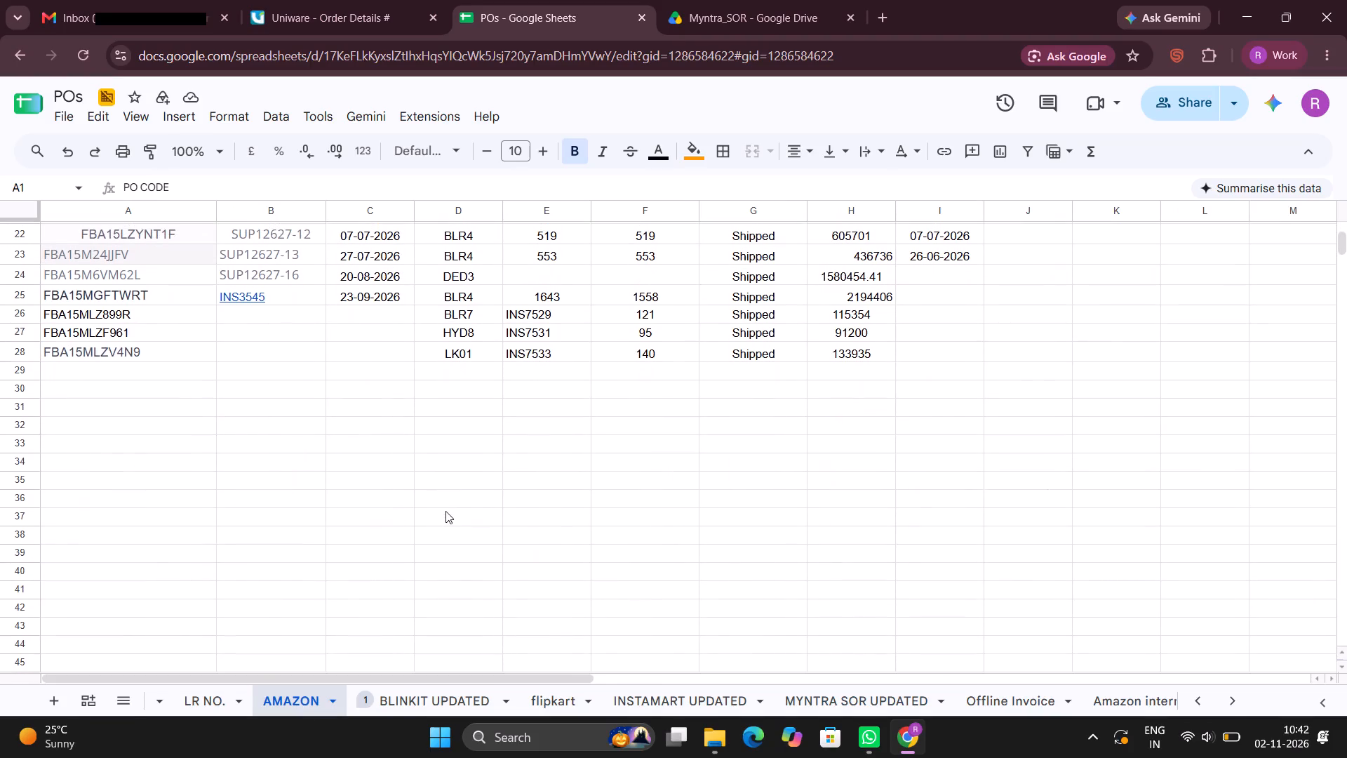
left_click(394, 445)
key("Up")
key("Left")
key("Up")
key("Left")
key("Up")
key("Left")
key("Up")
key("Left")
key("Left")
key("Left")
key("Up")
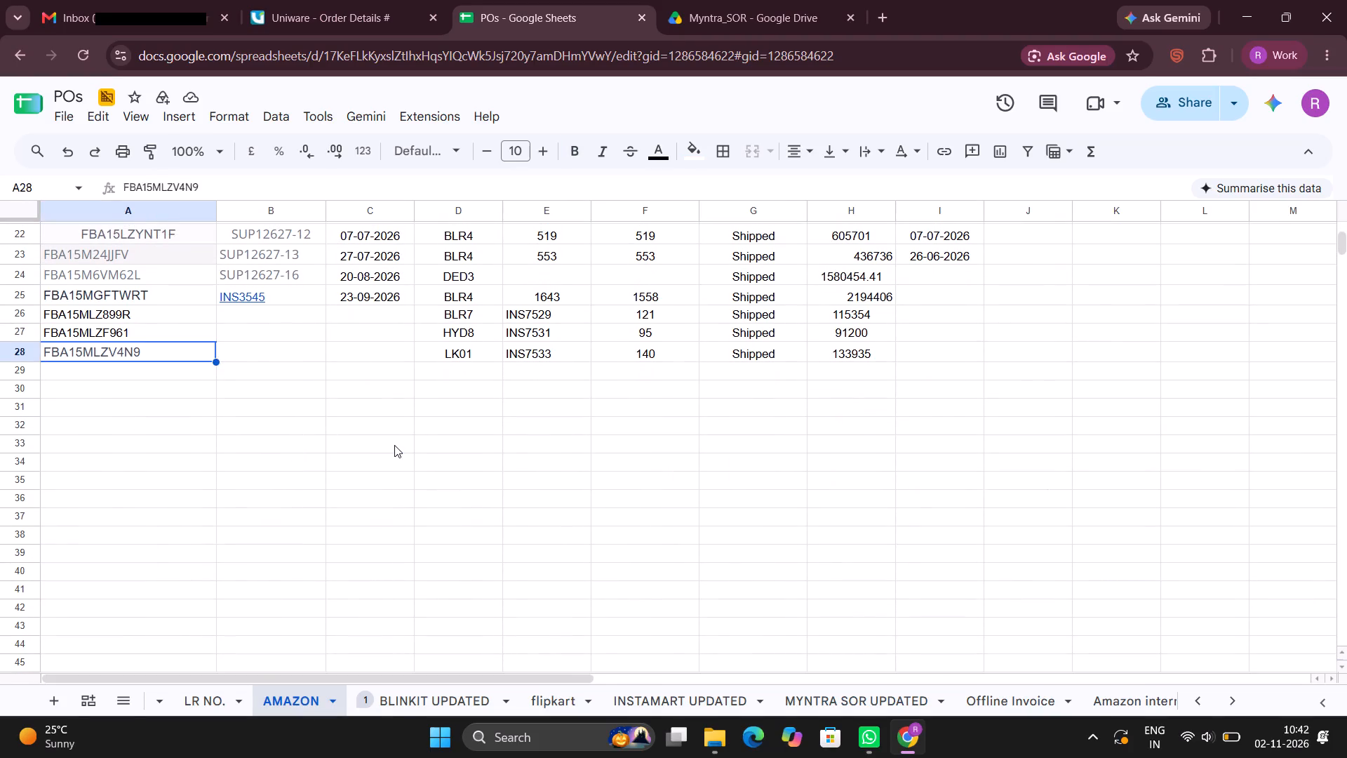
key("Down")
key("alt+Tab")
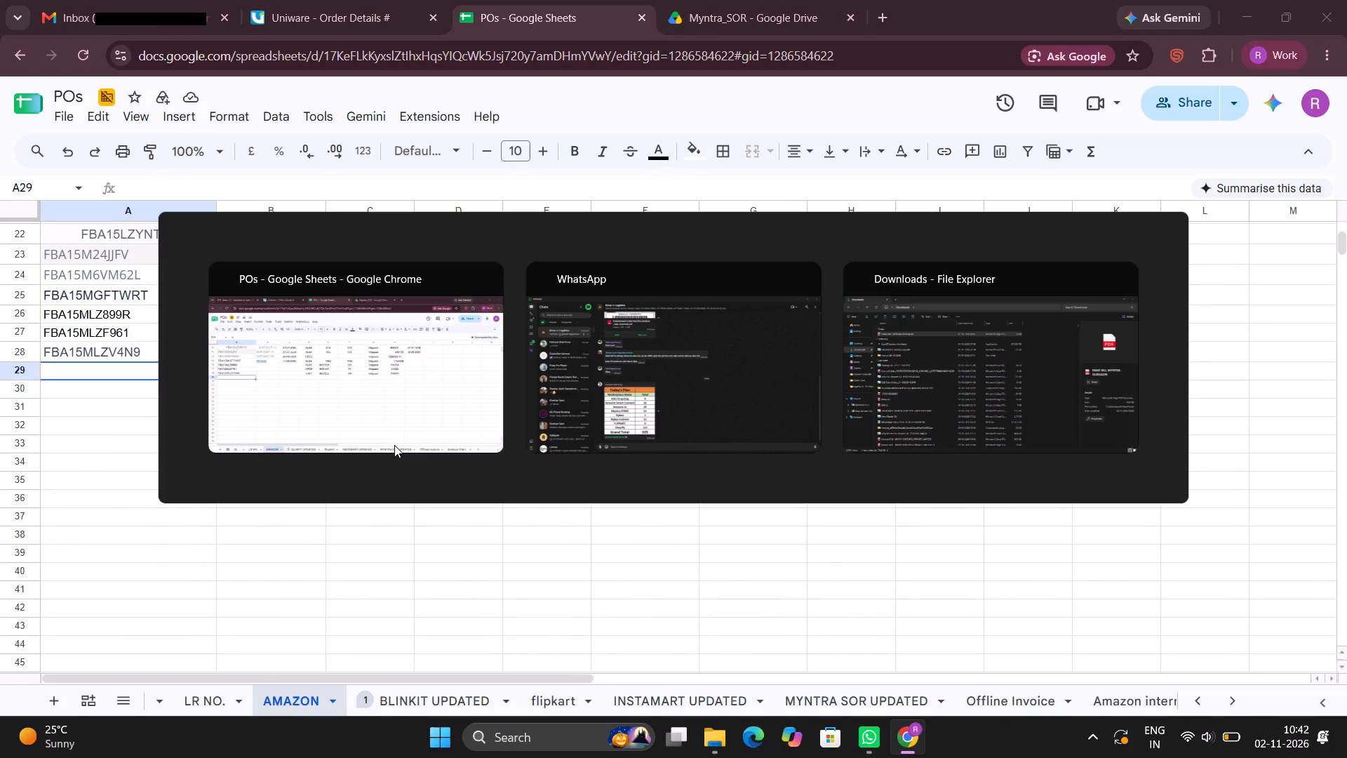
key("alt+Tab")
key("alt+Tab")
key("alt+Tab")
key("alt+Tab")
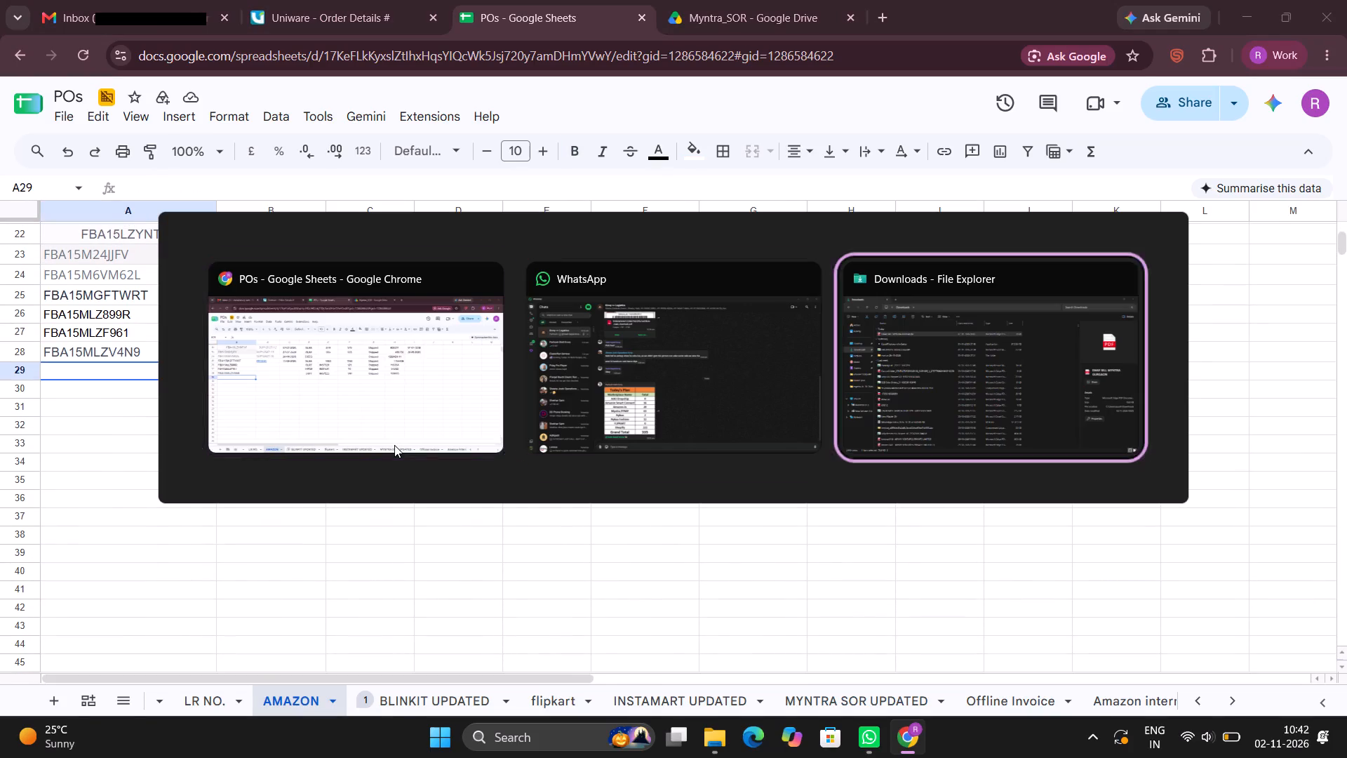
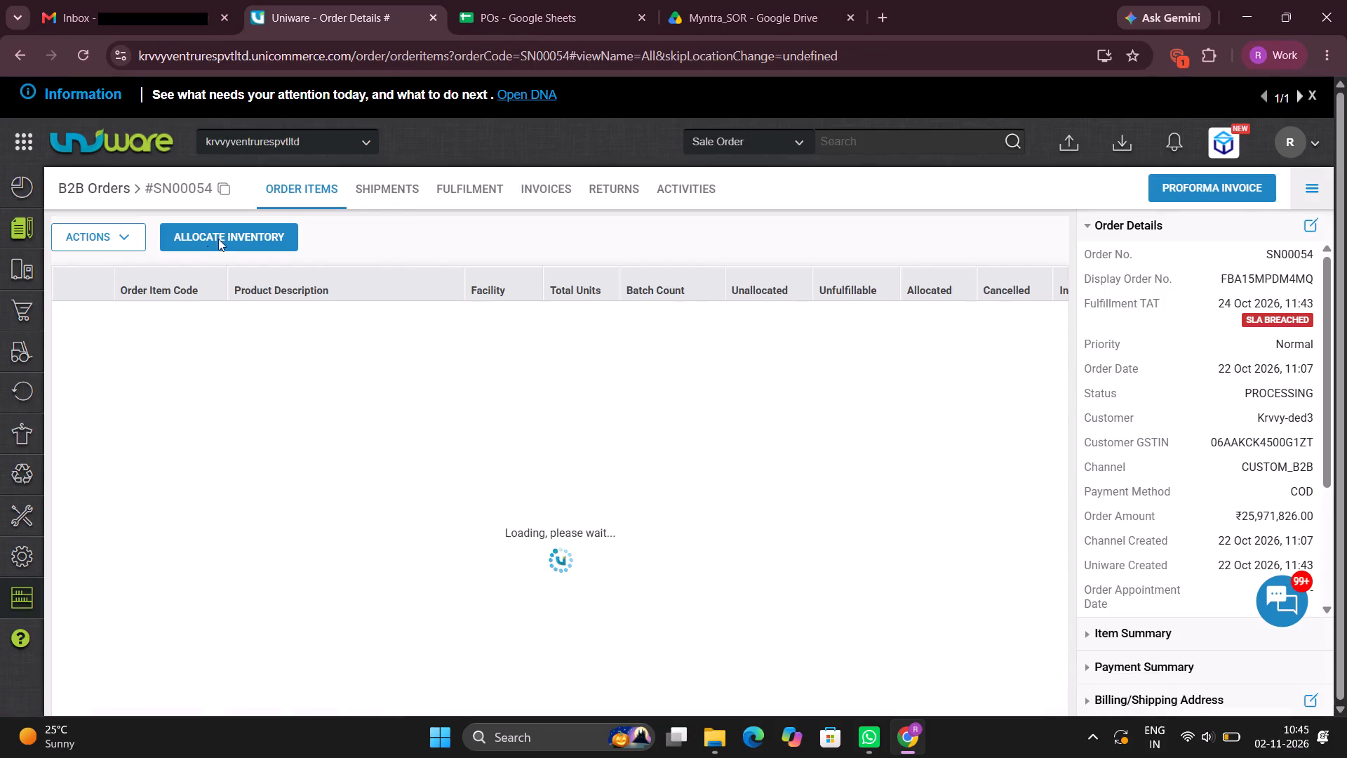
Check the items pending inventory allocation in B2B order SN00054, and close the allocation view without submitting.
left_click(264, 250)
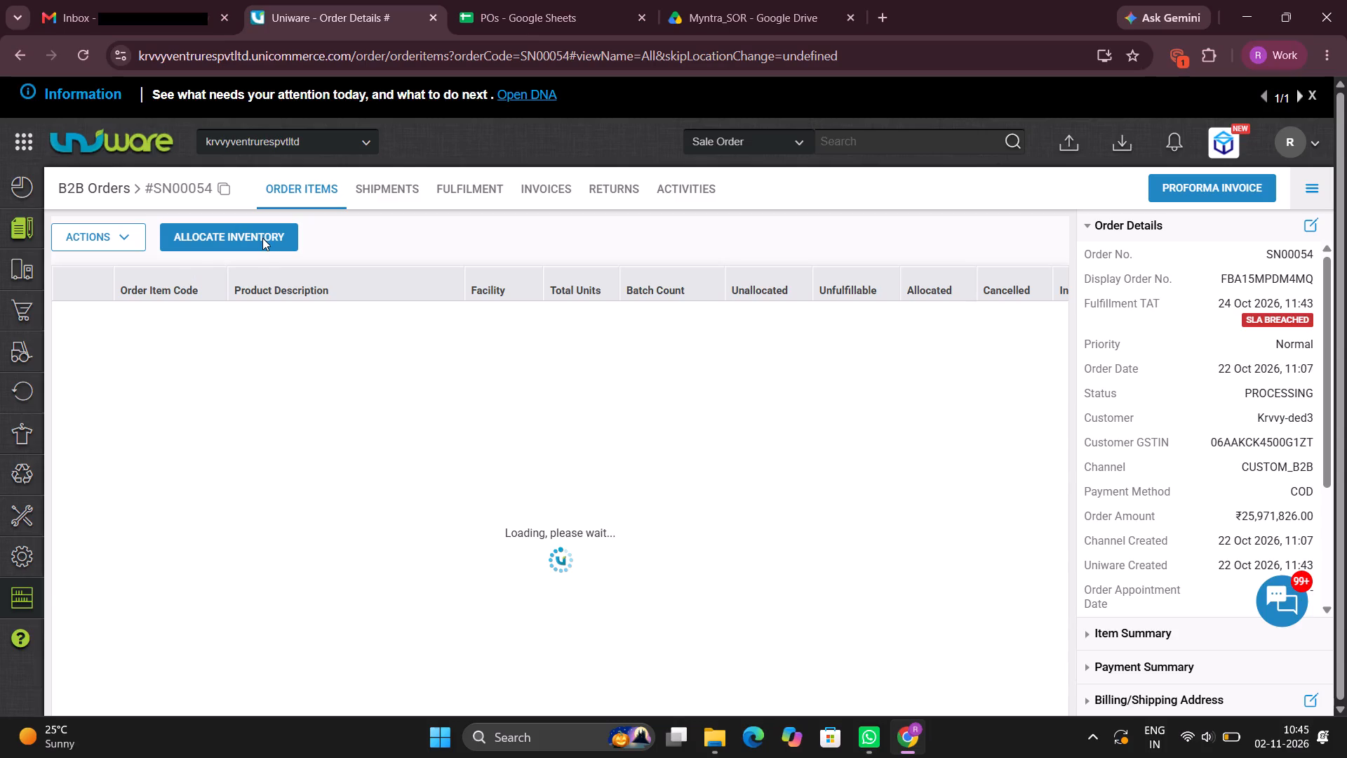
left_click(262, 238)
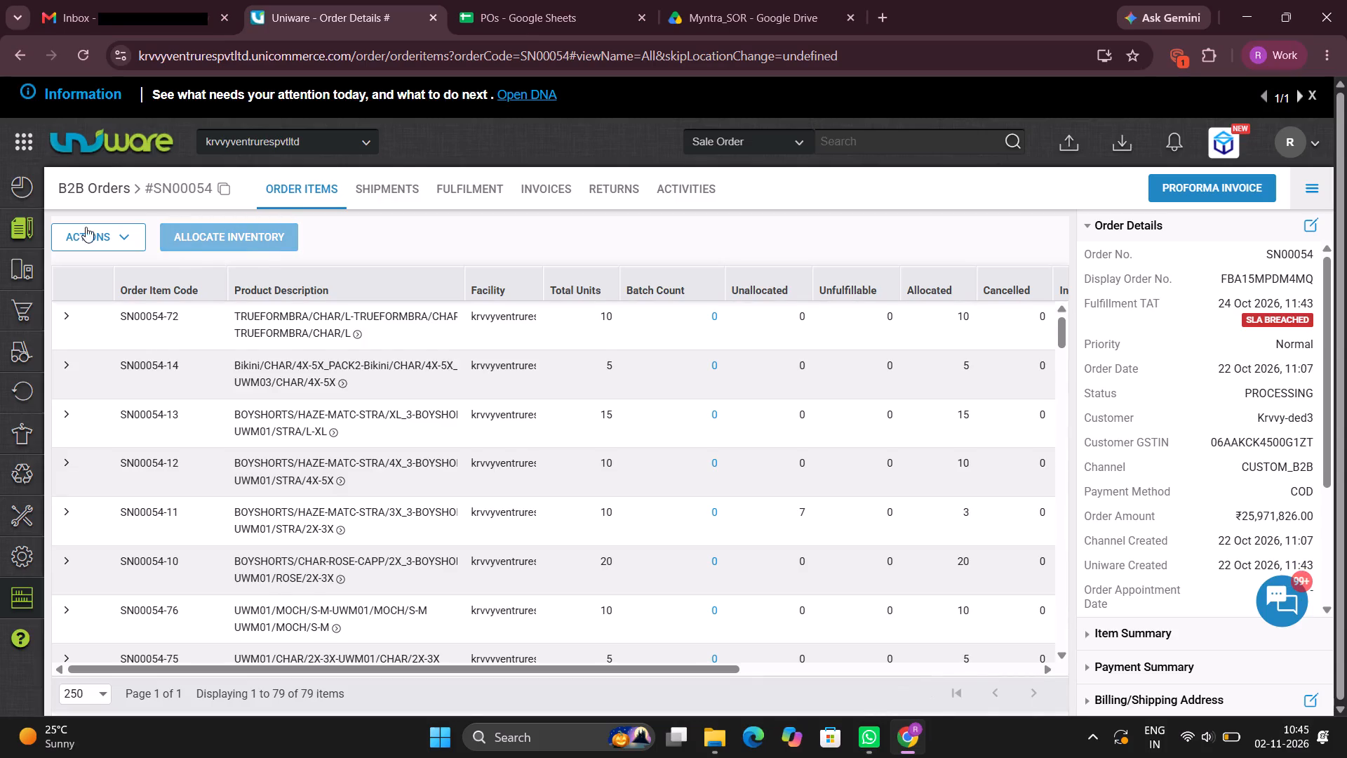
left_click(86, 233)
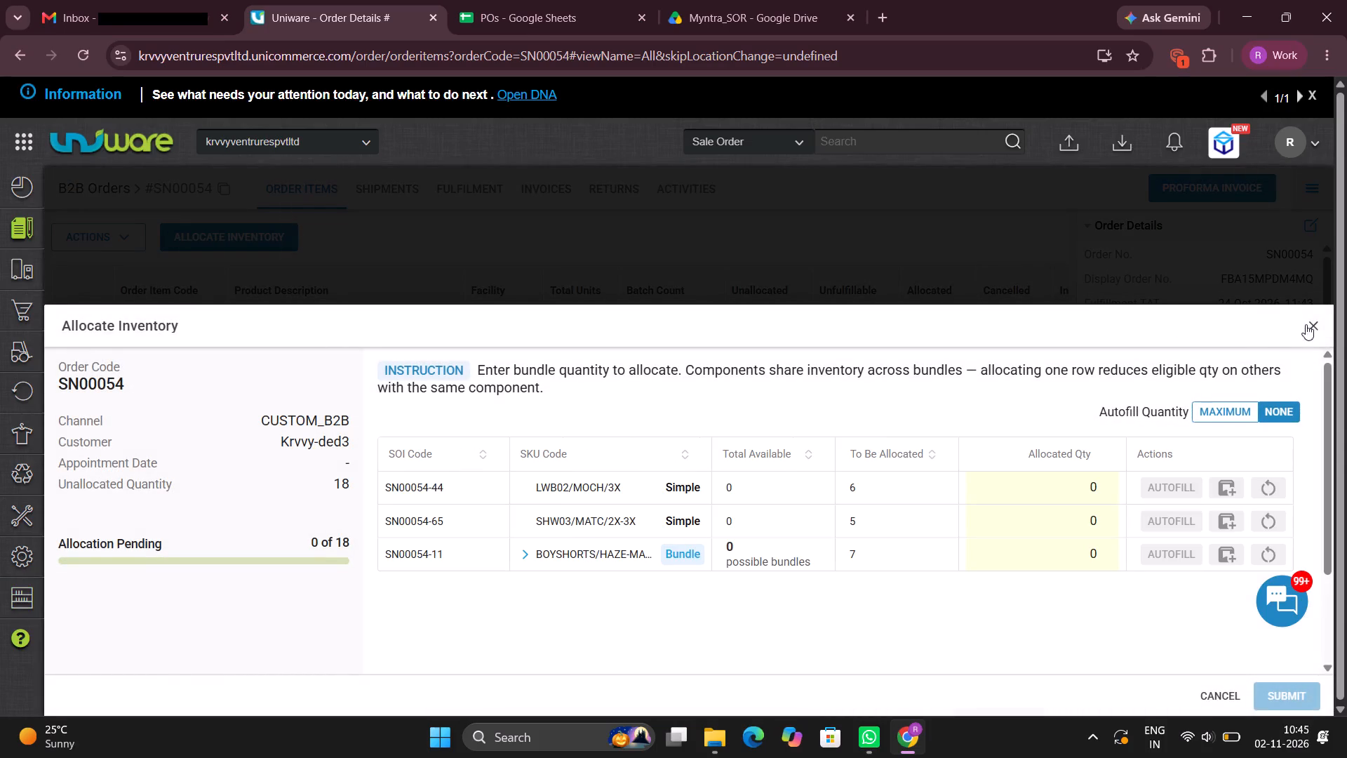
left_click(1314, 320)
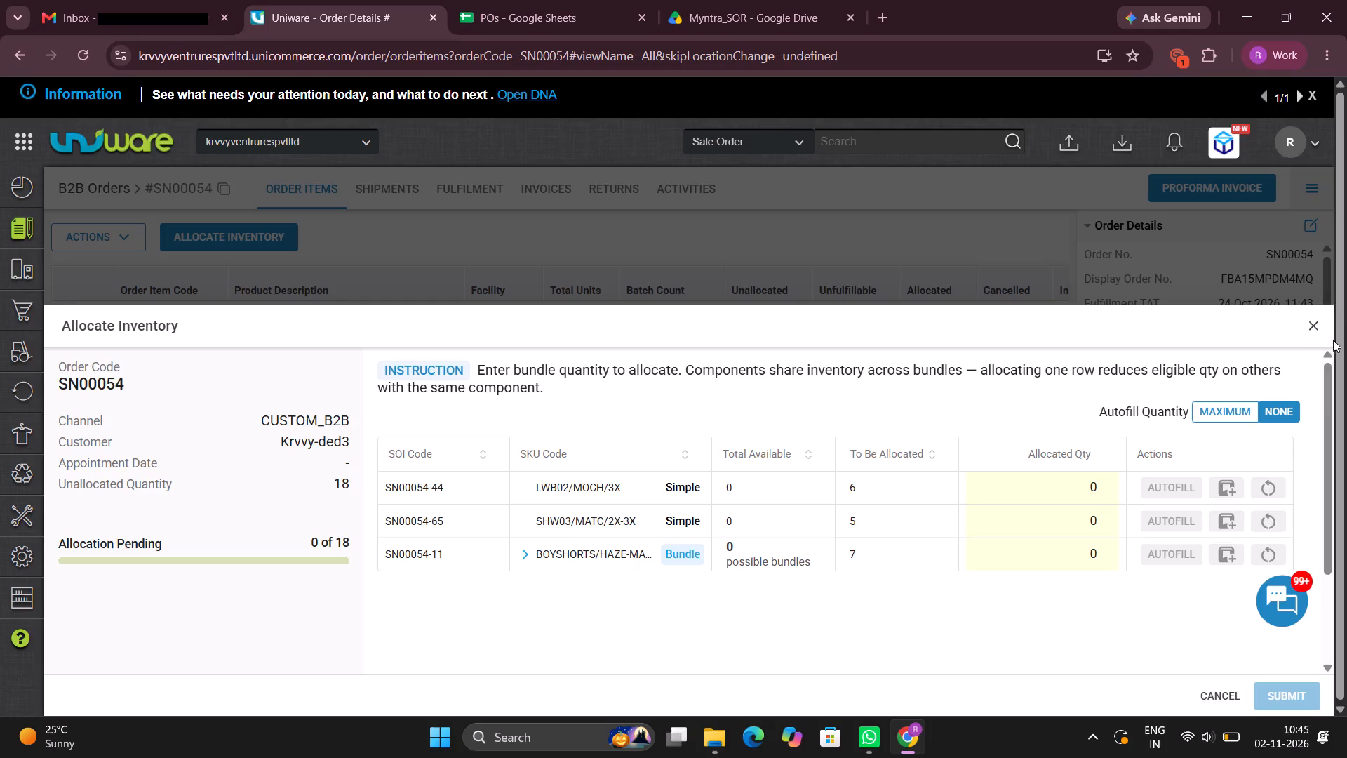
left_click(1317, 327)
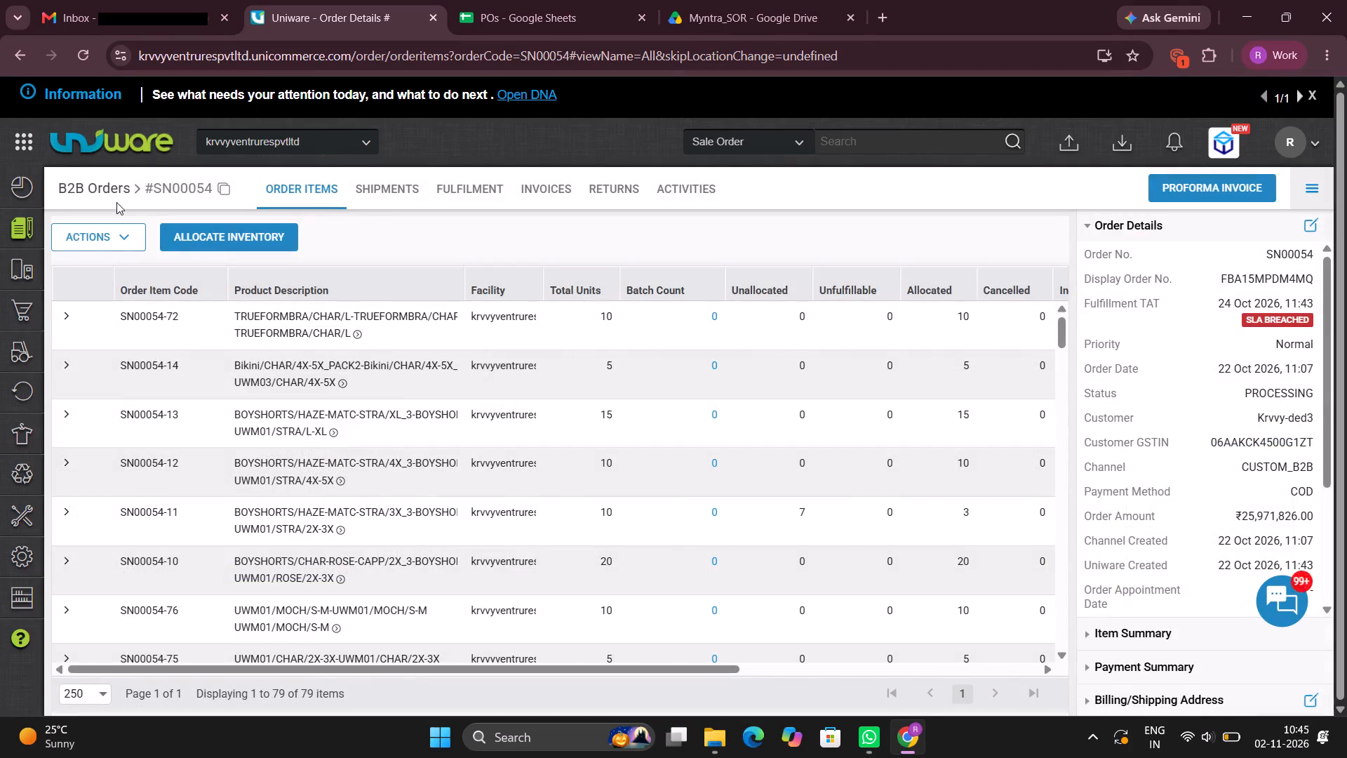
Review order SN00054's cancellation list with the Unallocated preference and cancel all unallocated item quantities.
left_click(100, 248)
left_click(105, 281)
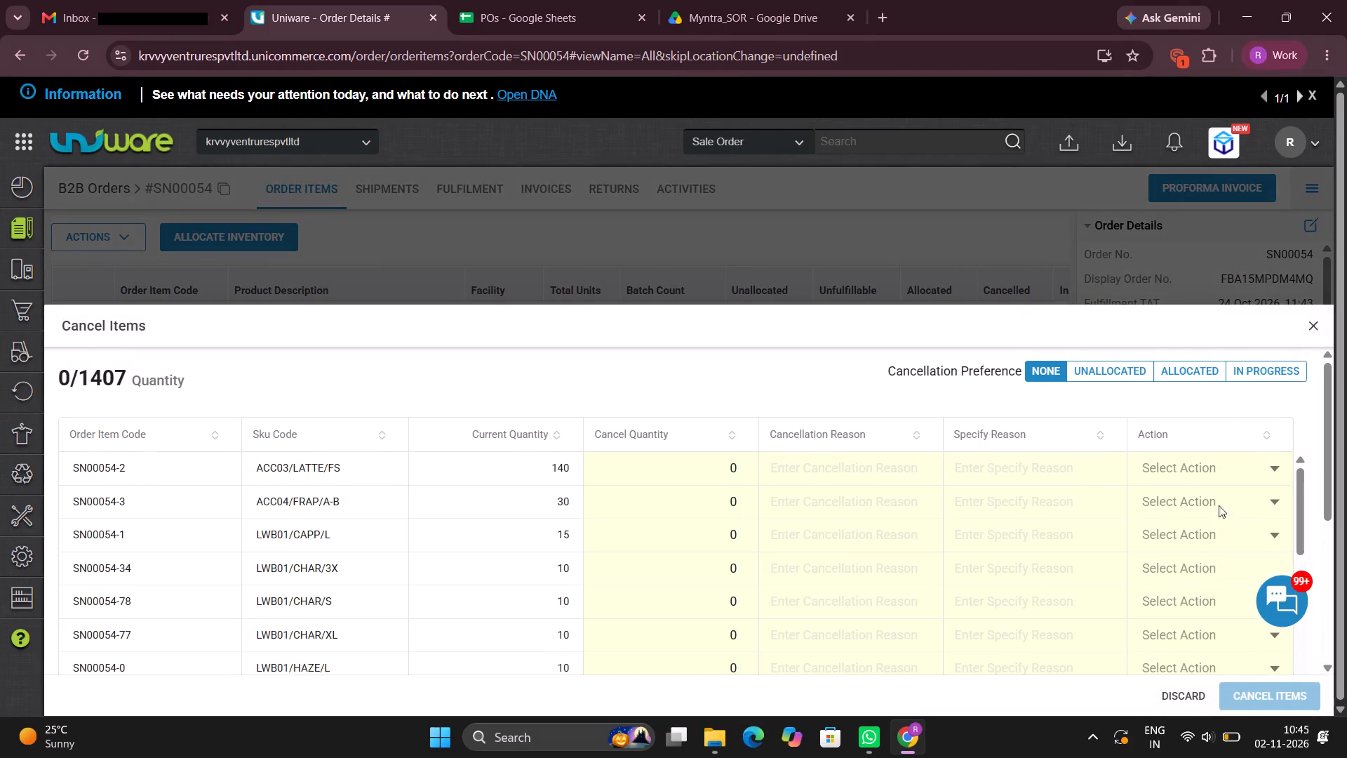
left_click(1136, 368)
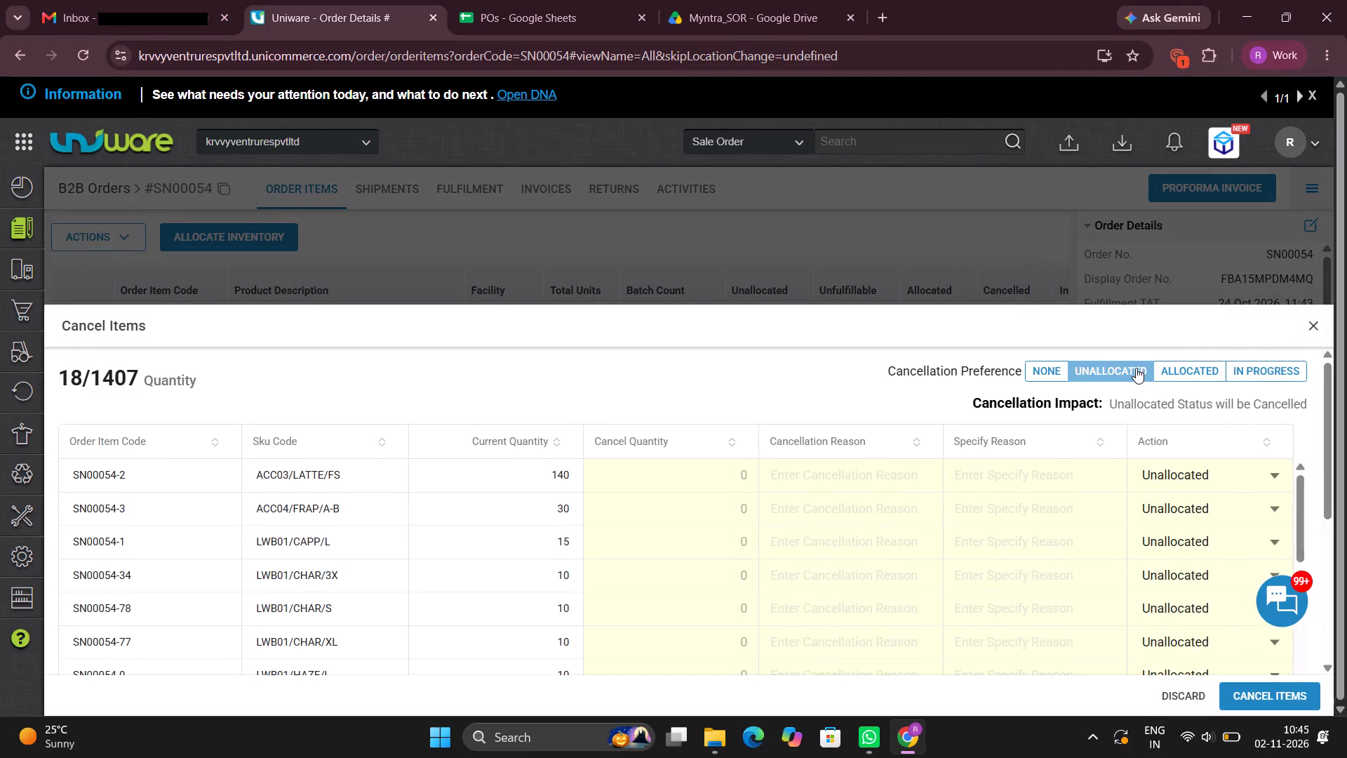
scroll(723, 411, "down", 2)
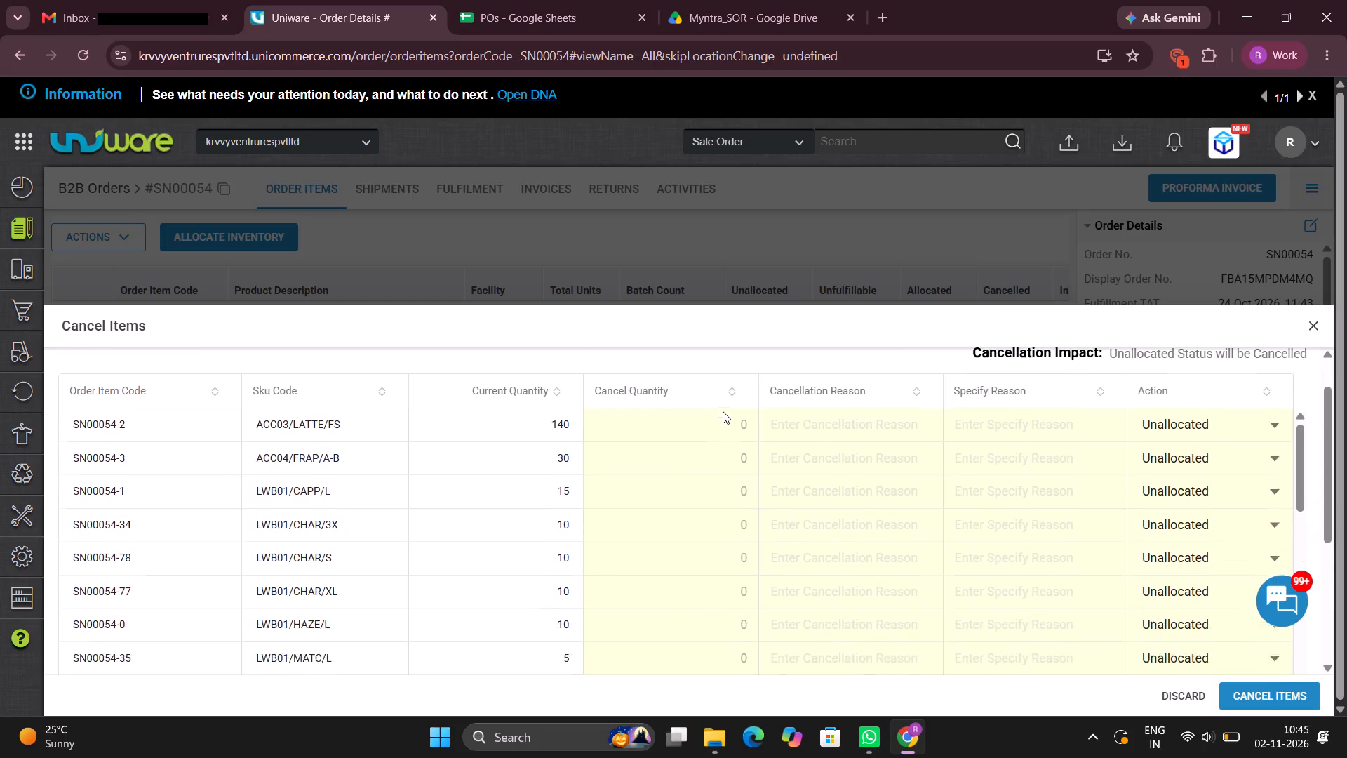
scroll(723, 411, "down", 8)
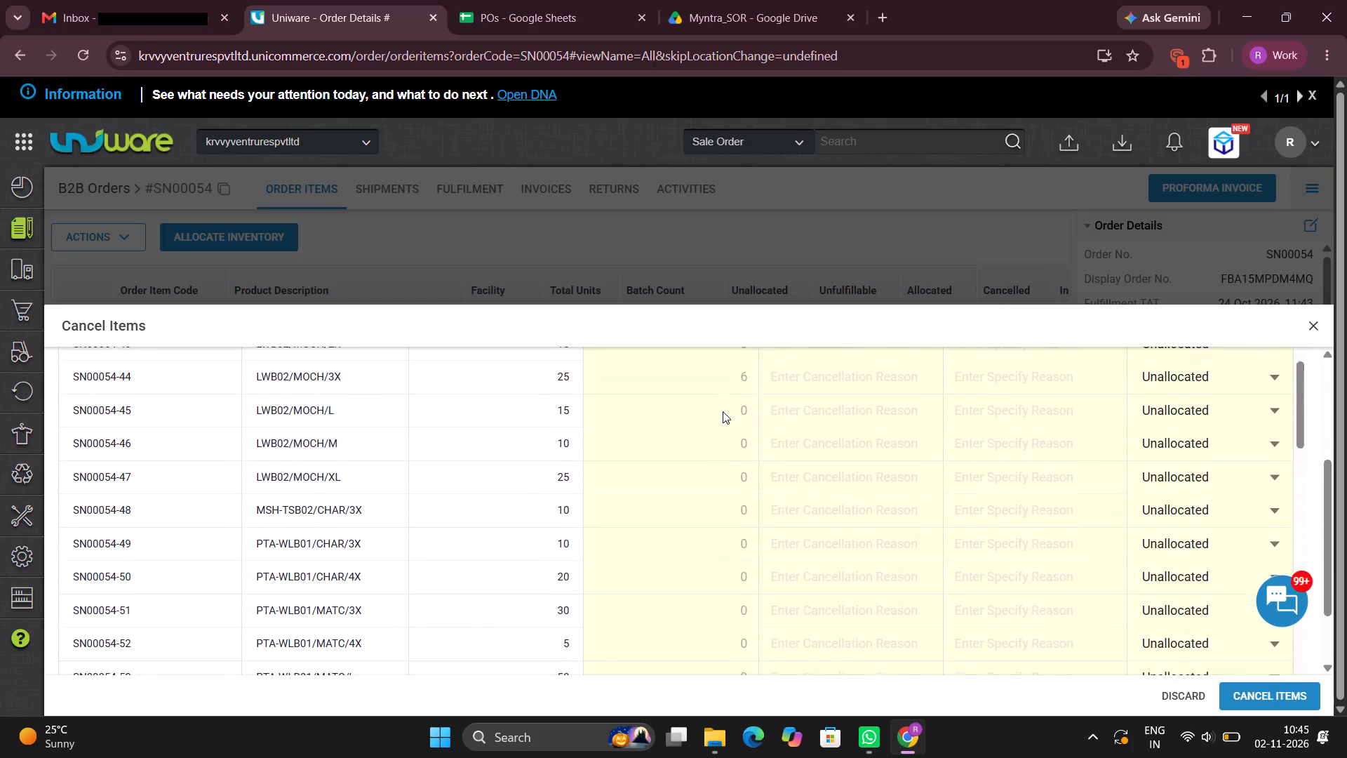
scroll(723, 411, "down", 12)
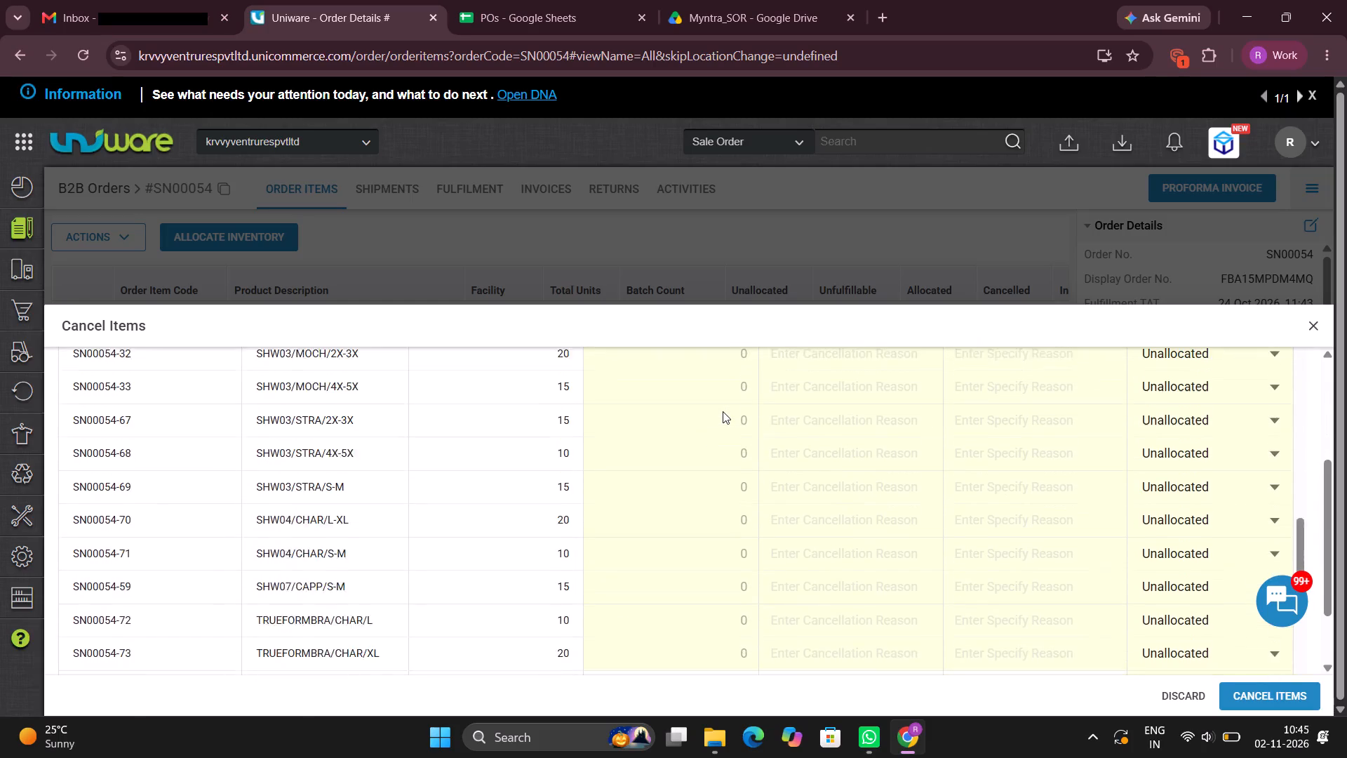
scroll(723, 411, "down", 13)
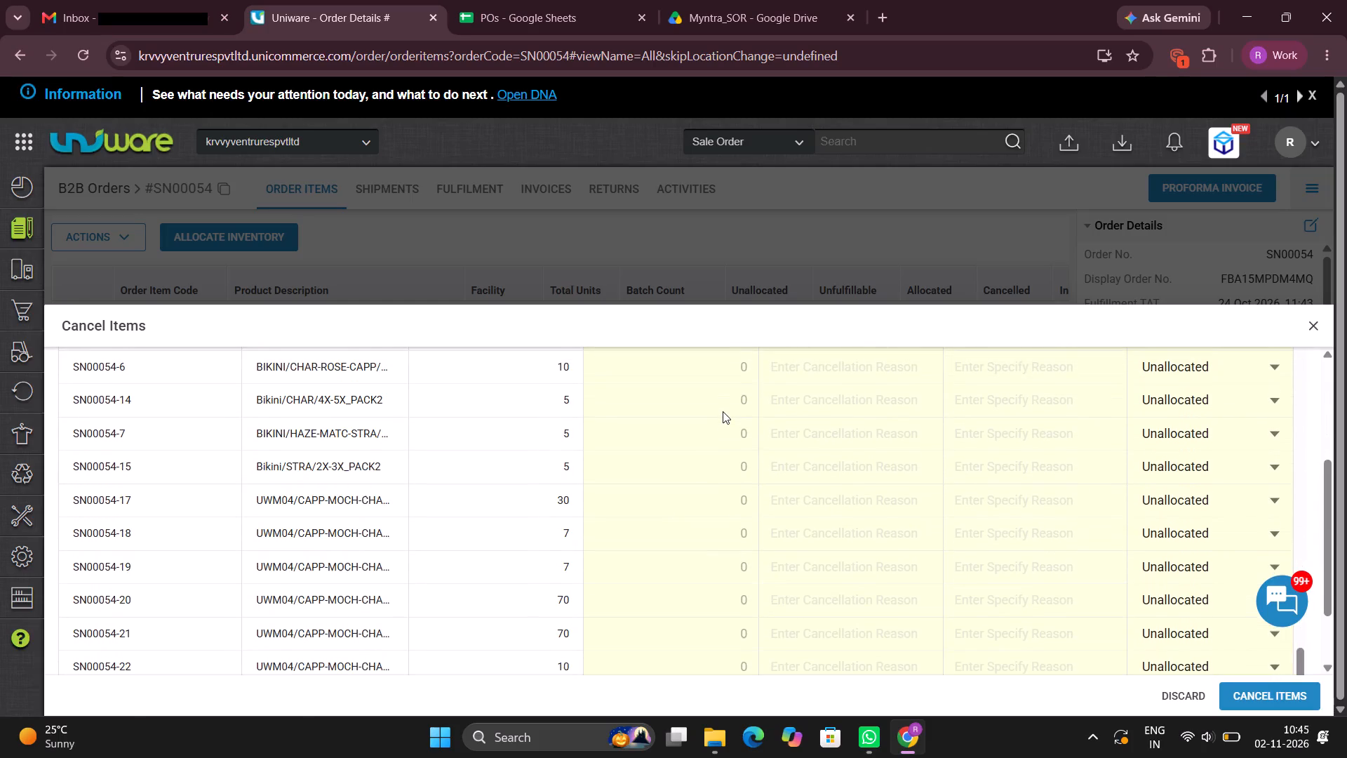
scroll(723, 411, "down", 10)
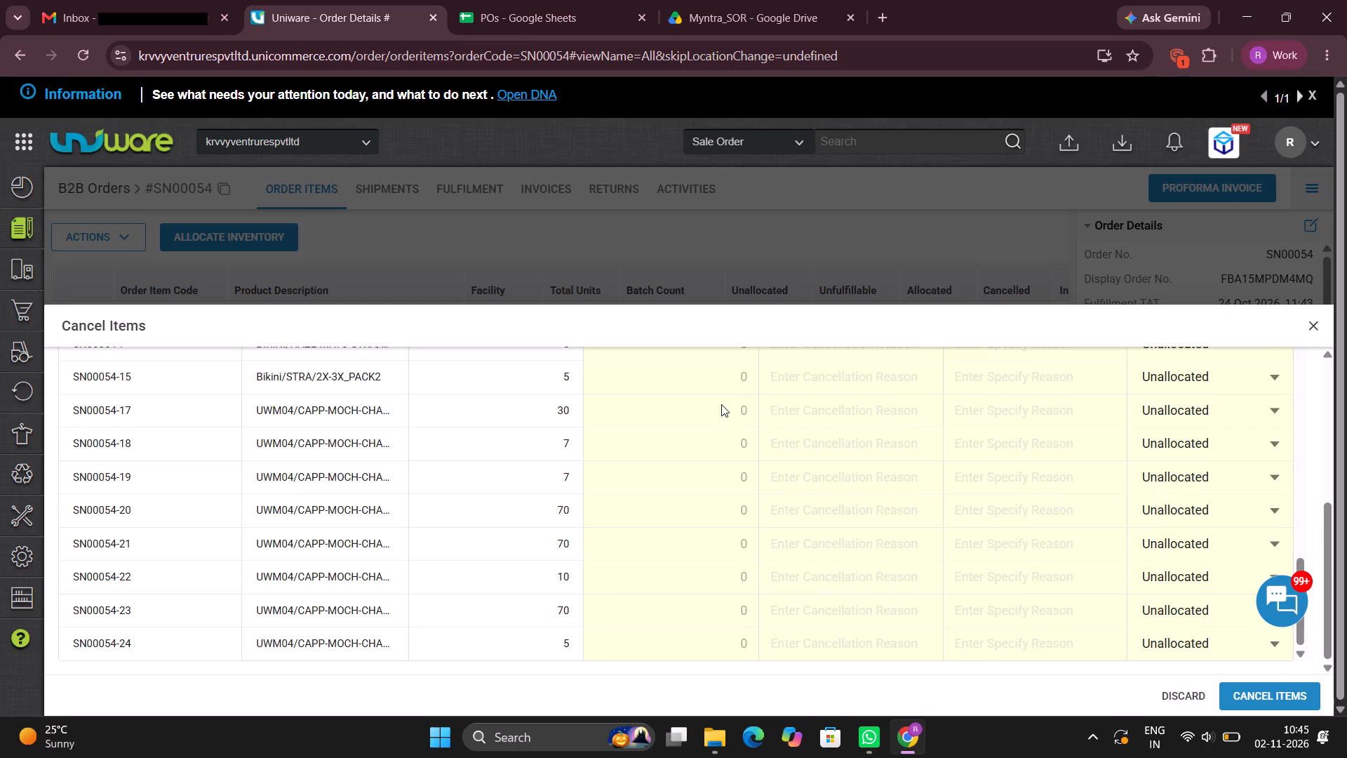
scroll(746, 465, "up", 9)
scroll(746, 465, "up", 15)
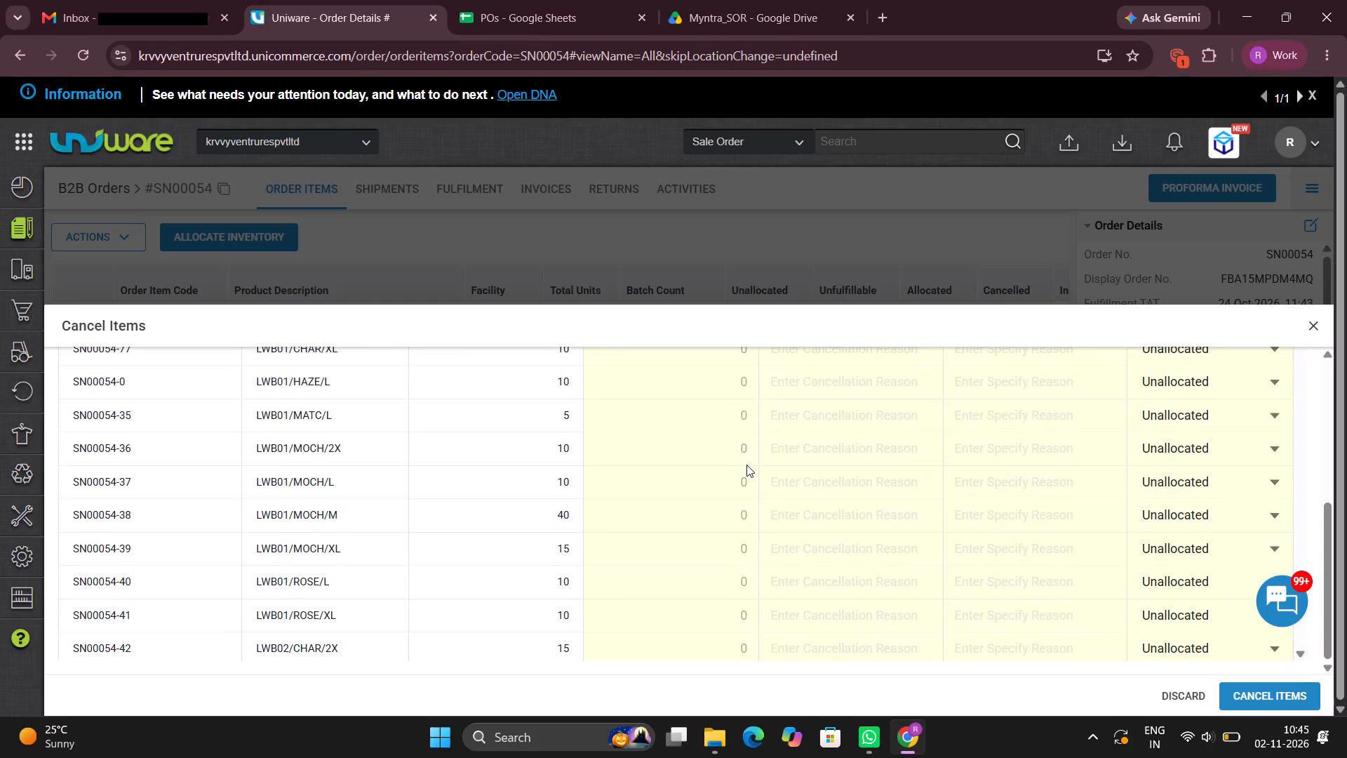
scroll(746, 465, "up", 7)
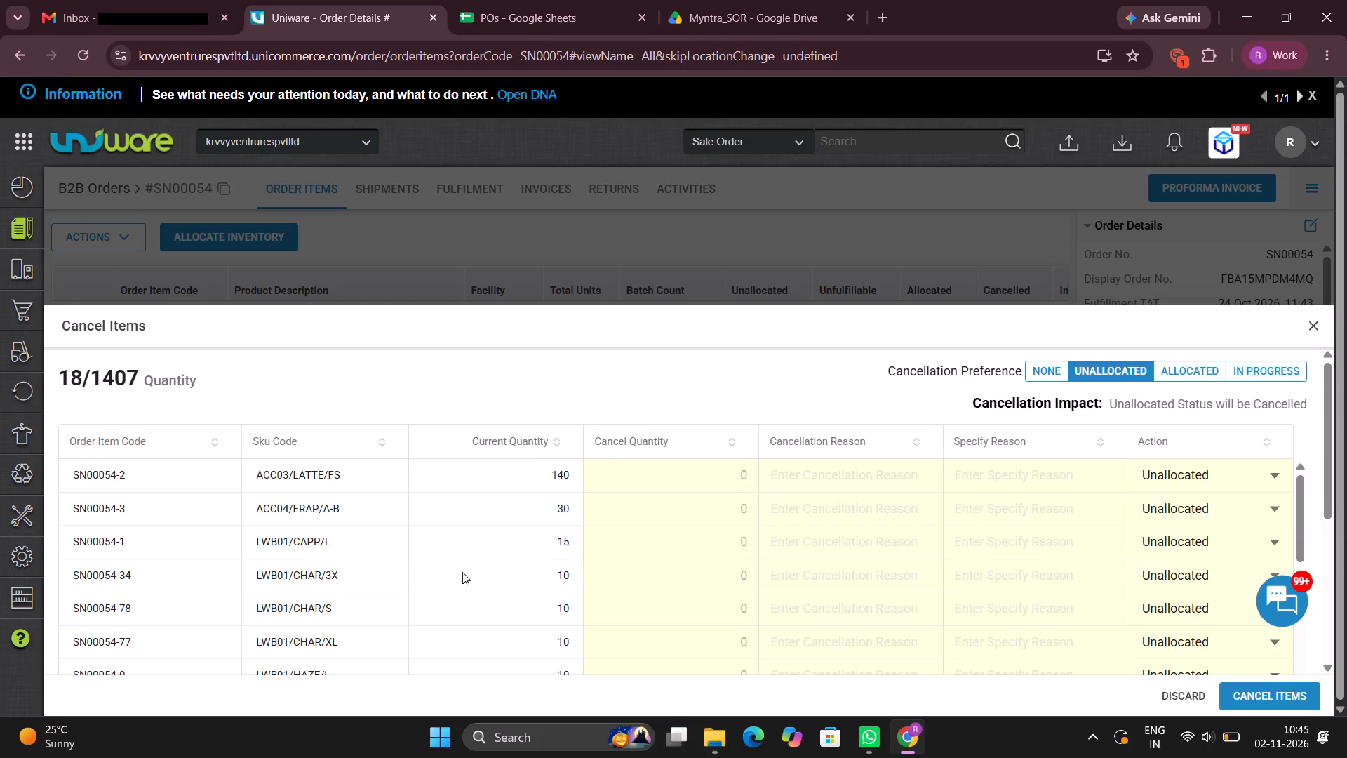
left_click(1054, 365)
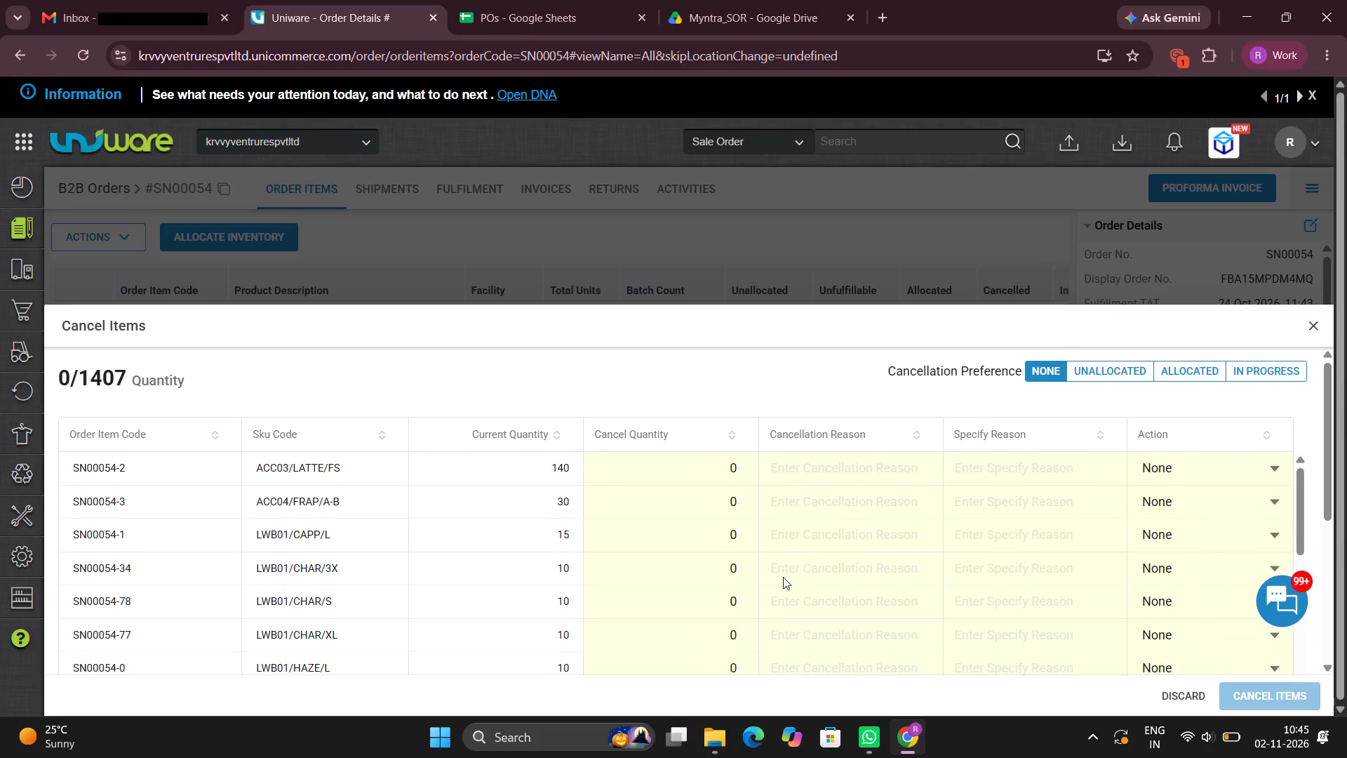
left_click(1115, 371)
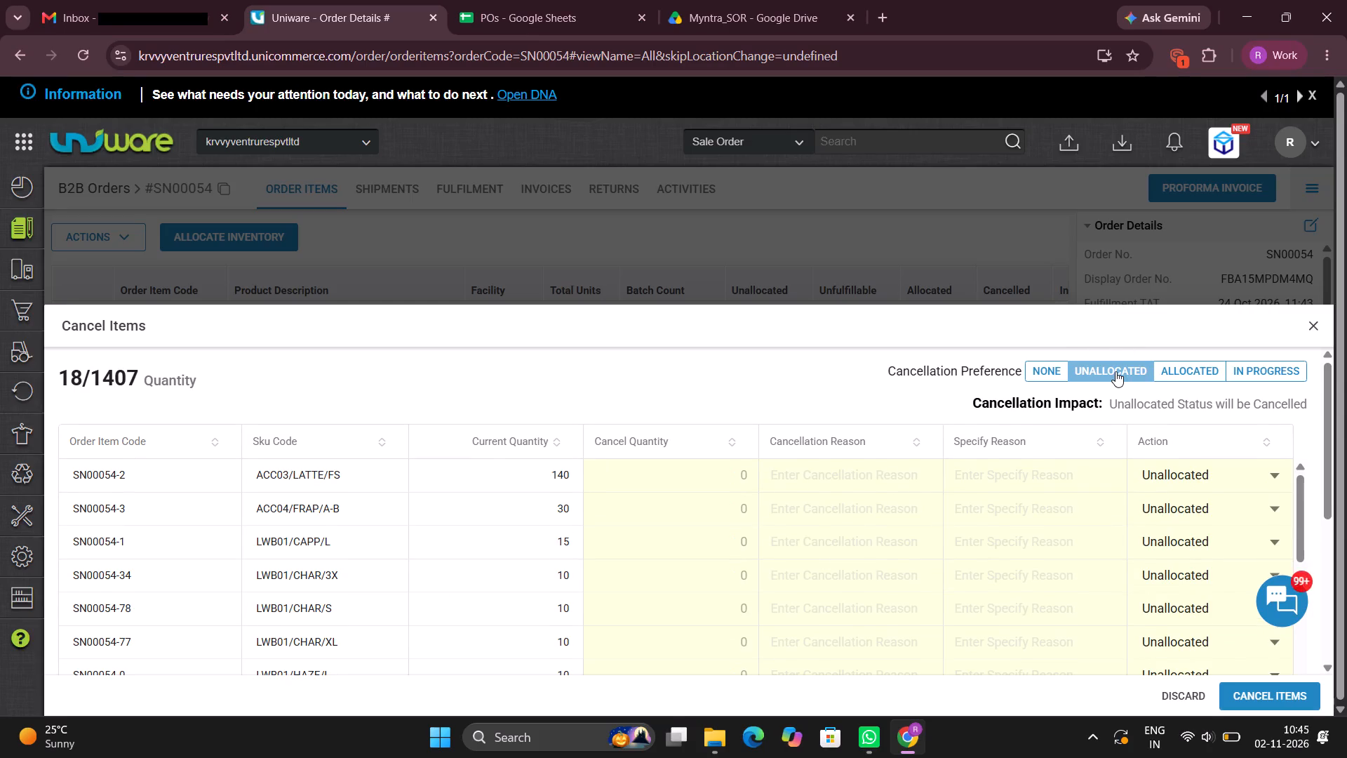
left_click(1278, 696)
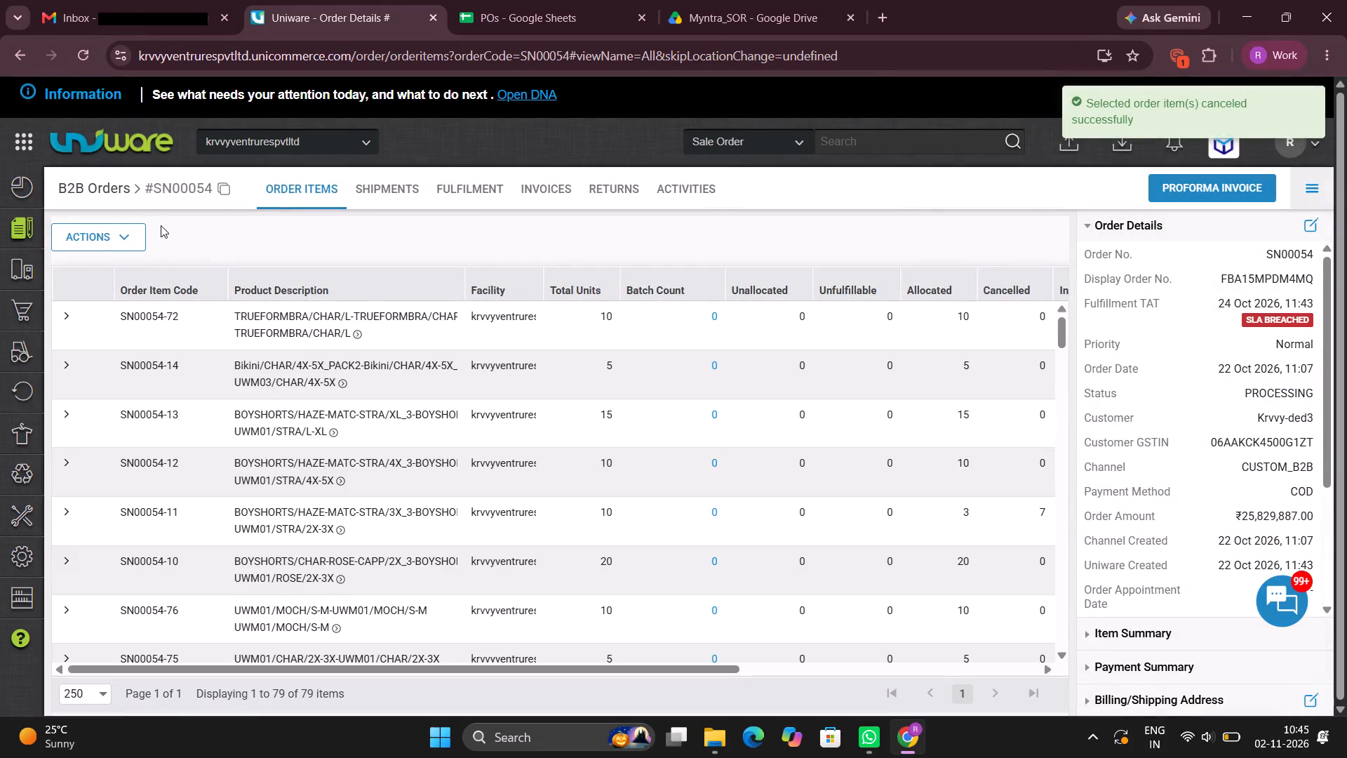
Reopen the item cancellation list for order SN00054 and examine the current quantities per SKU.
left_click(117, 237)
left_click(156, 279)
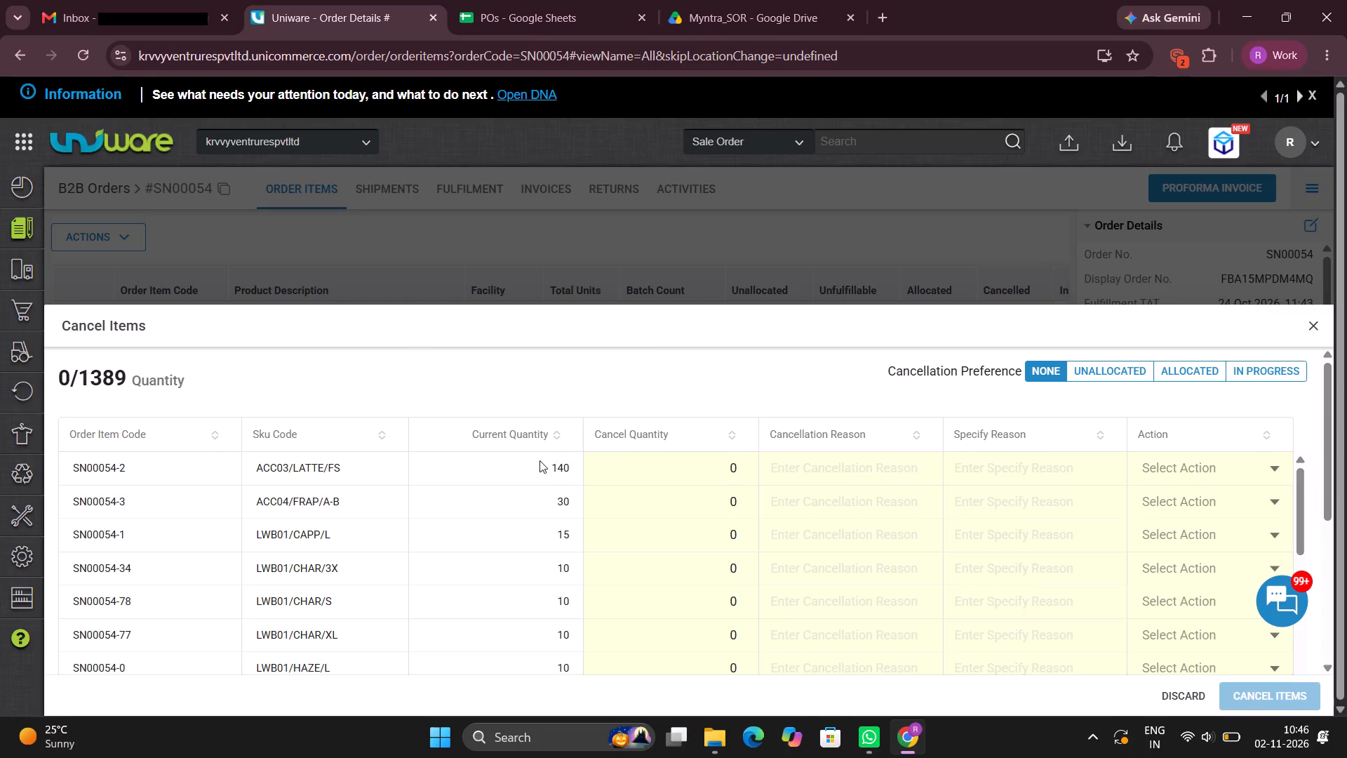
scroll(540, 460, "down", 15)
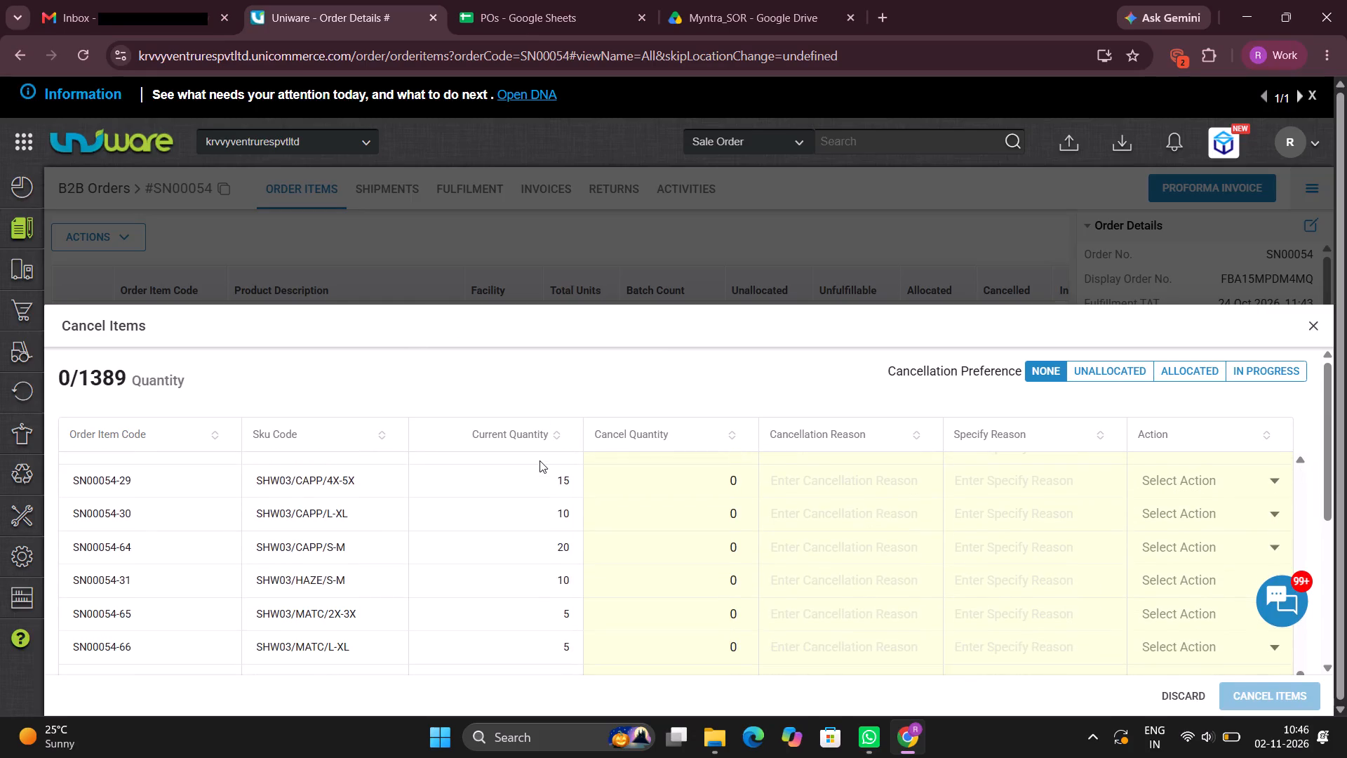
scroll(540, 460, "down", 1)
Switch to WhatsApp.
key("alt+Tab")
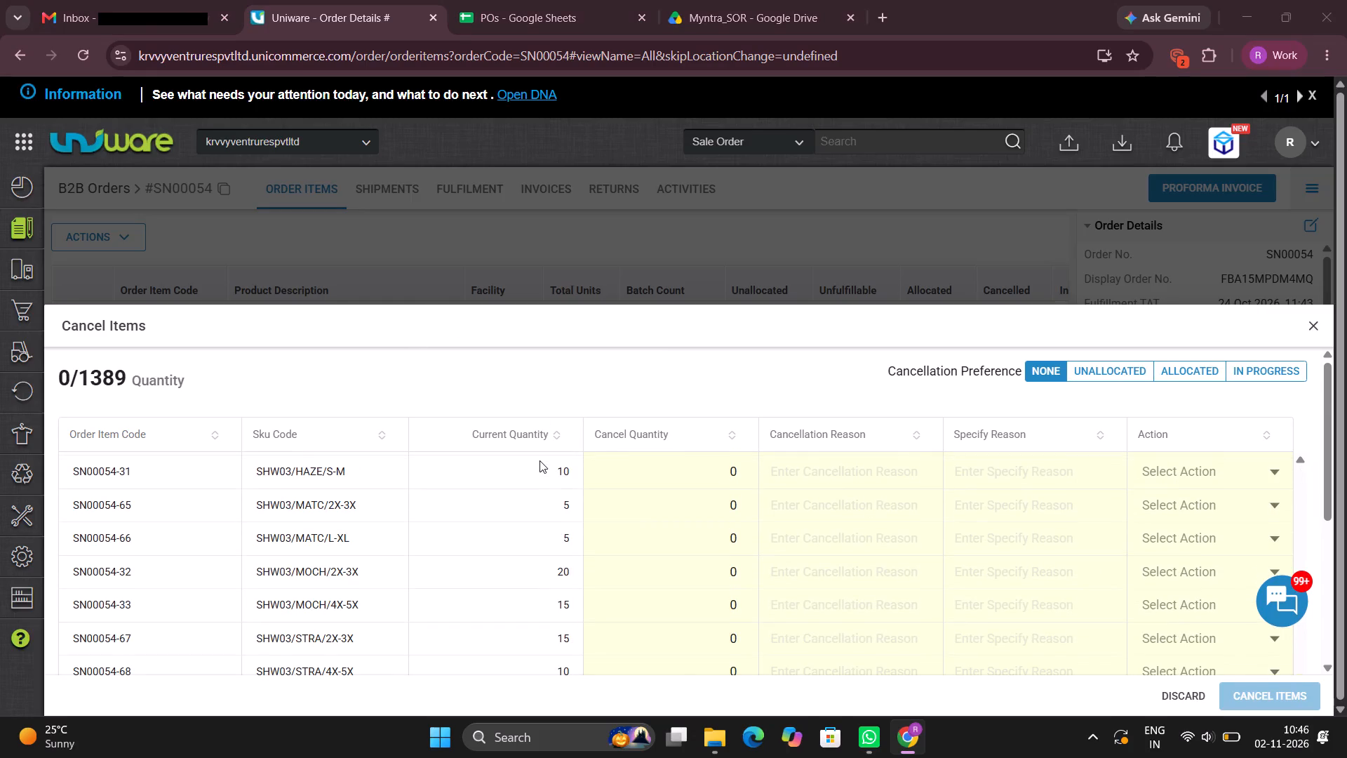
left_click(540, 460, "alt")
key("alt+Tab")
key("alt+Tab")
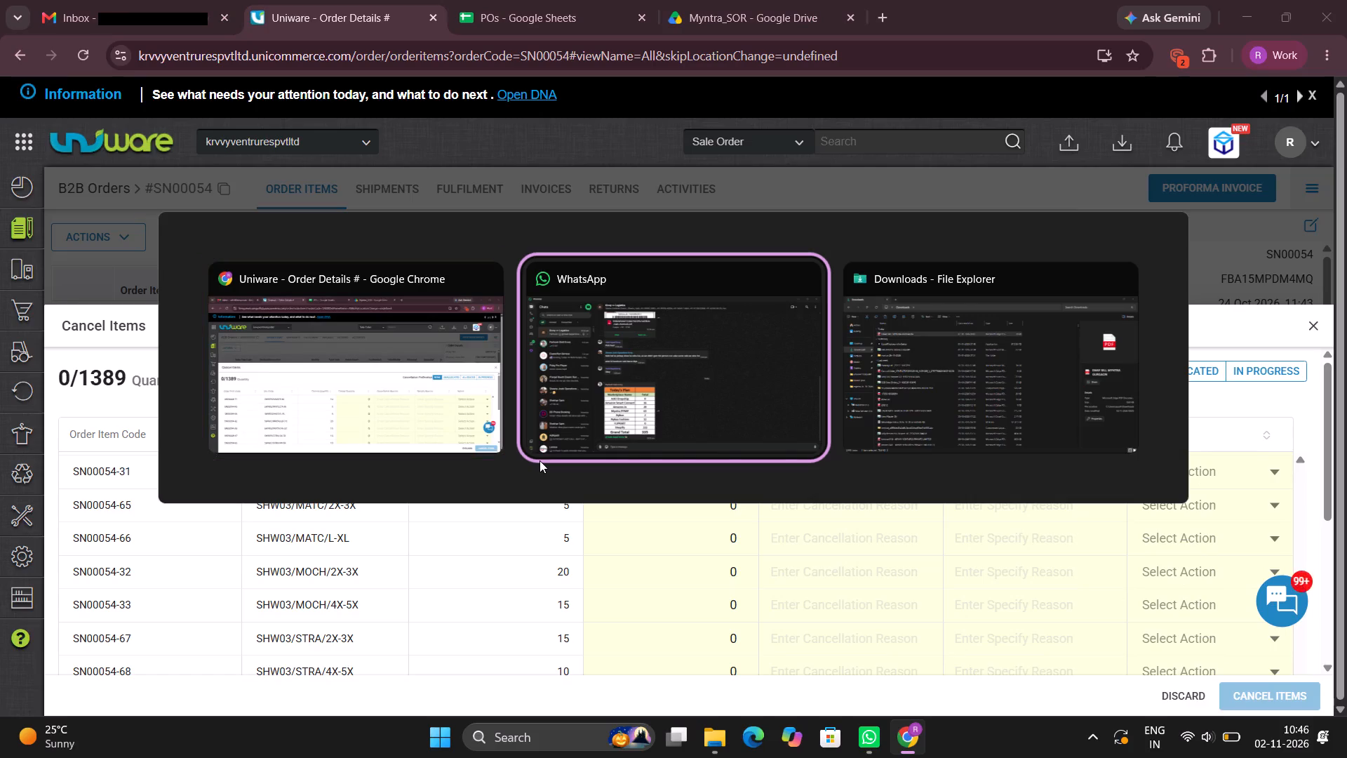
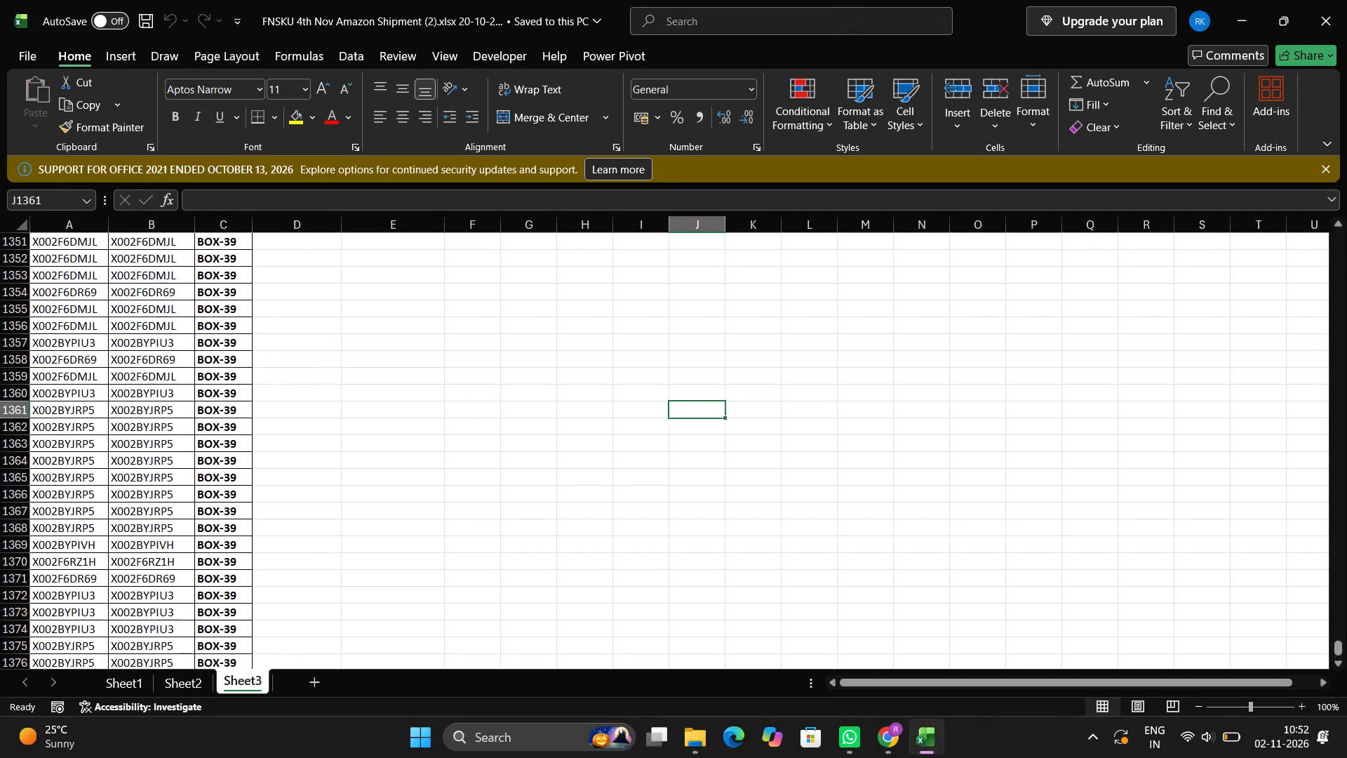
Add a Qty column header in D1 on Sheet3 and enter 1 for the first scanned row.
key("Left")
key("Up")
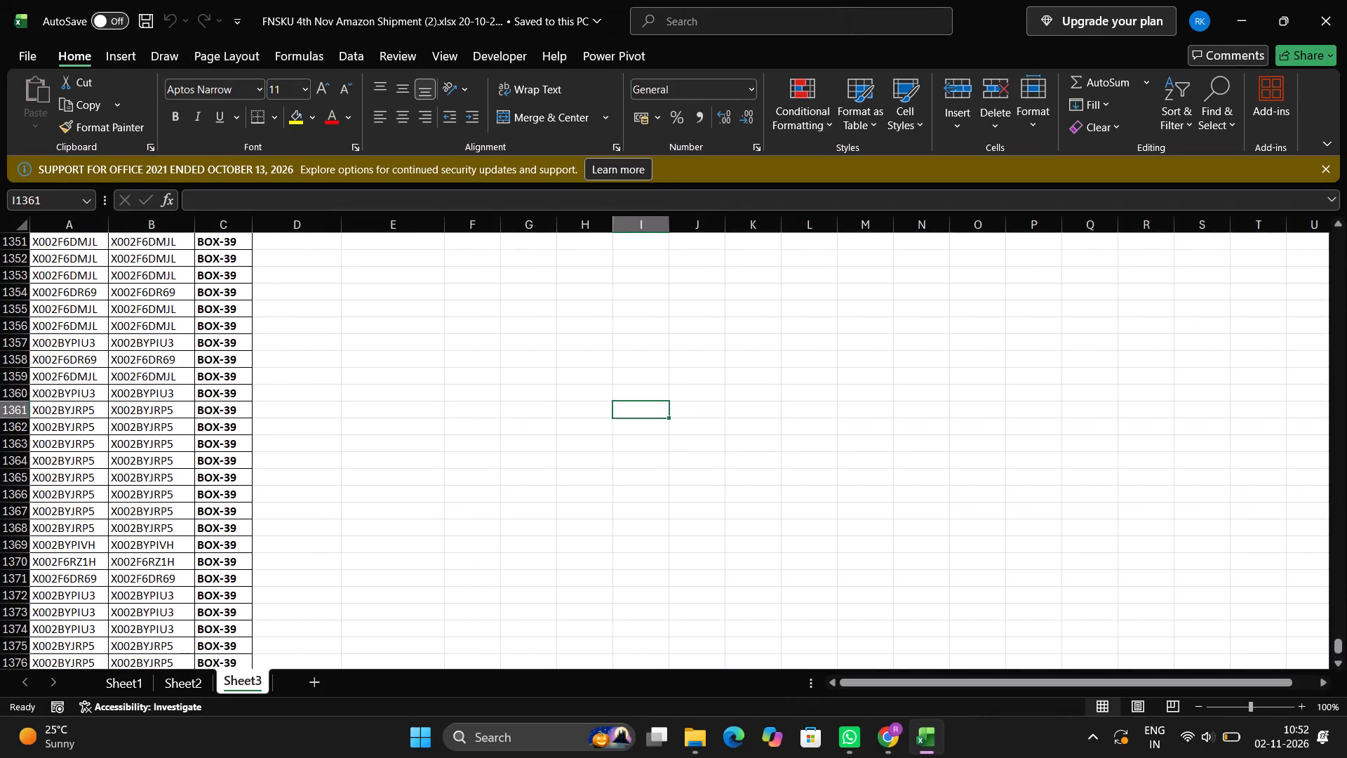
key("Left")
key("ctrl+Left")
key("ctrl+Up")
key("ctrl+Up")
key("Right")
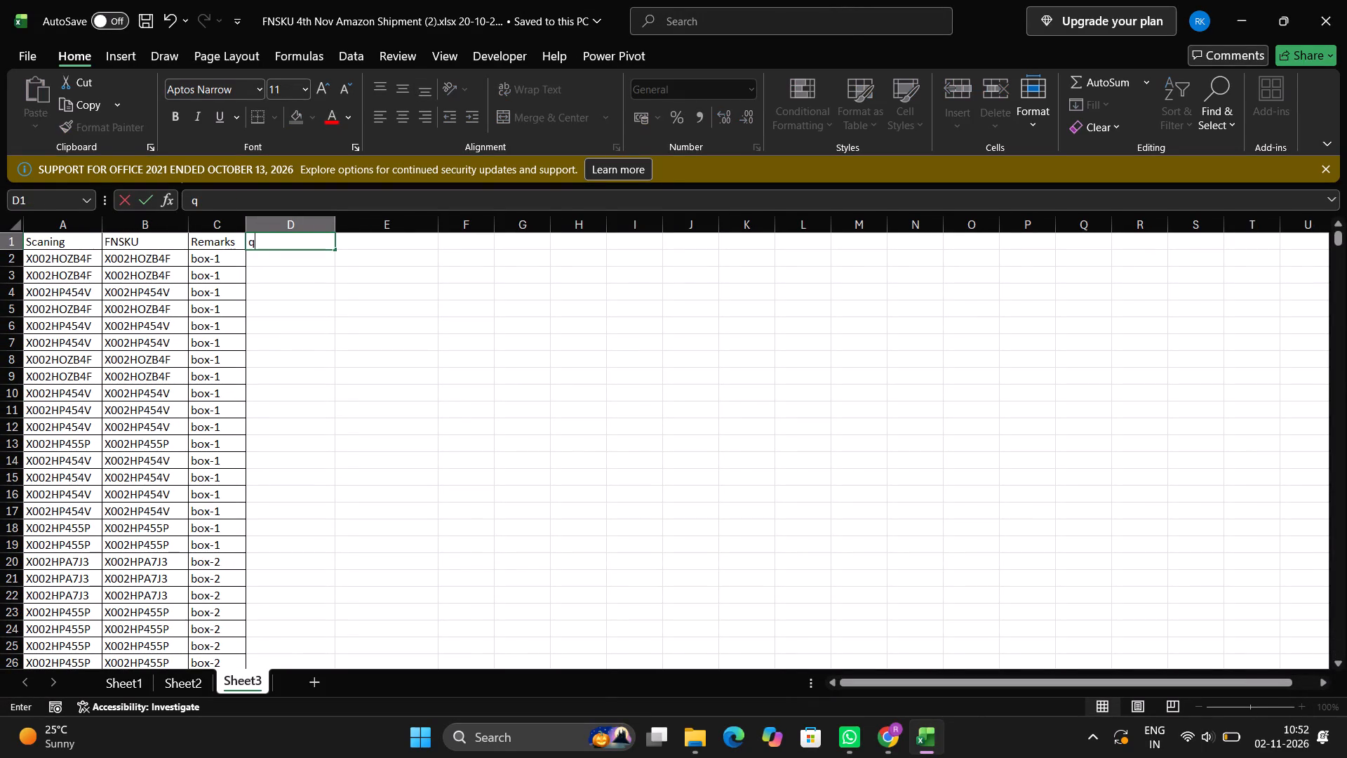
key("Left")
key("Down")
key("1")
key("Return")
Fill the quantity 1 down the Qty column to the last scanned row on Sheet3.
key("Left")
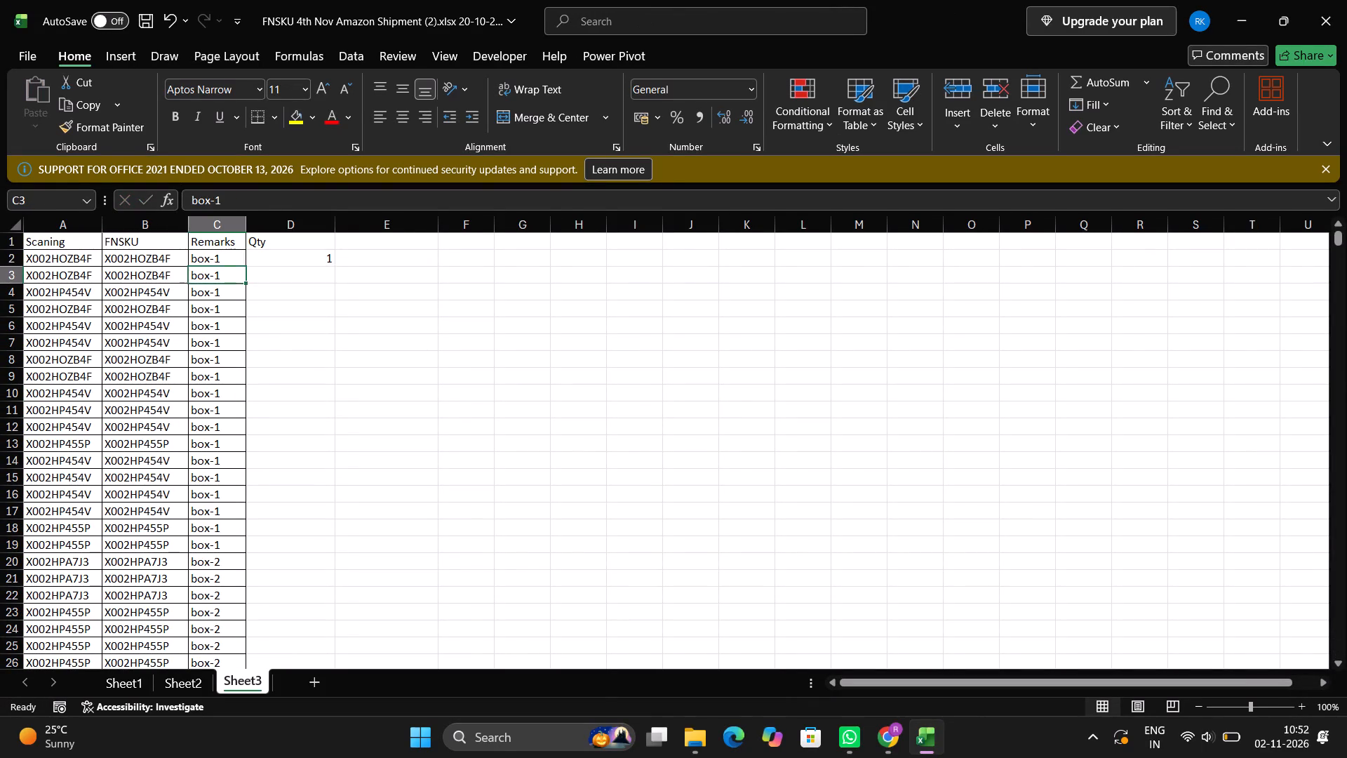
key("ctrl+Down")
key("Down")
key("Up")
key("Right")
key("ctrl+shift+Up")
key("ctrl+d")
key("Up")
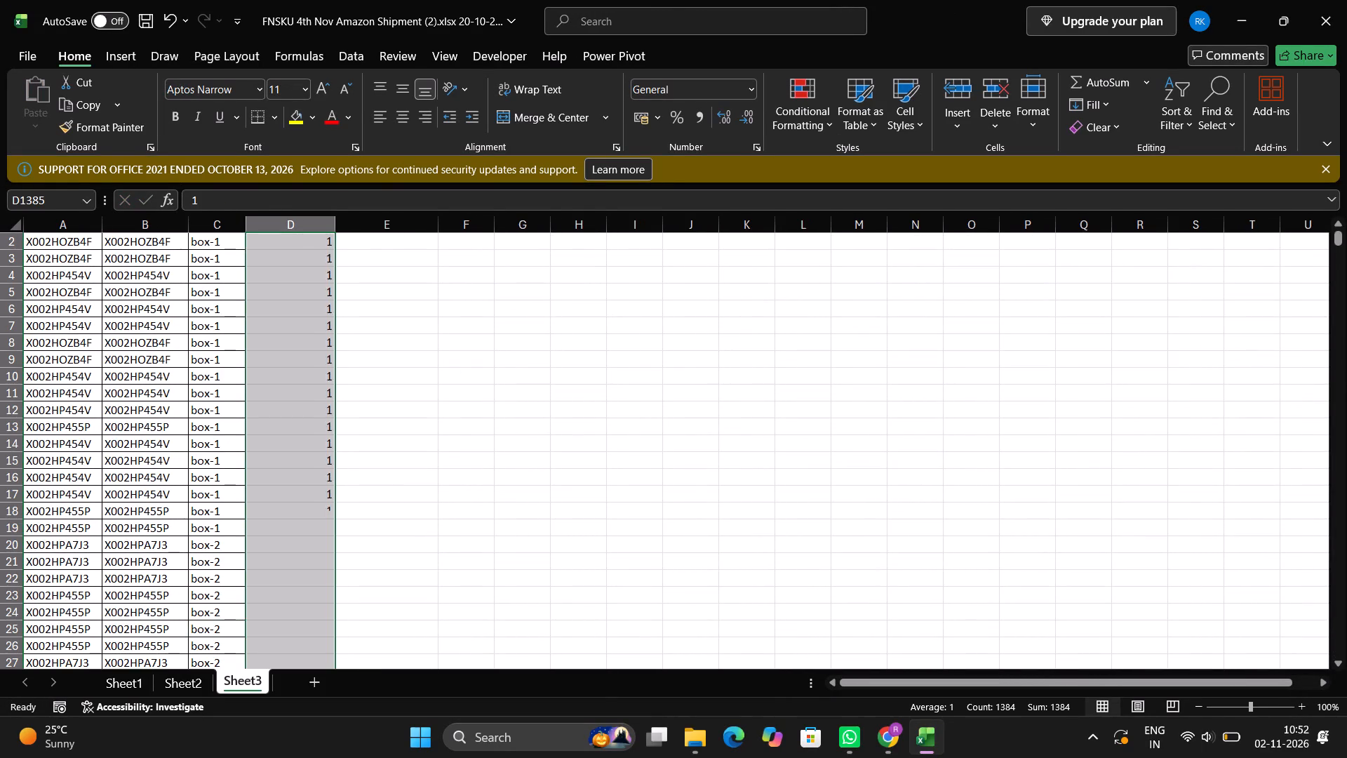
Create a PivotTable on a new sheet from the Sheet3 data, with FNSKU as rows and the sum of Qty as values.
key("ctrl+Up")
key("ctrl+Up")
key("ctrl+Left")
key("ctrl+Left")
key("ctrl+shift+Right")
key("ctrl+shift+Down")
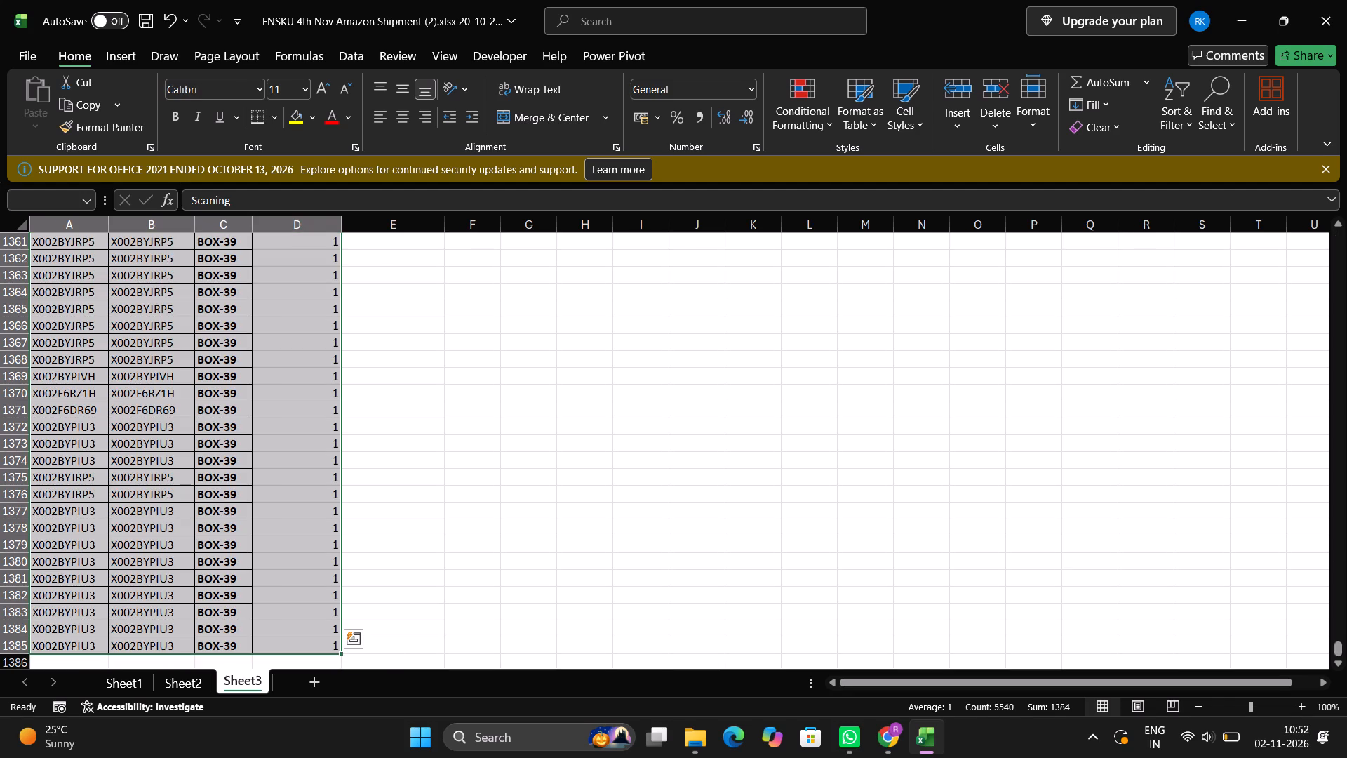
left_click(123, 54)
left_click(53, 89)
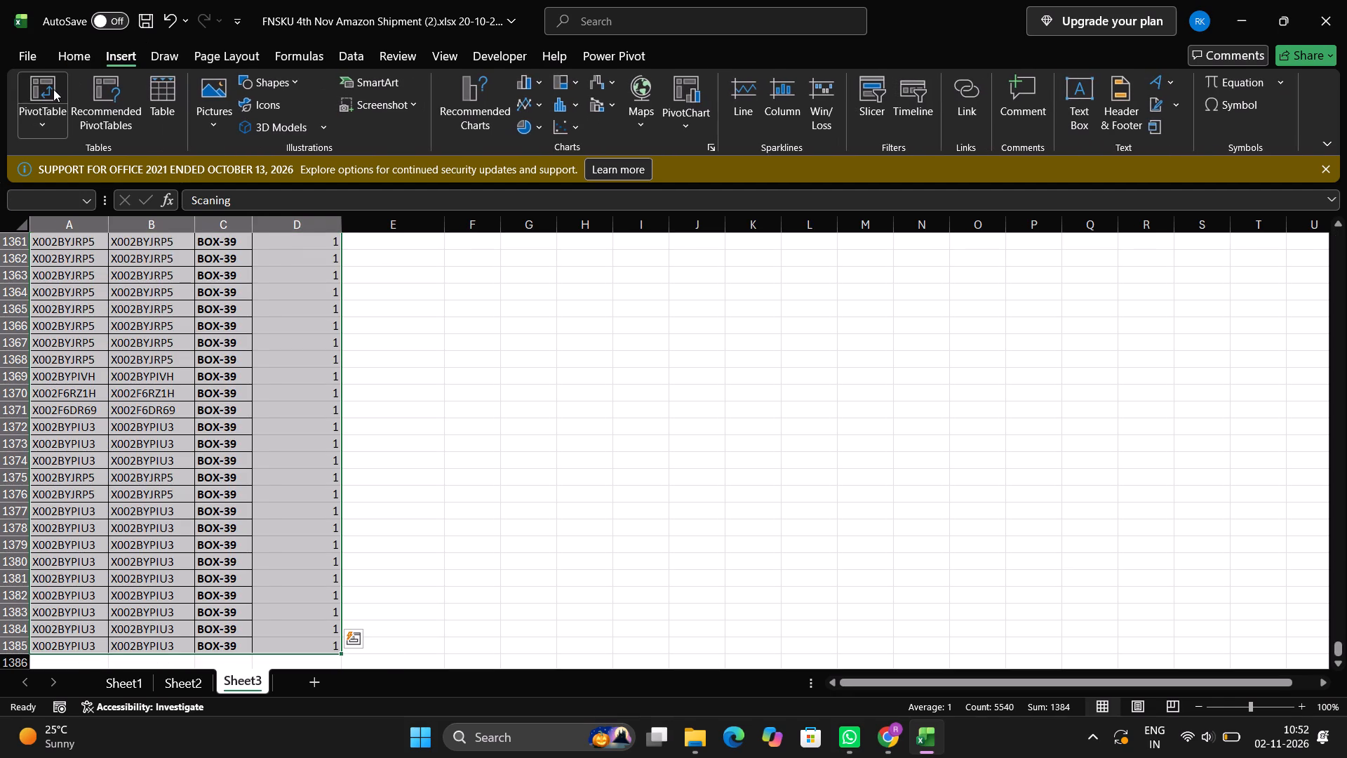
key("Return")
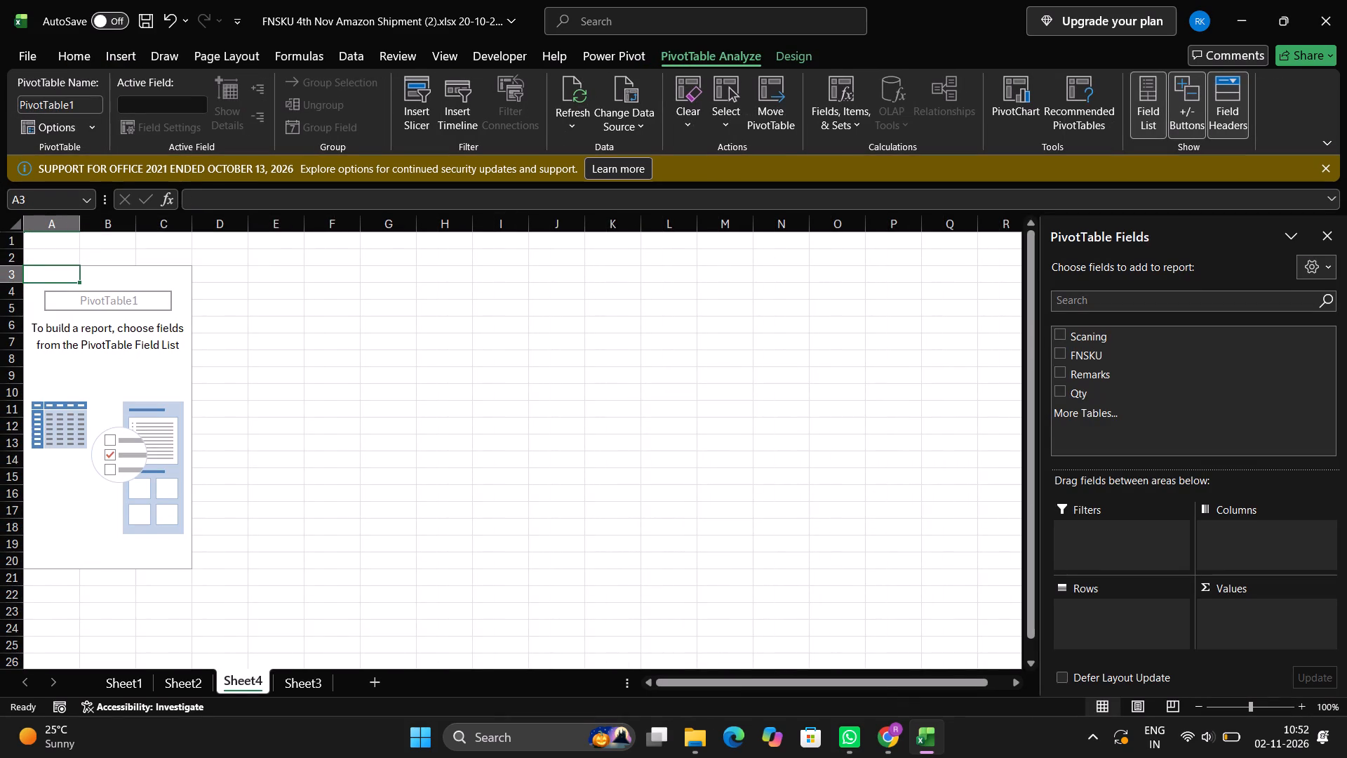
left_click(1063, 354)
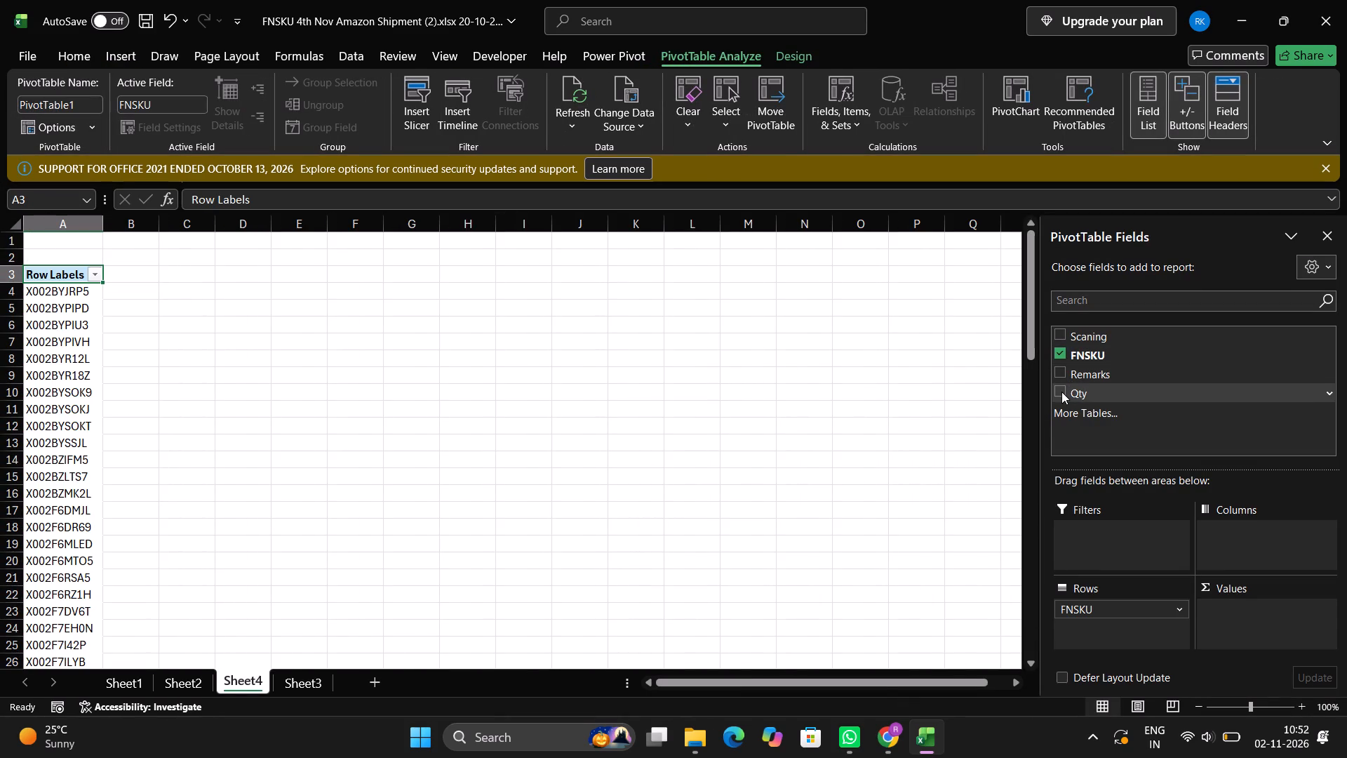
left_click(1061, 392)
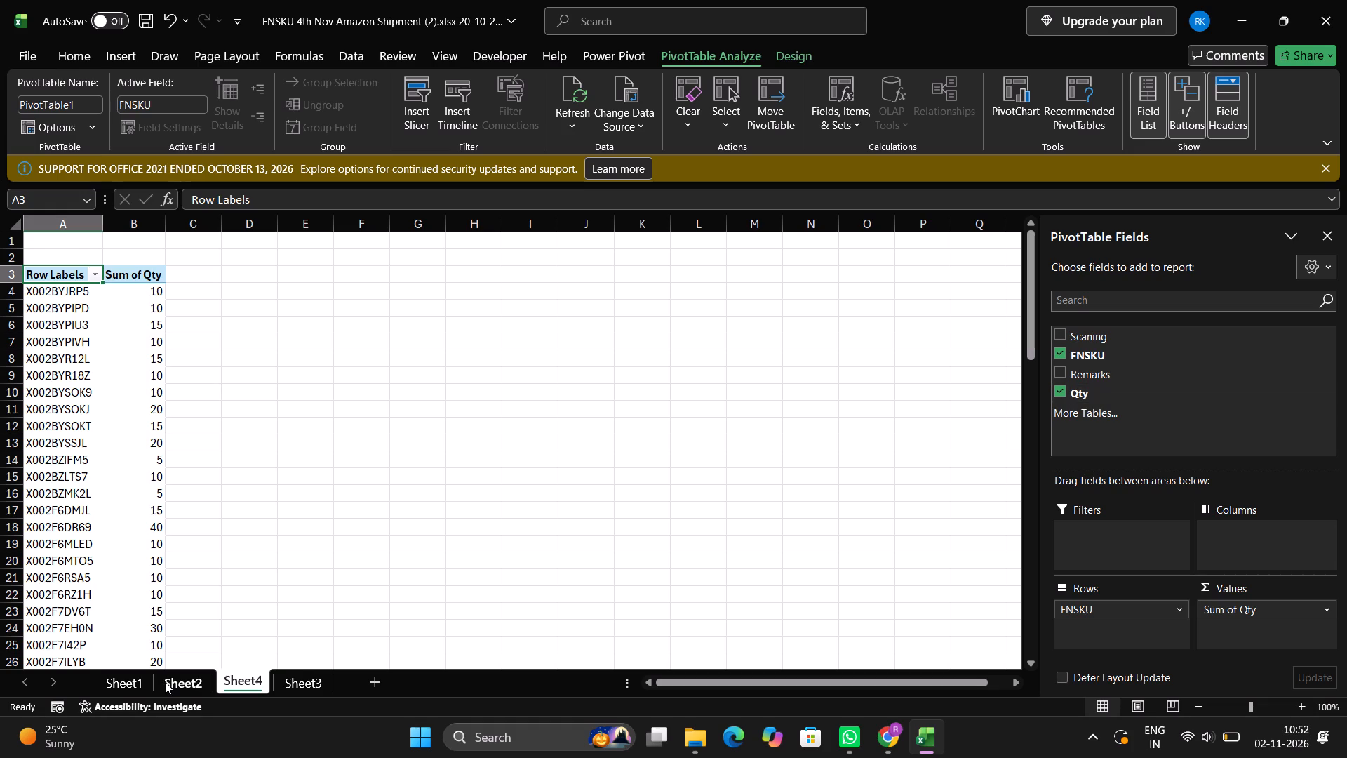
Go to Sheet1 and select all the Shipped quantities to check their total.
left_click(165, 681)
left_click(138, 682)
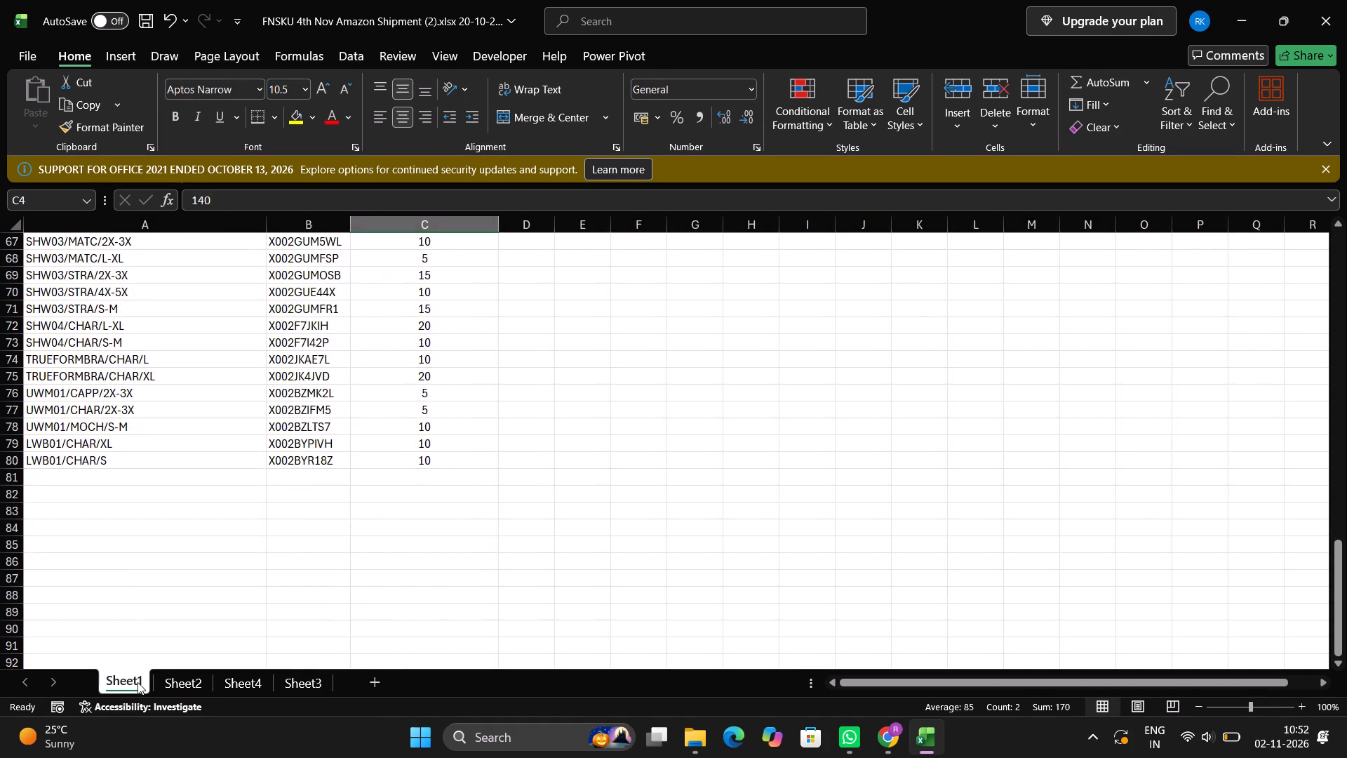
key("Up")
key("Up")
key("ctrl+Right")
key("ctrl+Left")
key("ctrl+Up")
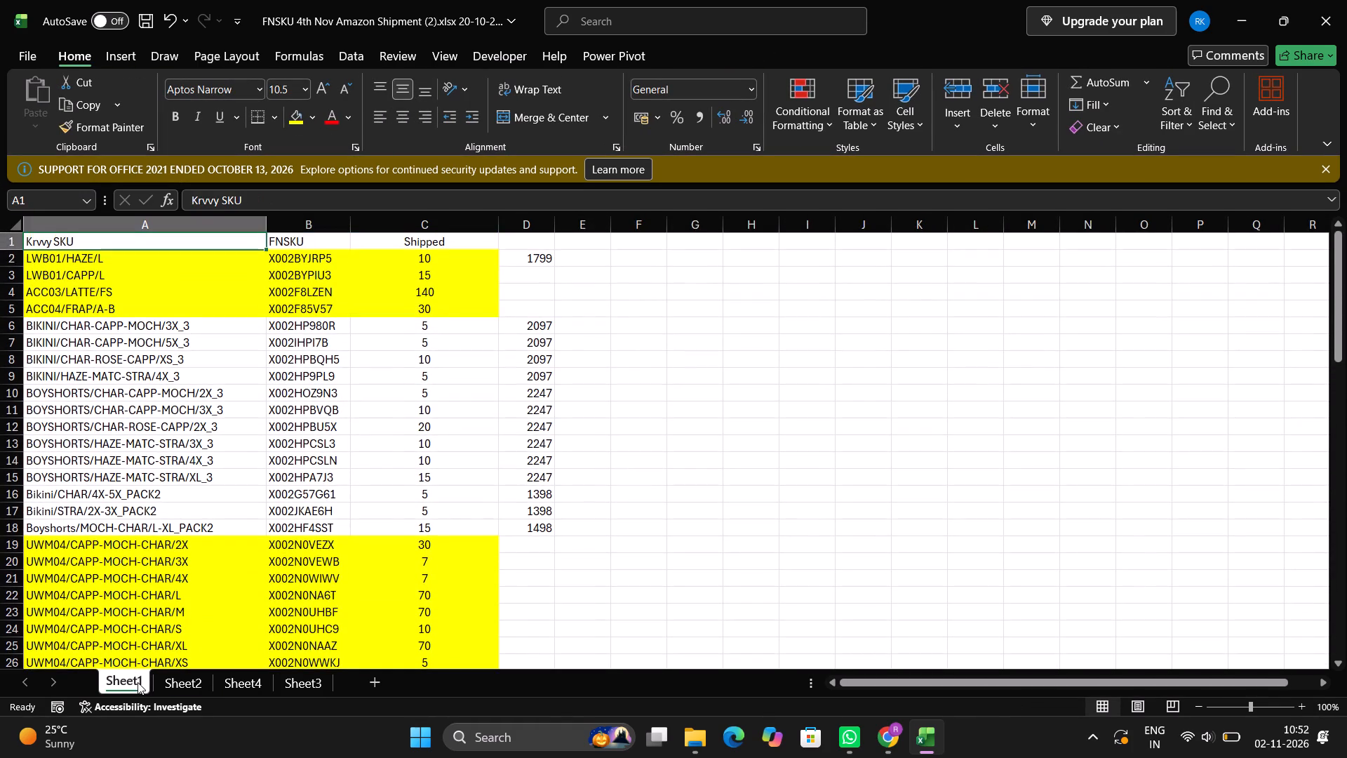
key("Right")
key("Down")
key("Right")
key("Right")
key("Left")
key("ctrl+shift+Down")
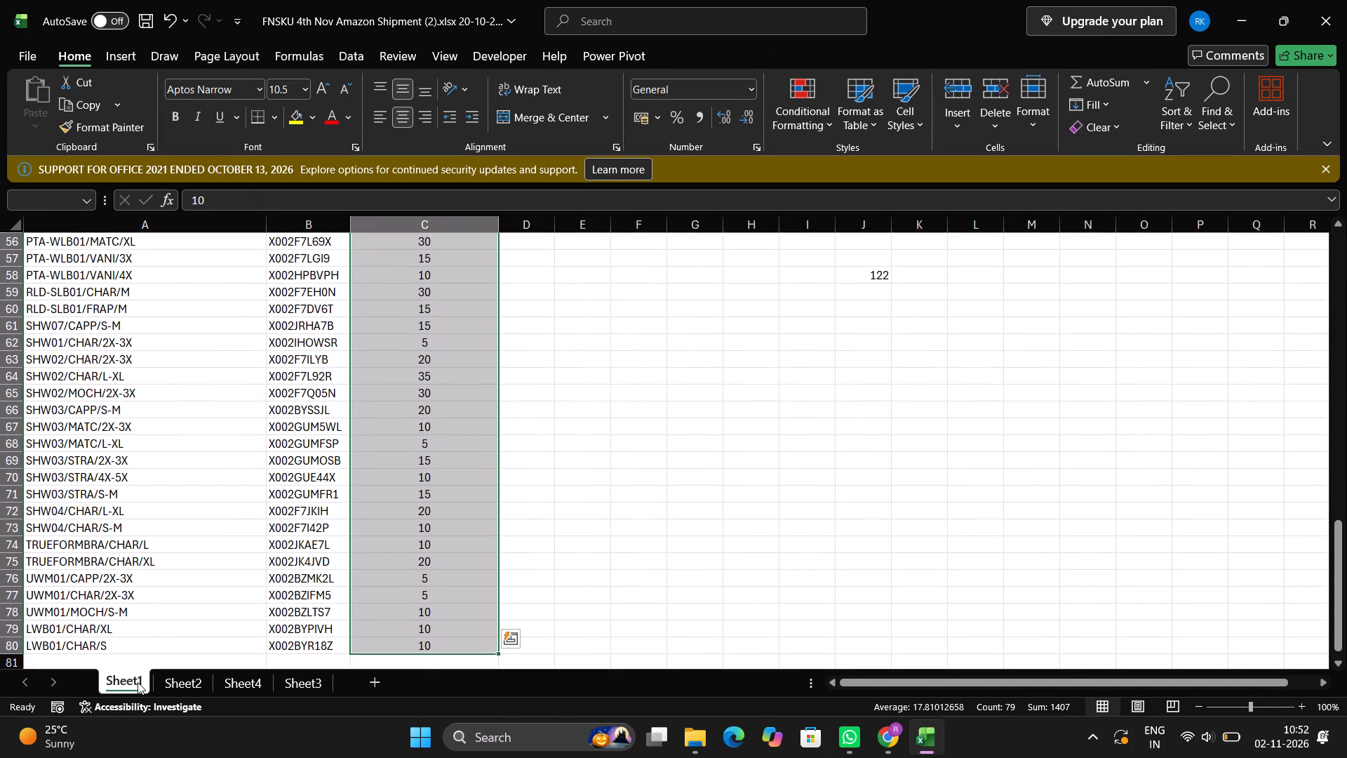
Delete the existing column D next to Shipped on Sheet1.
key("Up")
key("Right")
key("Right")
key("Left")
key("ctrl+space")
key("ctrl+minus")
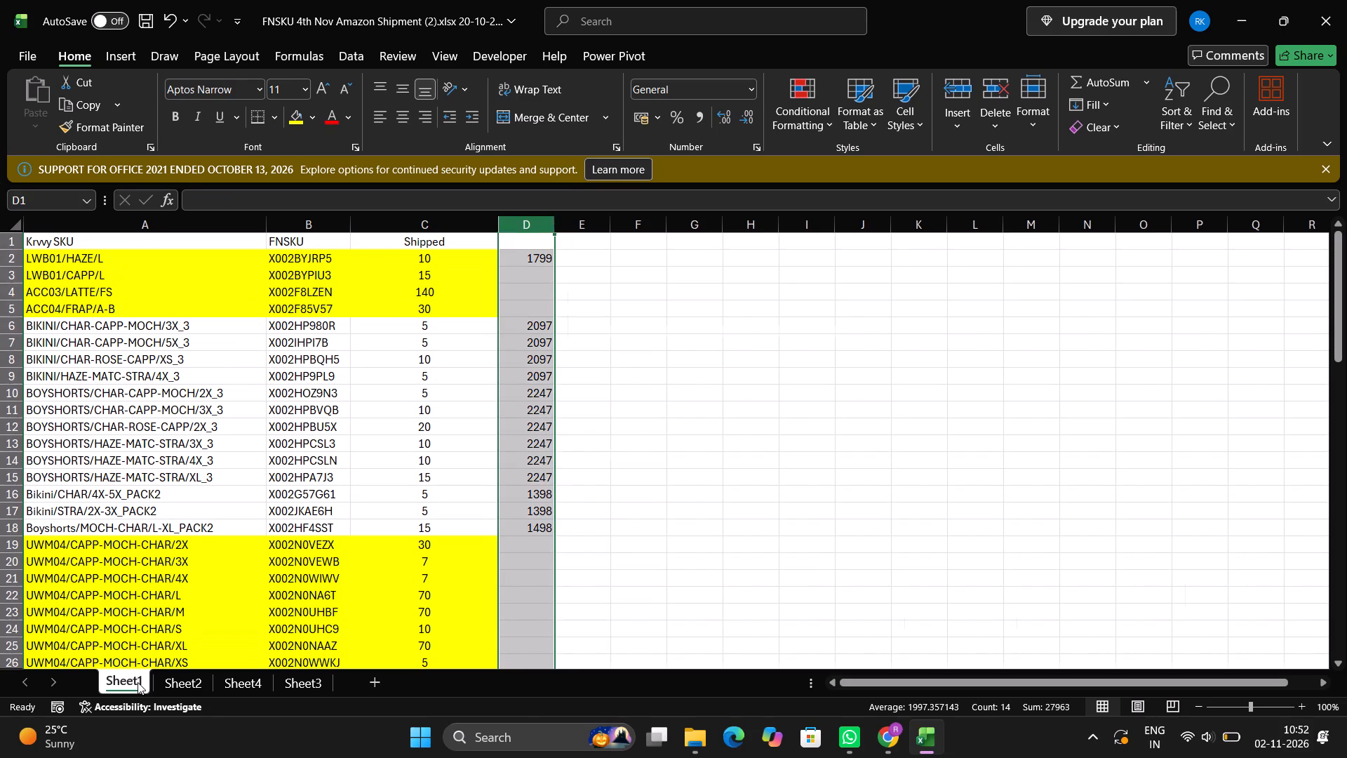
Enter an exact-match VLOOKUP in D2 of Sheet1 that finds B2 in Sheet4 columns A:B and returns column 2.
key("Up")
key("Down")
type("=vlo")
key("Tab")
key("Left")
key("Left")
key("Left")
key("Left")
key("Left")
key("Left")
key("Left")
key("Left")
key("Left")
key("Left")
key("Left")
key("Left")
key("Right")
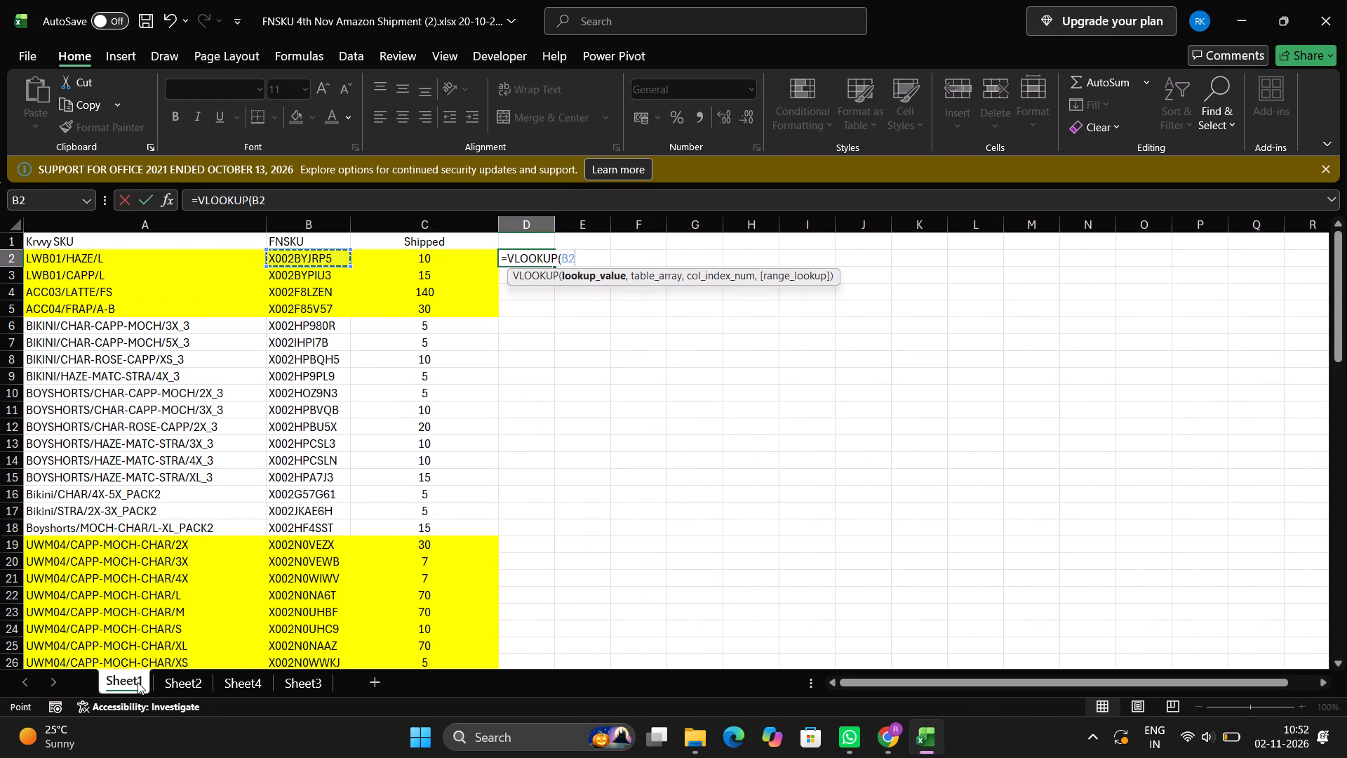
key("comma")
left_click(233, 688)
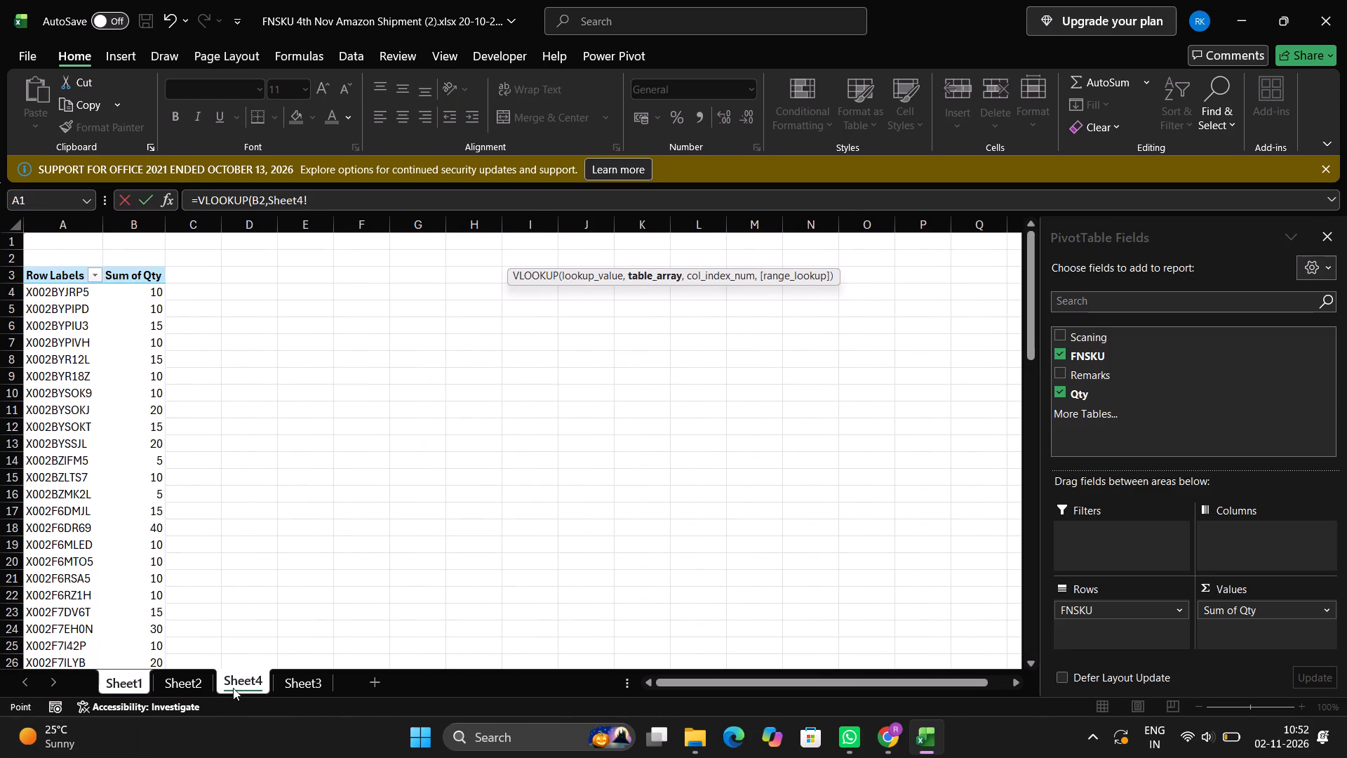
key("Left")
key("Left")
key("ctrl+space")
key("shift+Right")
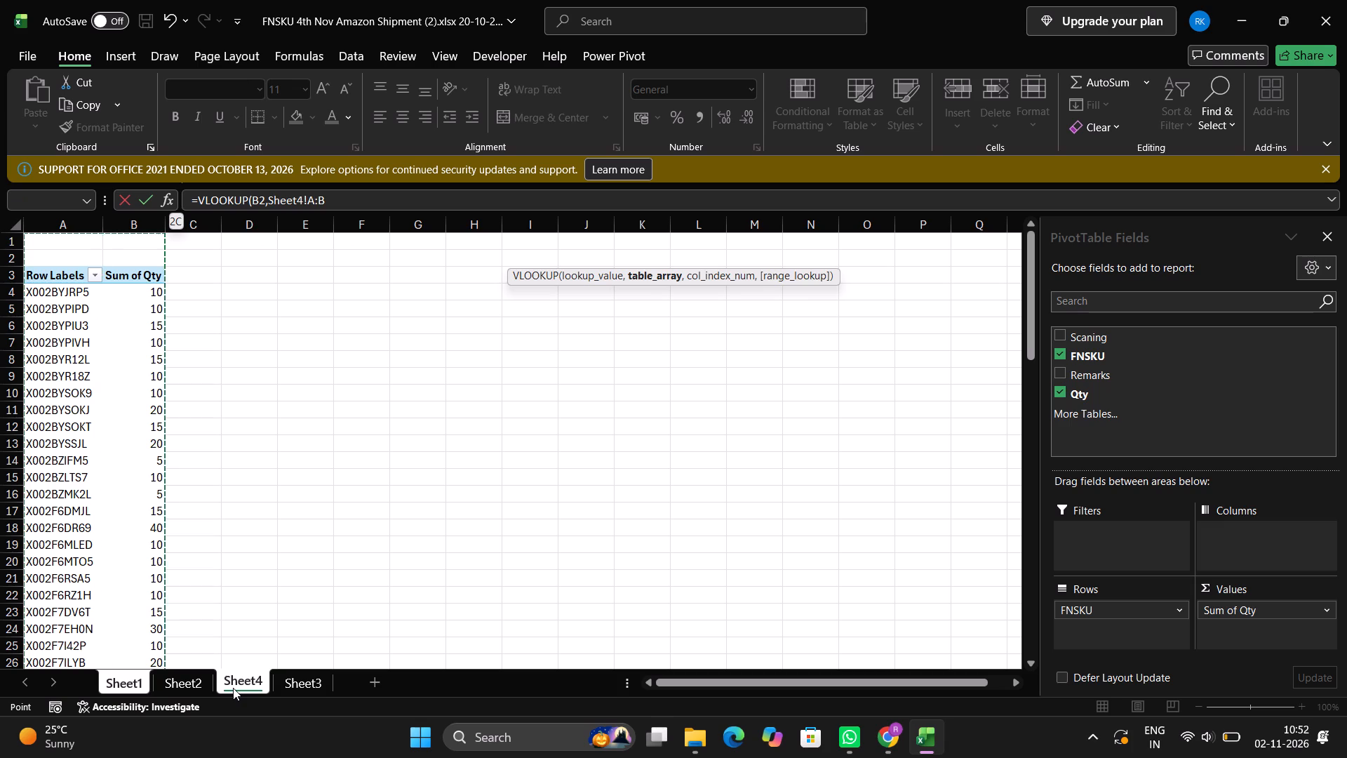
type(",2,")
key("Down")
key("Return")
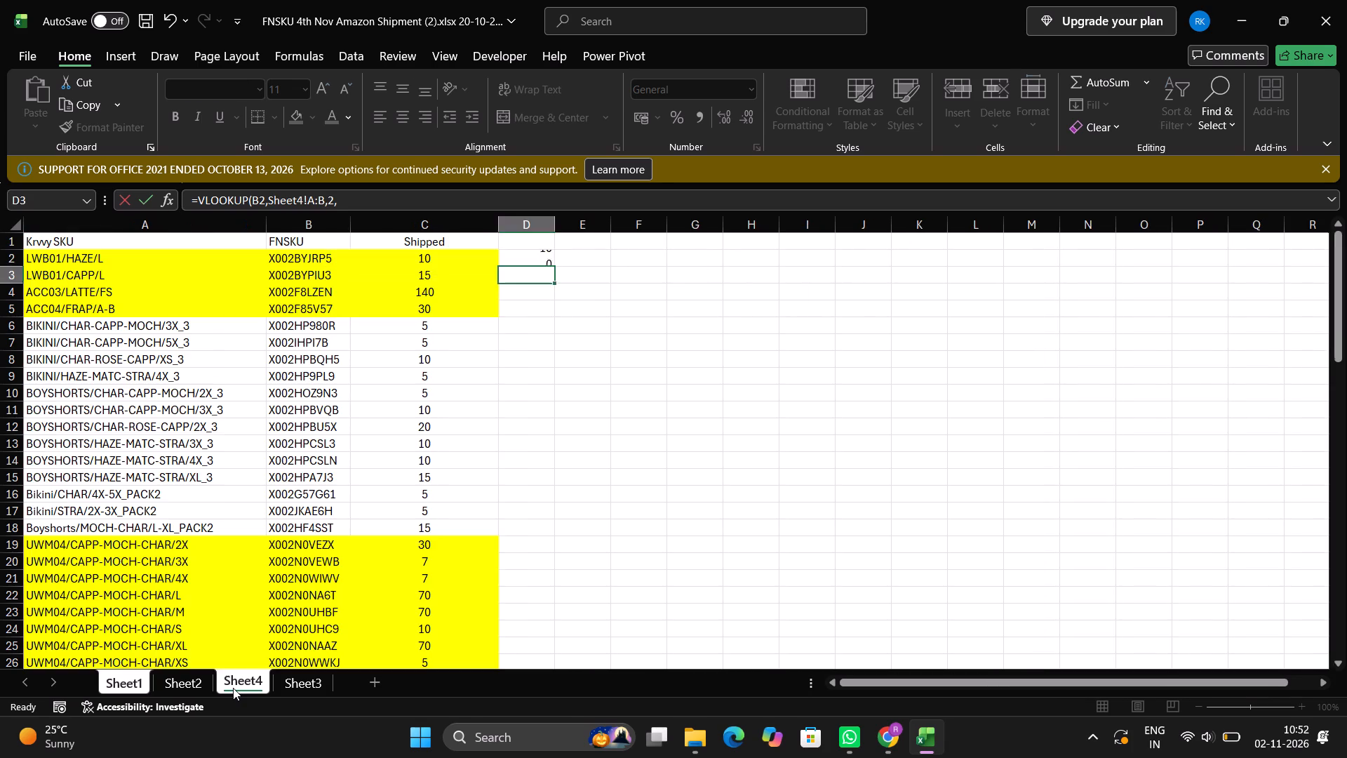
Fill the VLOOKUP formula down column D to the last SKU row on Sheet1.
key("Left")
key("ctrl+Down")
key("Down")
key("Up")
key("Right")
key("ctrl+shift+Up")
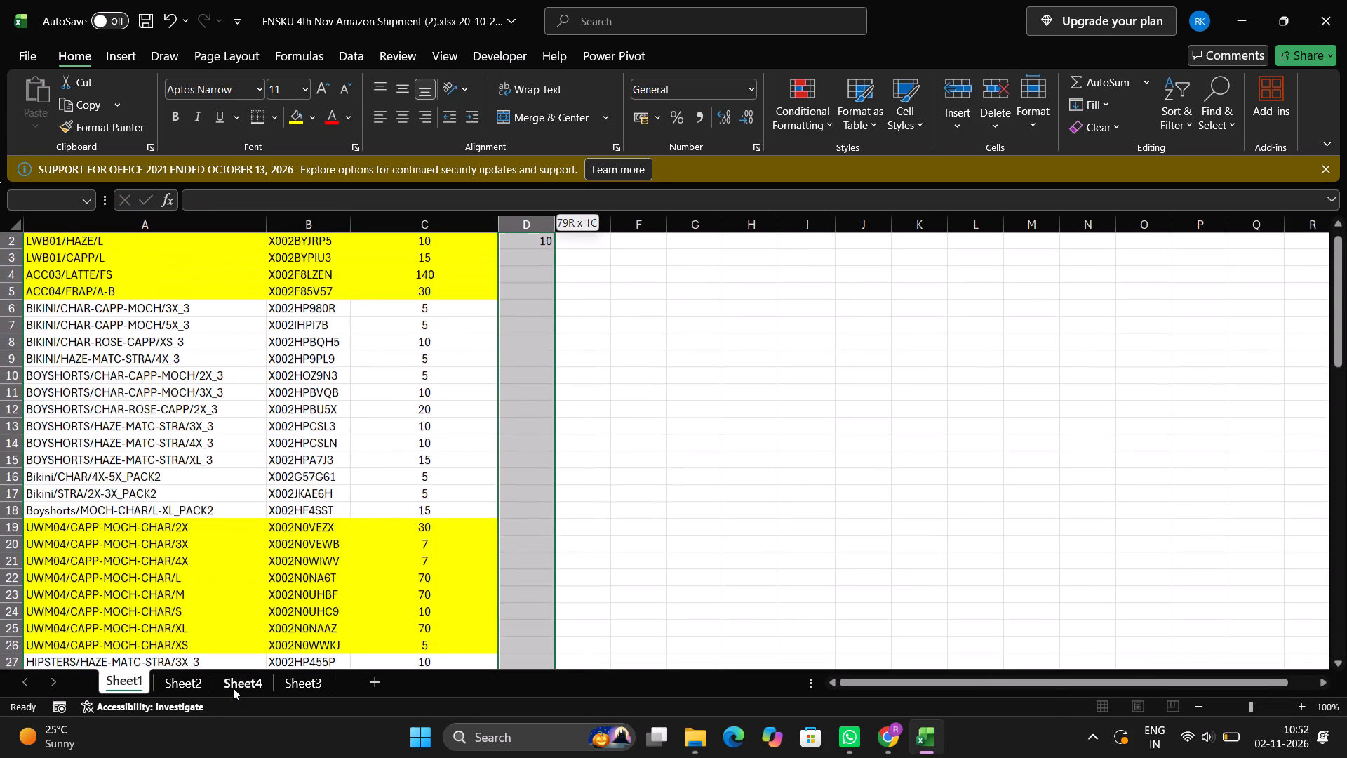
key("ctrl+d")
Add filters to the Sheet1 header row and filter column D to #N/A.
key("Up")
key("ctrl+Up")
key("ctrl+Up")
key("ctrl+Up")
key("ctrl+Up")
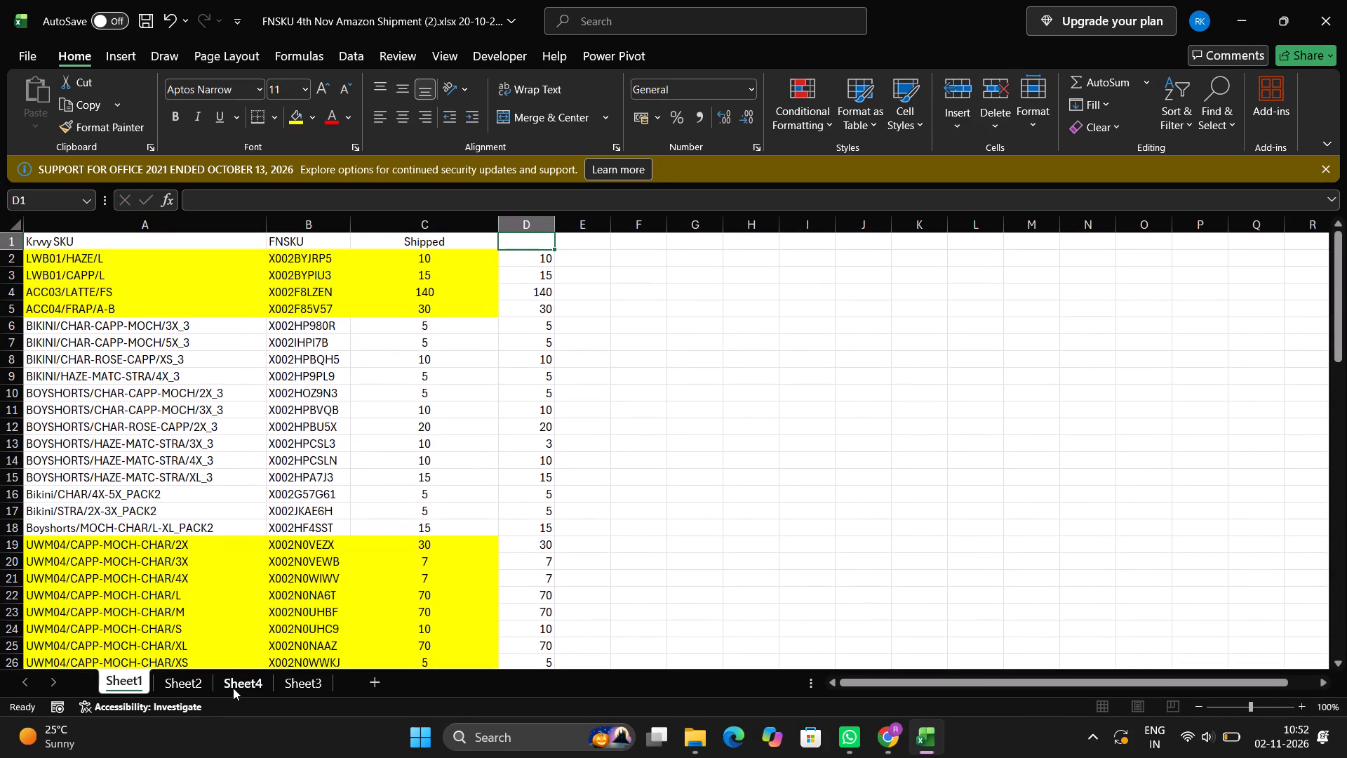
key("ctrl+shift+l")
key("alt+Down")
key("Down")
key("Down")
key("Down")
key("Down")
key("Down")
key("Down")
key("Down")
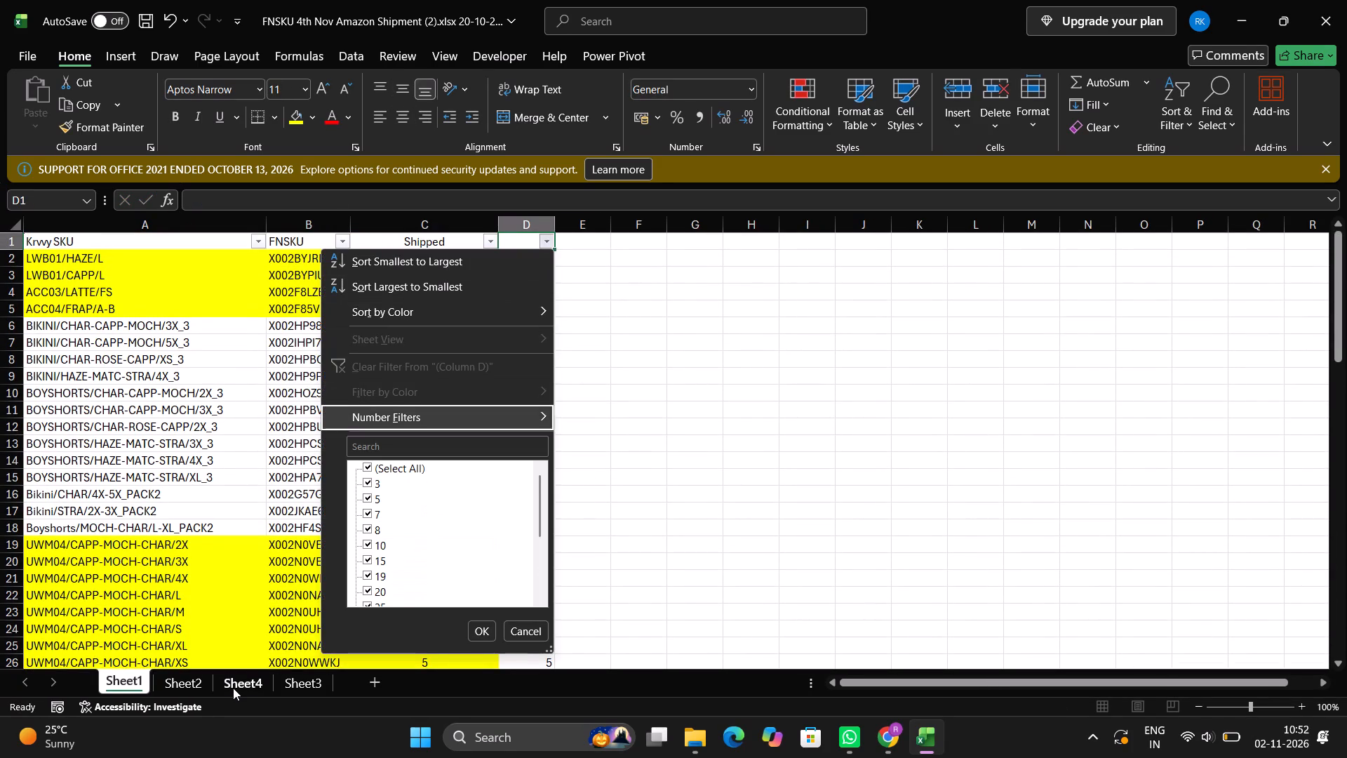
key("Down")
key("shift+numbersign")
key("Return")
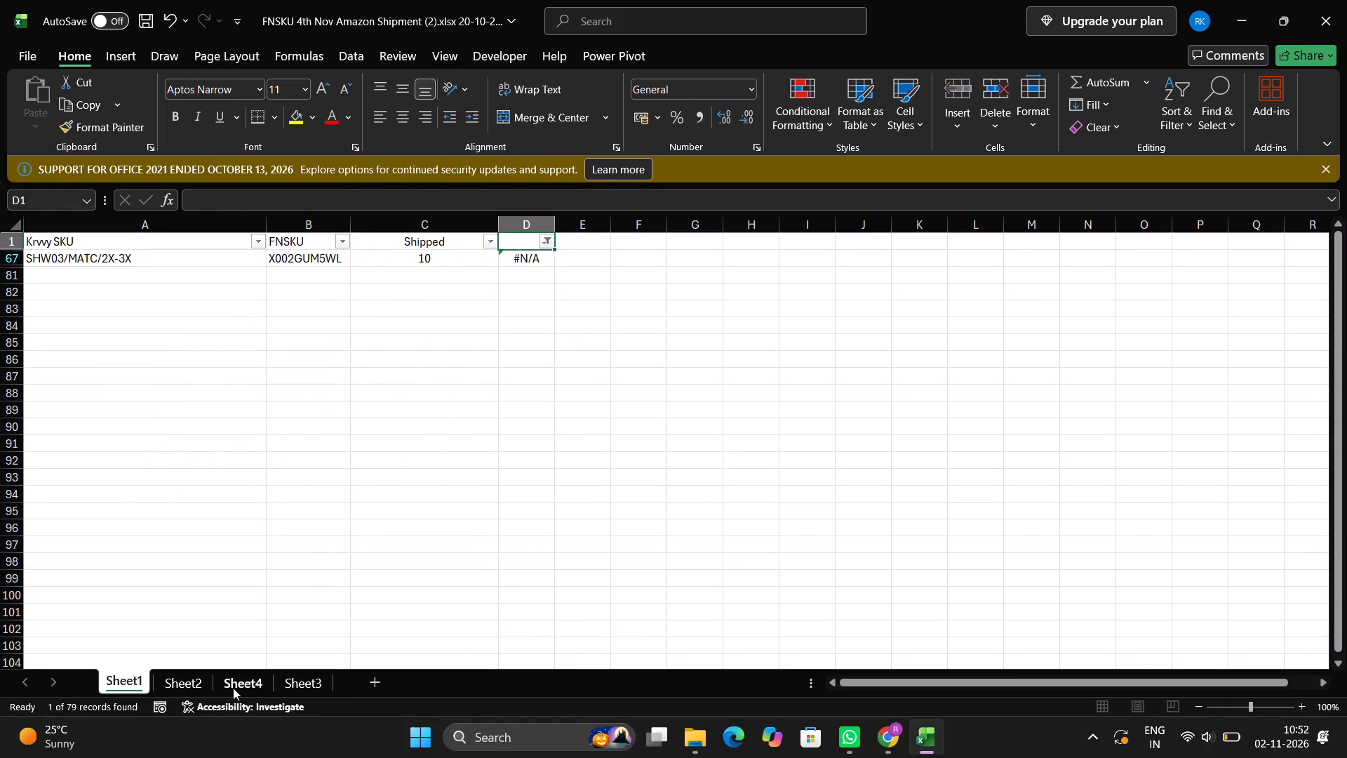
Copy the filtered SKU SHW03/MATC/2X-3X and switch to the Uniware item cancellation list in Chrome.
key("Down")
key("Left")
key("Left")
key("Left")
key("Left")
key("ctrl+c")
key("alt+Tab")
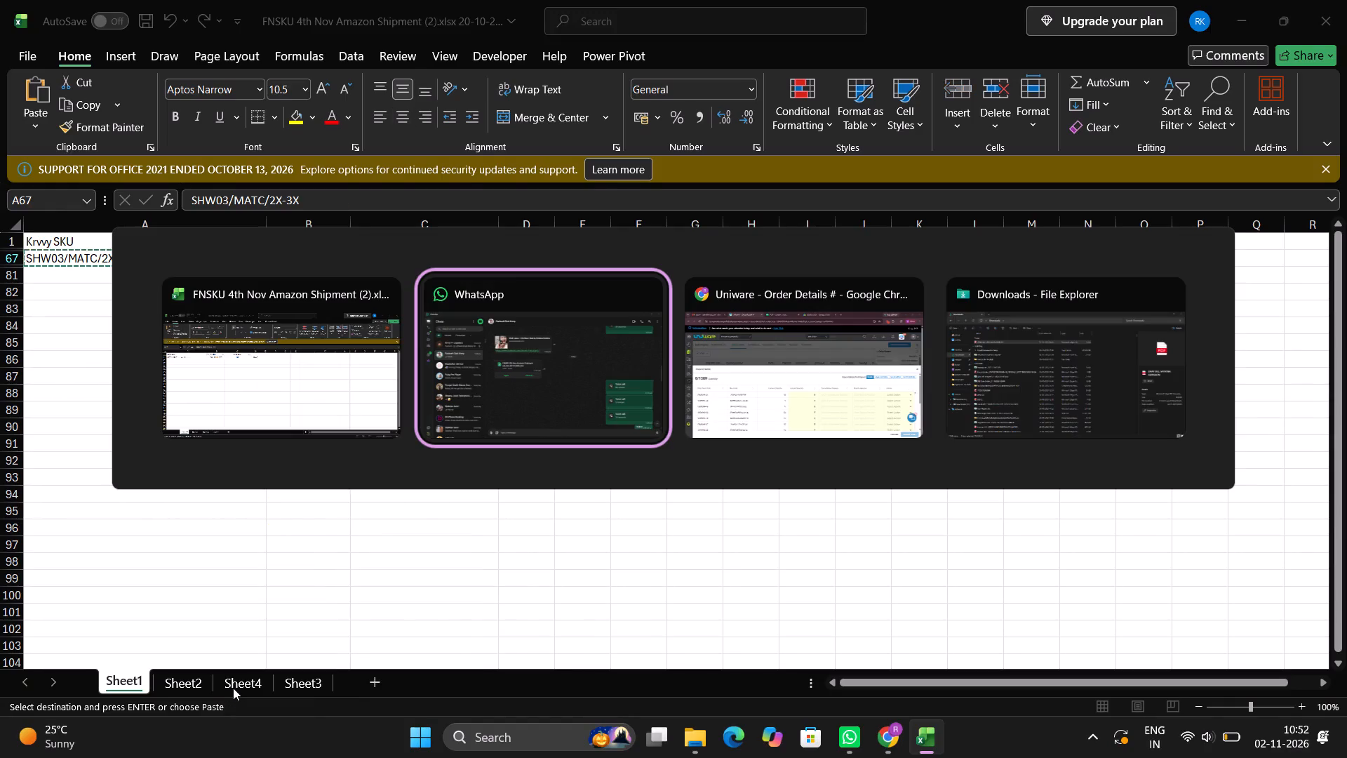
key("alt+Tab")
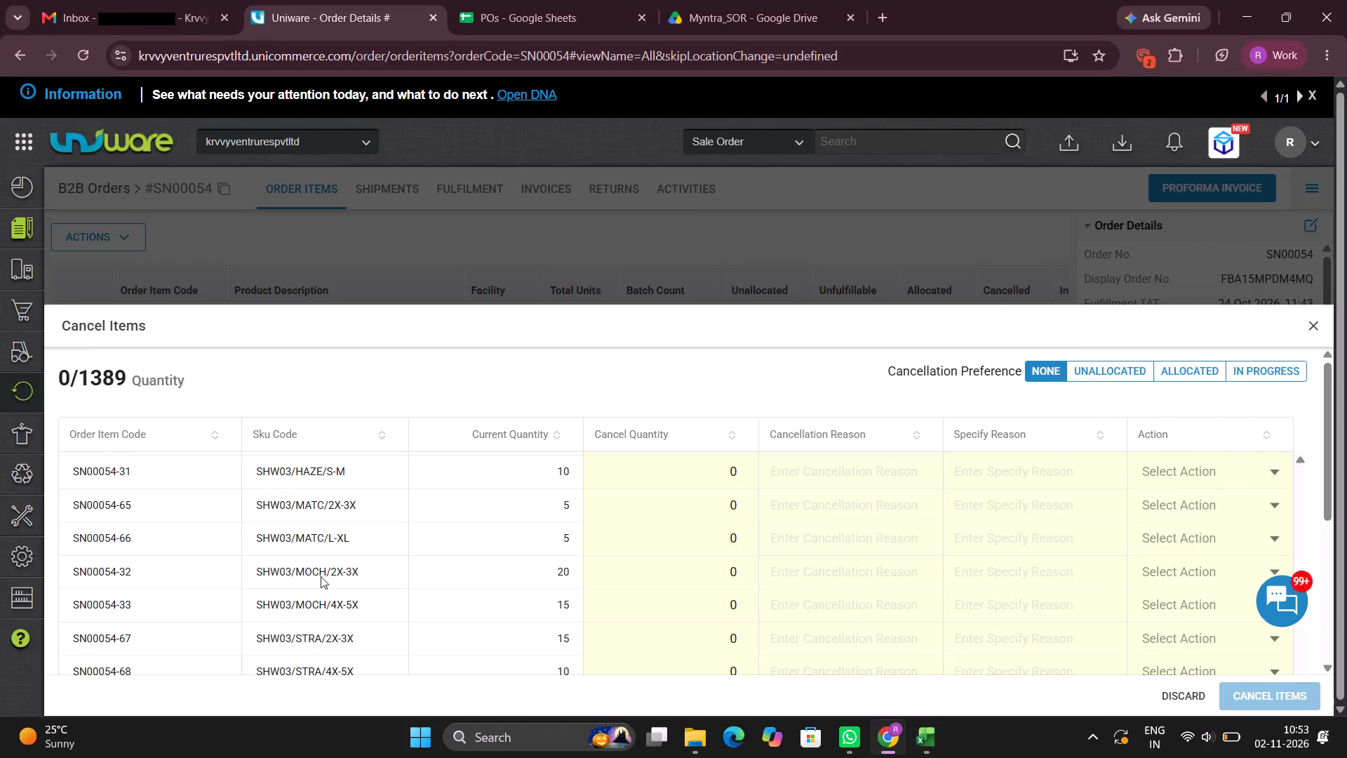
Set the cancel quantity of SHW03/MATC/2X-3X to 5 and submit the item cancellation for order SN00054.
left_click(695, 500)
key("Right")
key("BackSpace")
key("5")
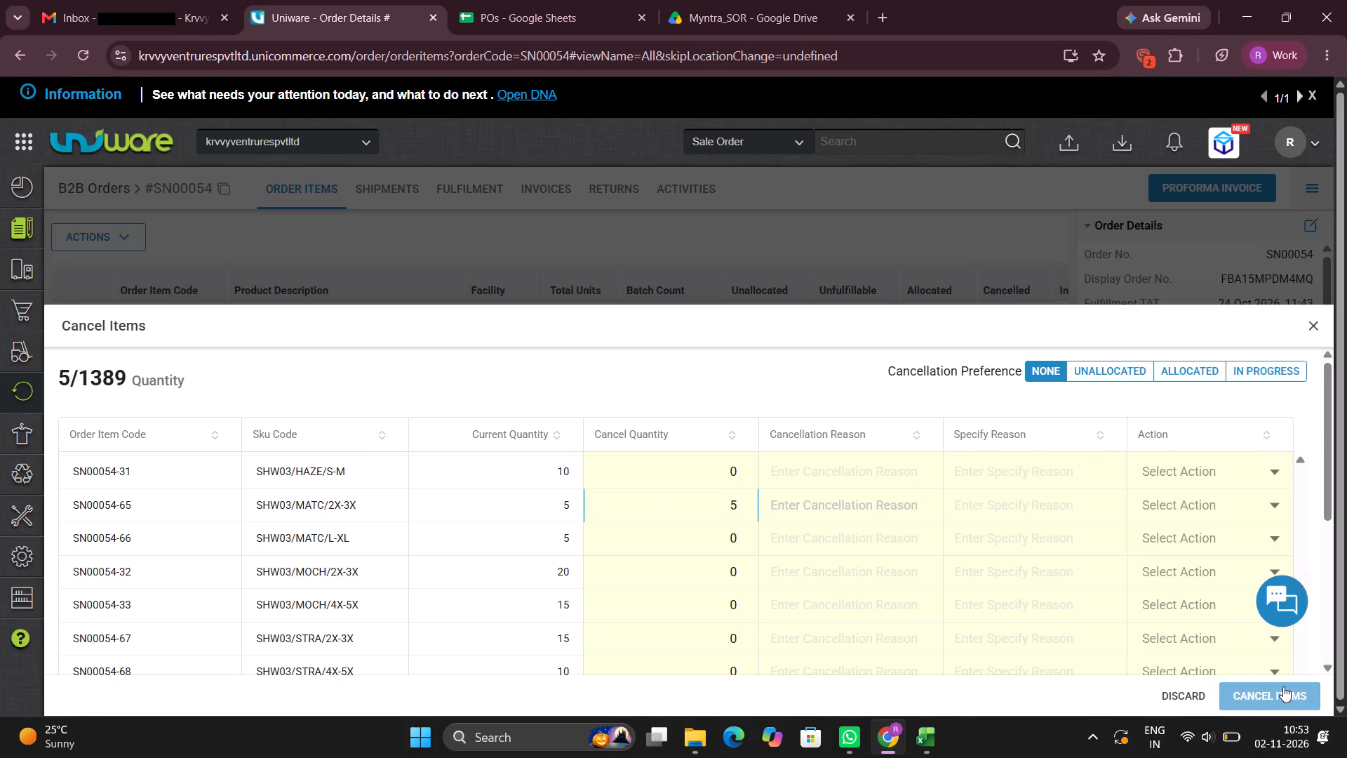
left_click(1264, 686)
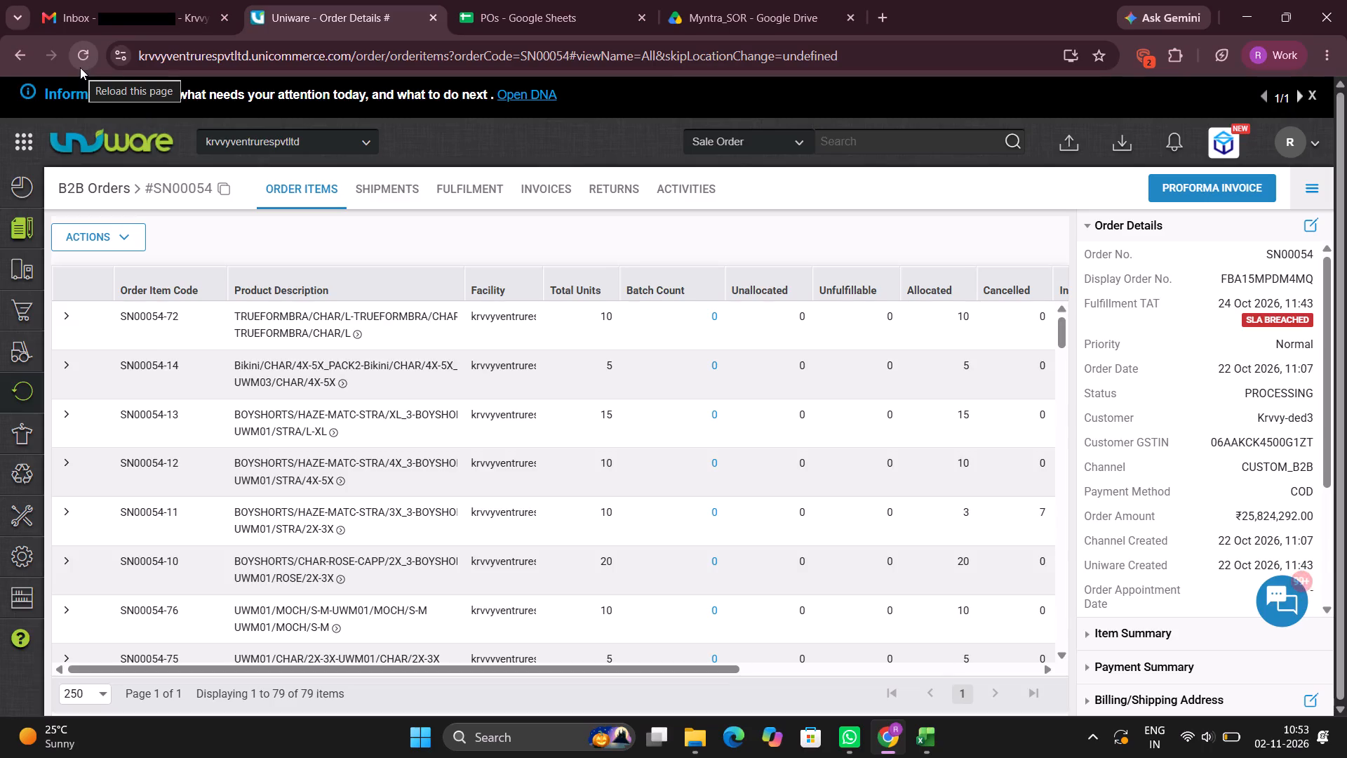
left_click(401, 195)
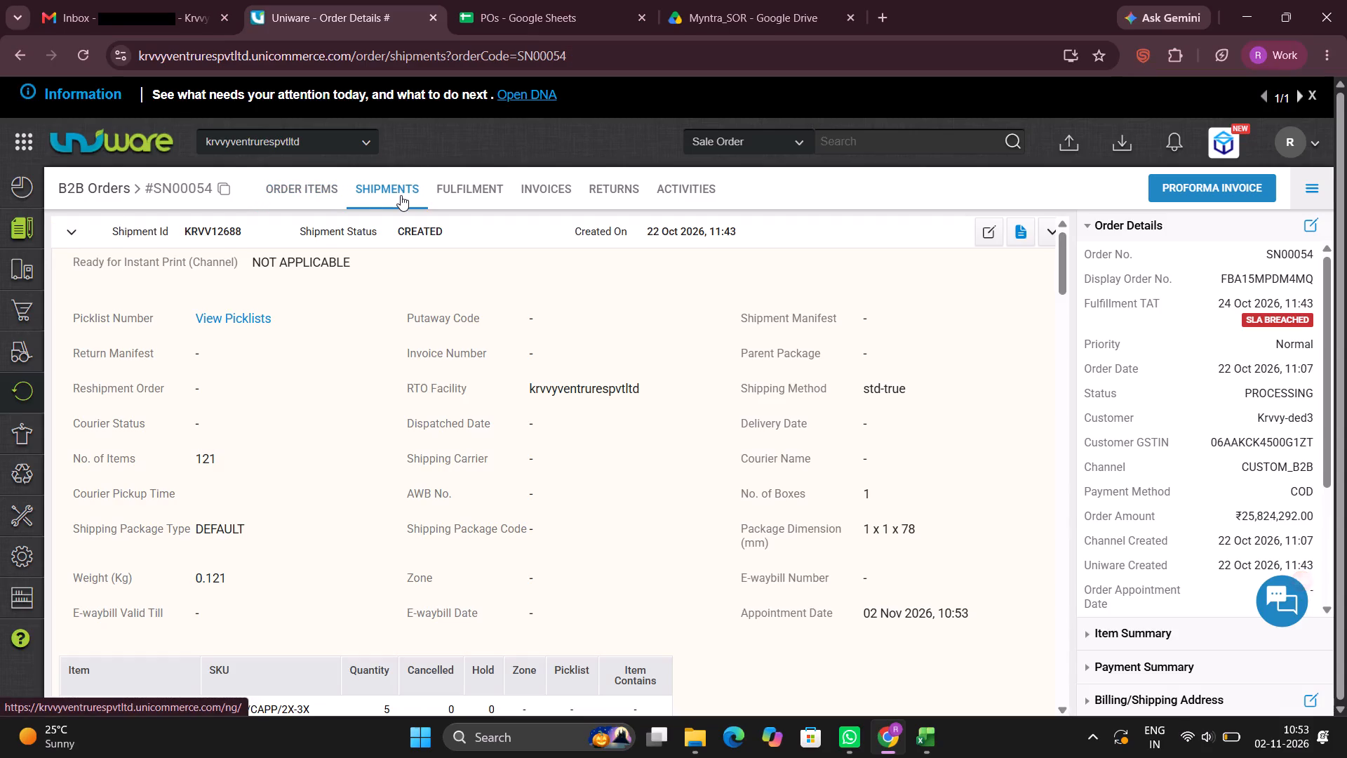
left_click(75, 233)
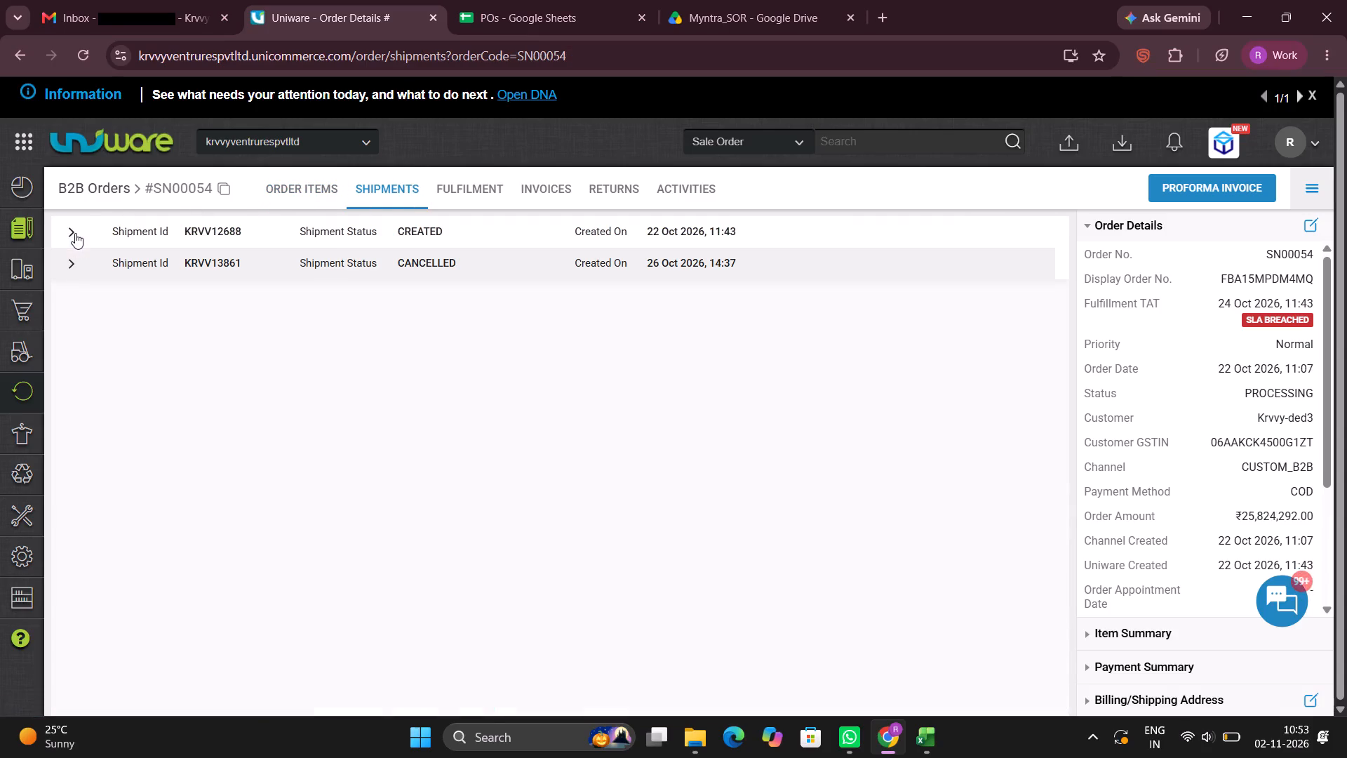
left_click(73, 240)
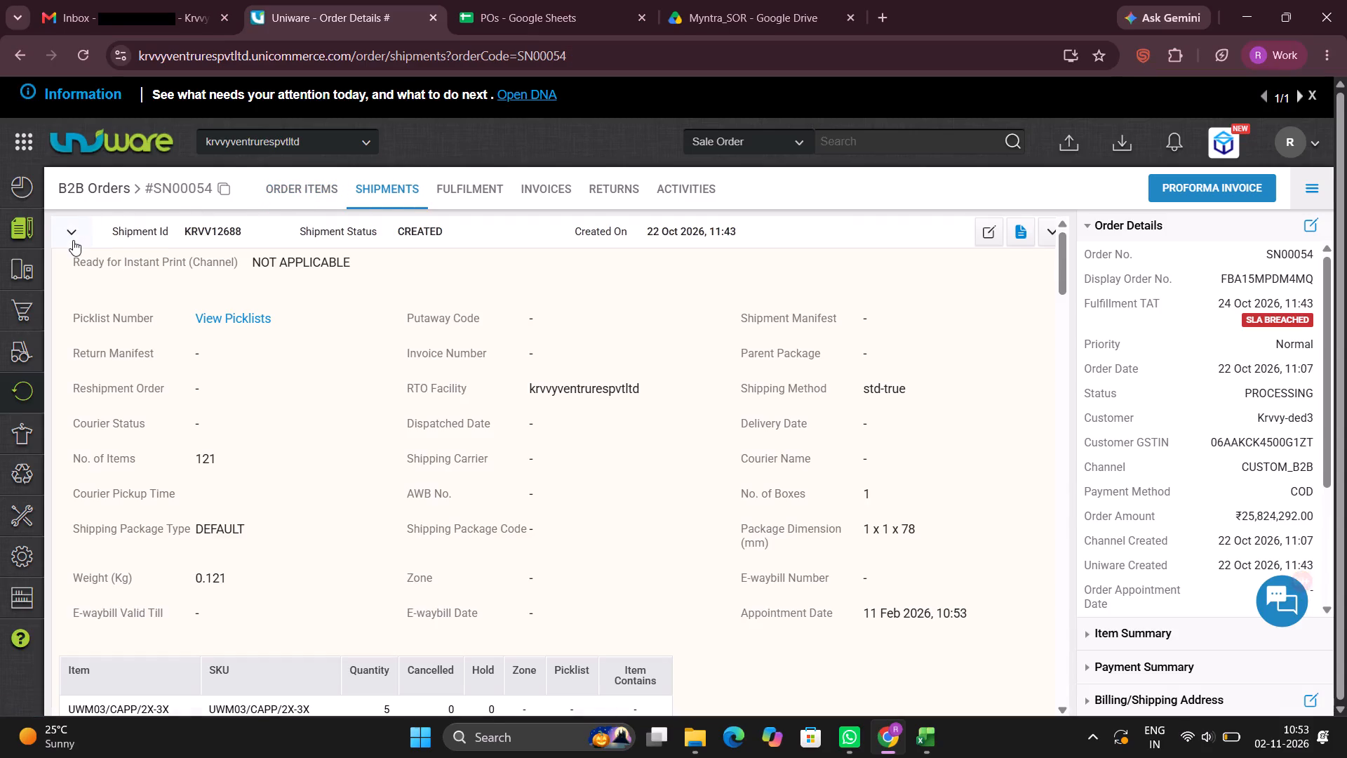
scroll(262, 427, "down", 5)
scroll(262, 427, "up", 6)
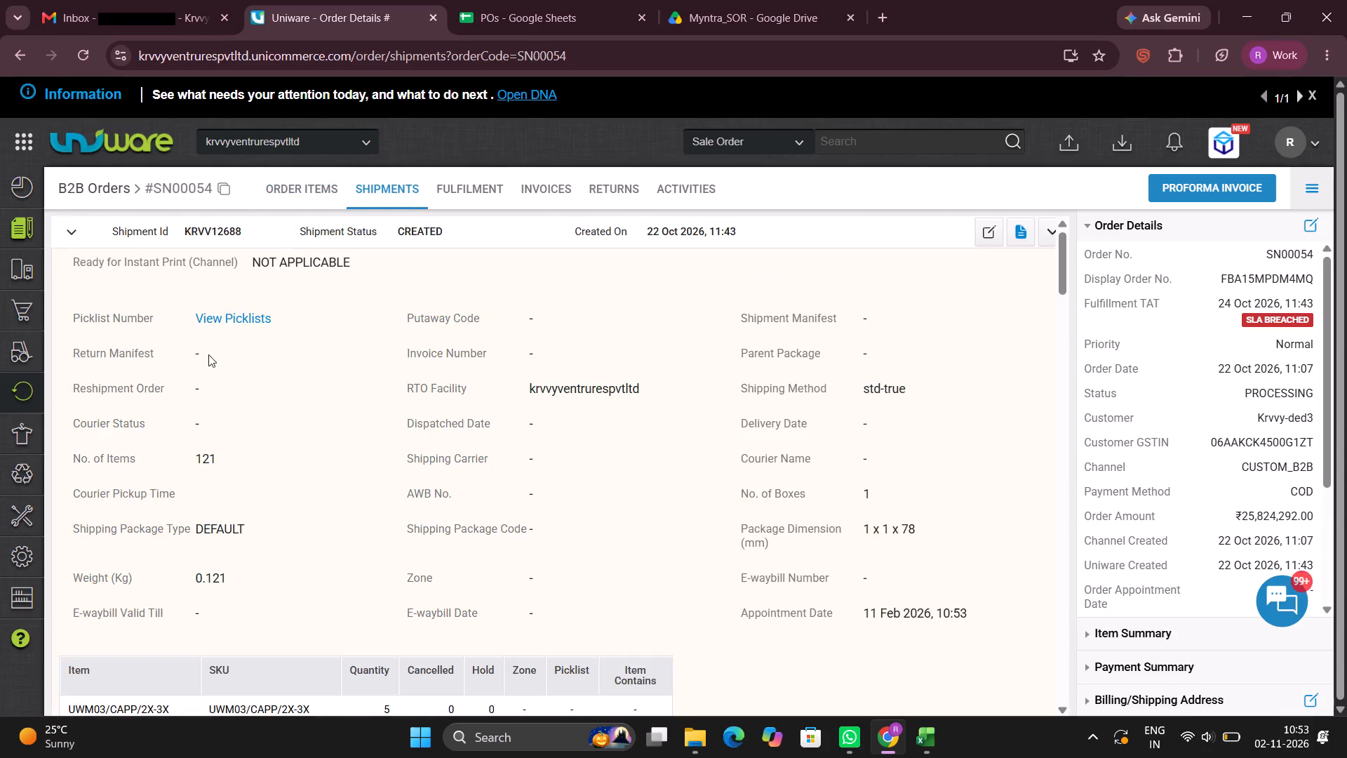
left_click(62, 233)
left_click(73, 272)
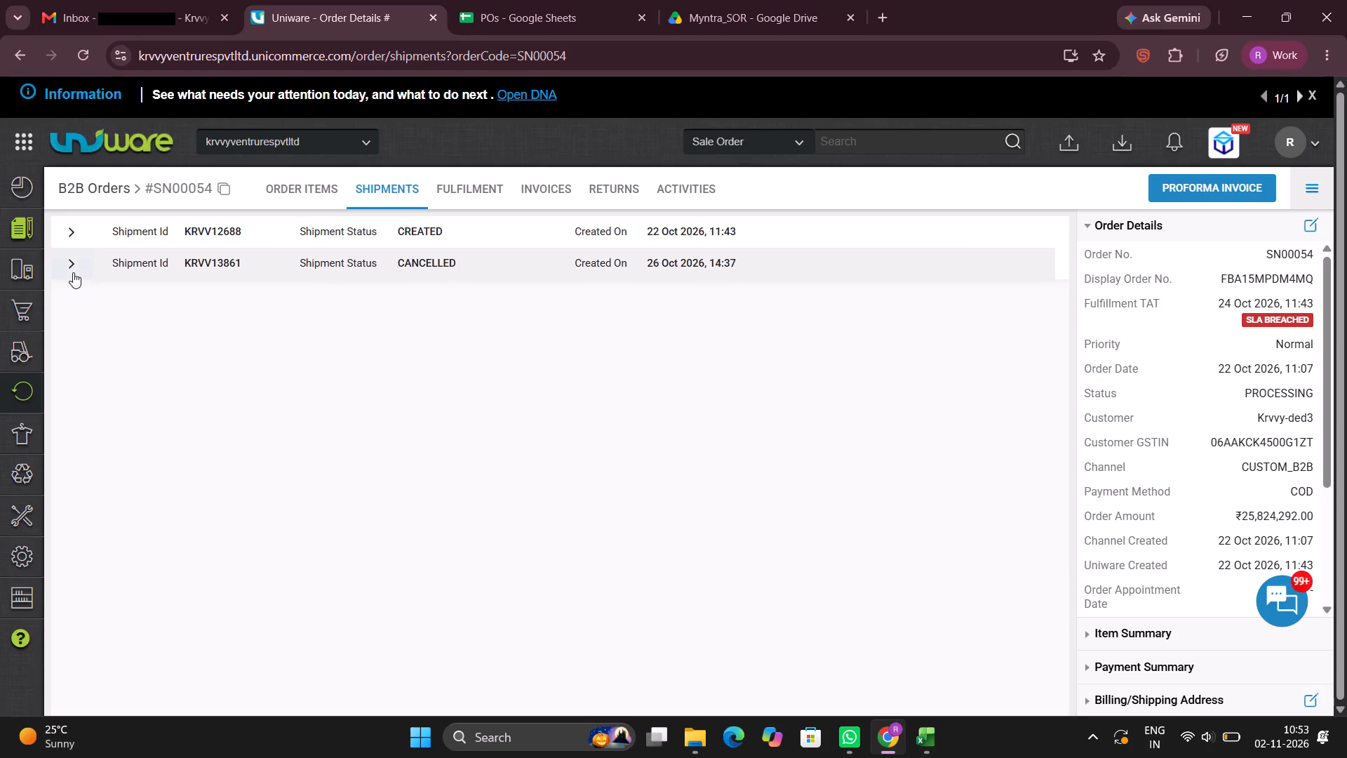
scroll(280, 455, "down", 5)
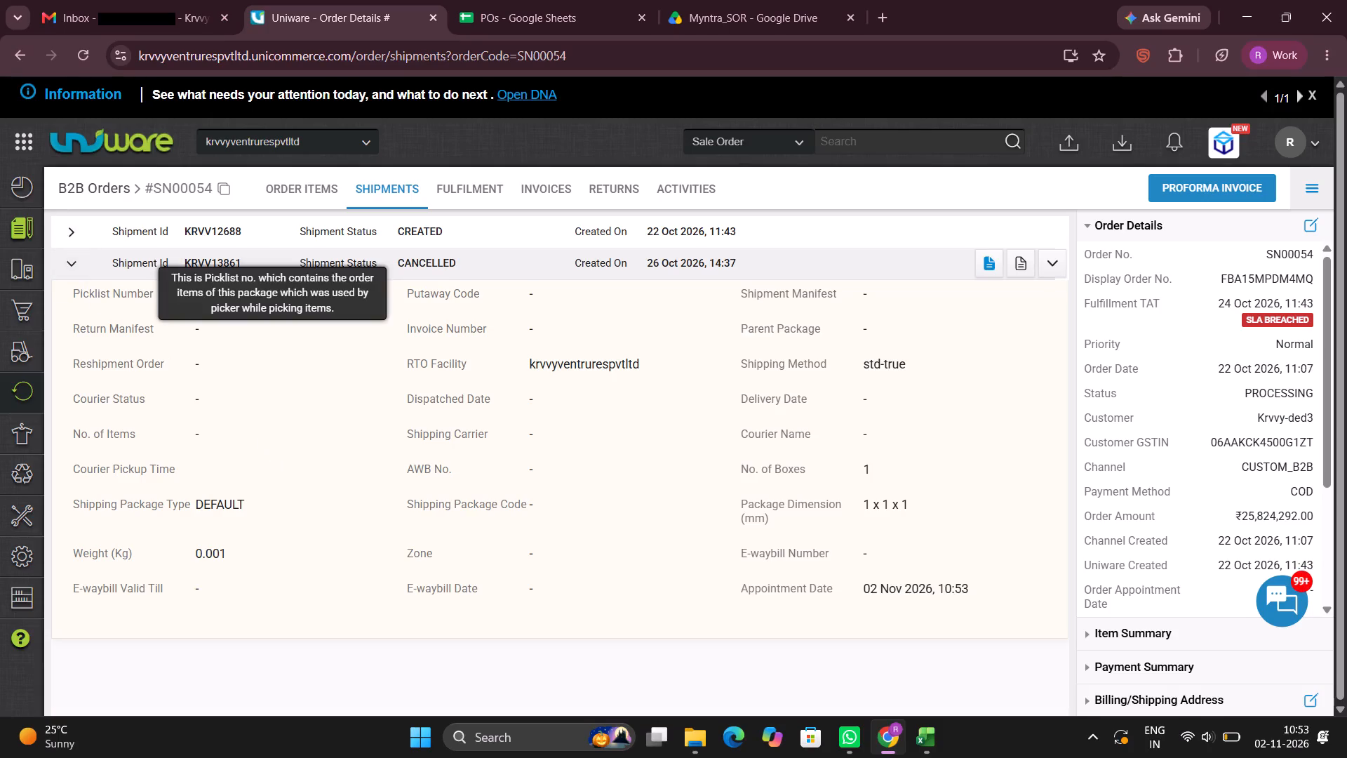
left_click(65, 265)
Create the invoice for shipment KRVV12688.
left_click(72, 229)
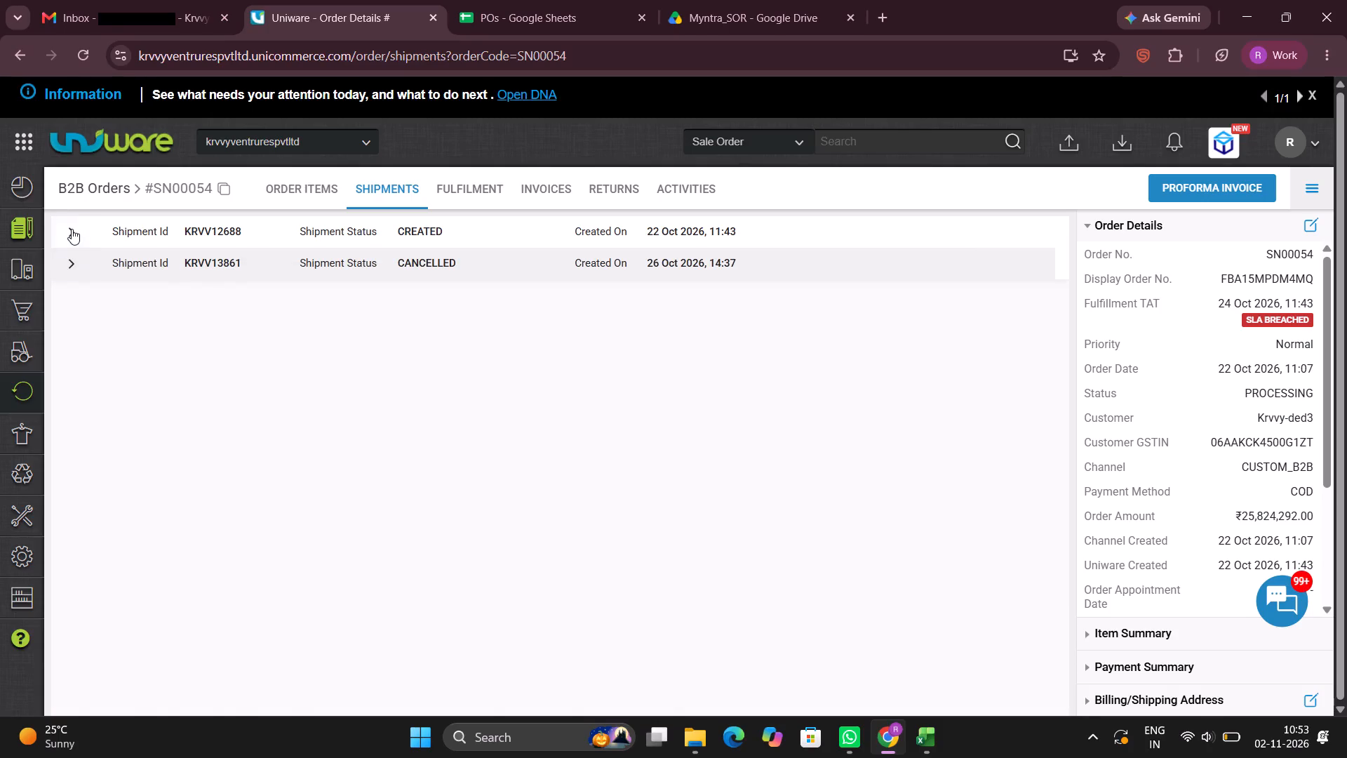
left_click(1024, 232)
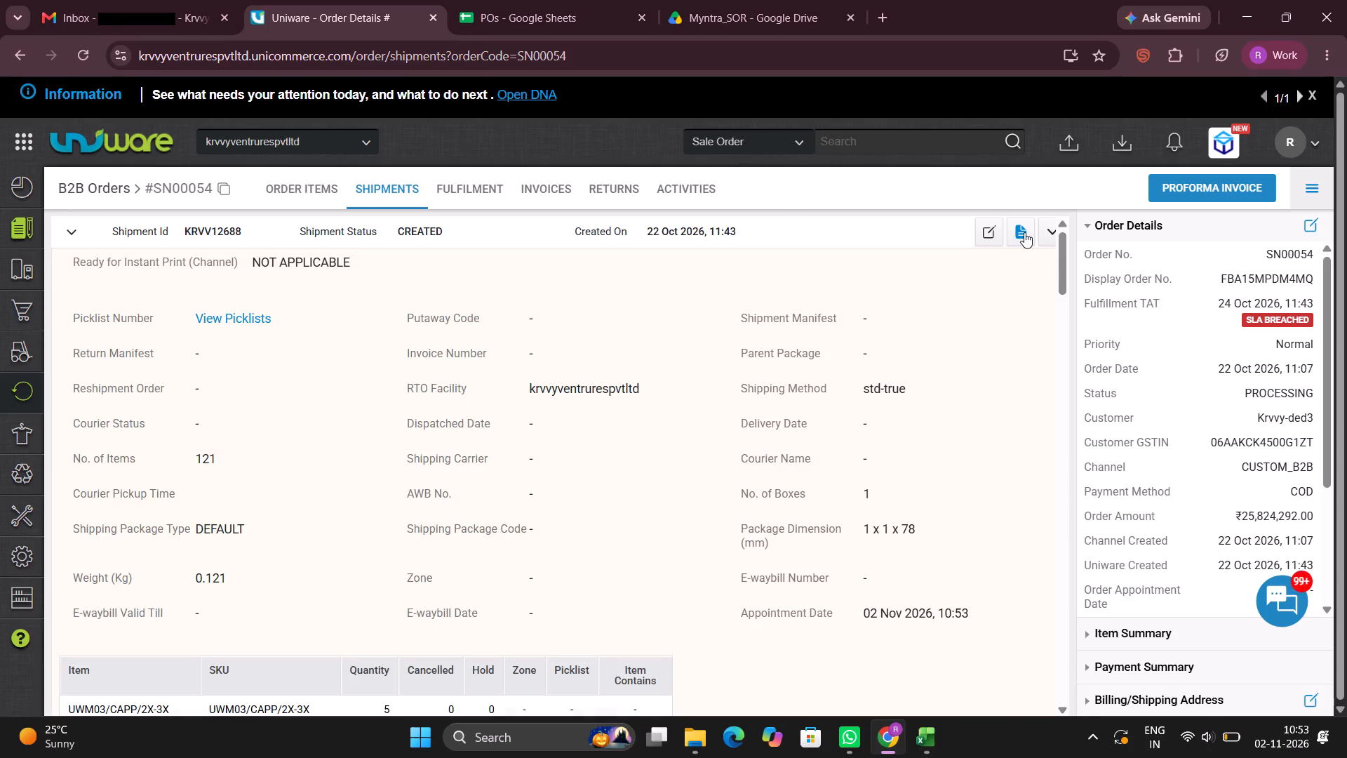
left_click(981, 548)
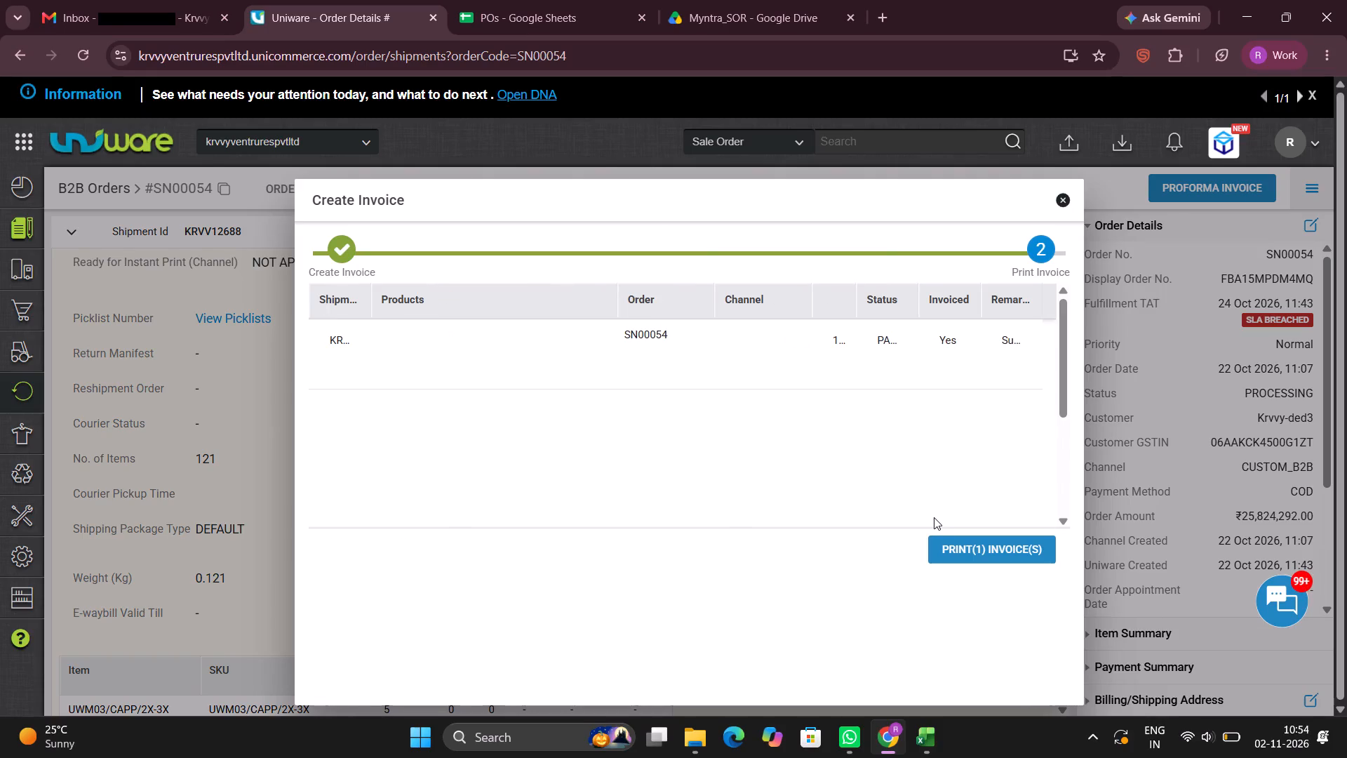
left_click(982, 549)
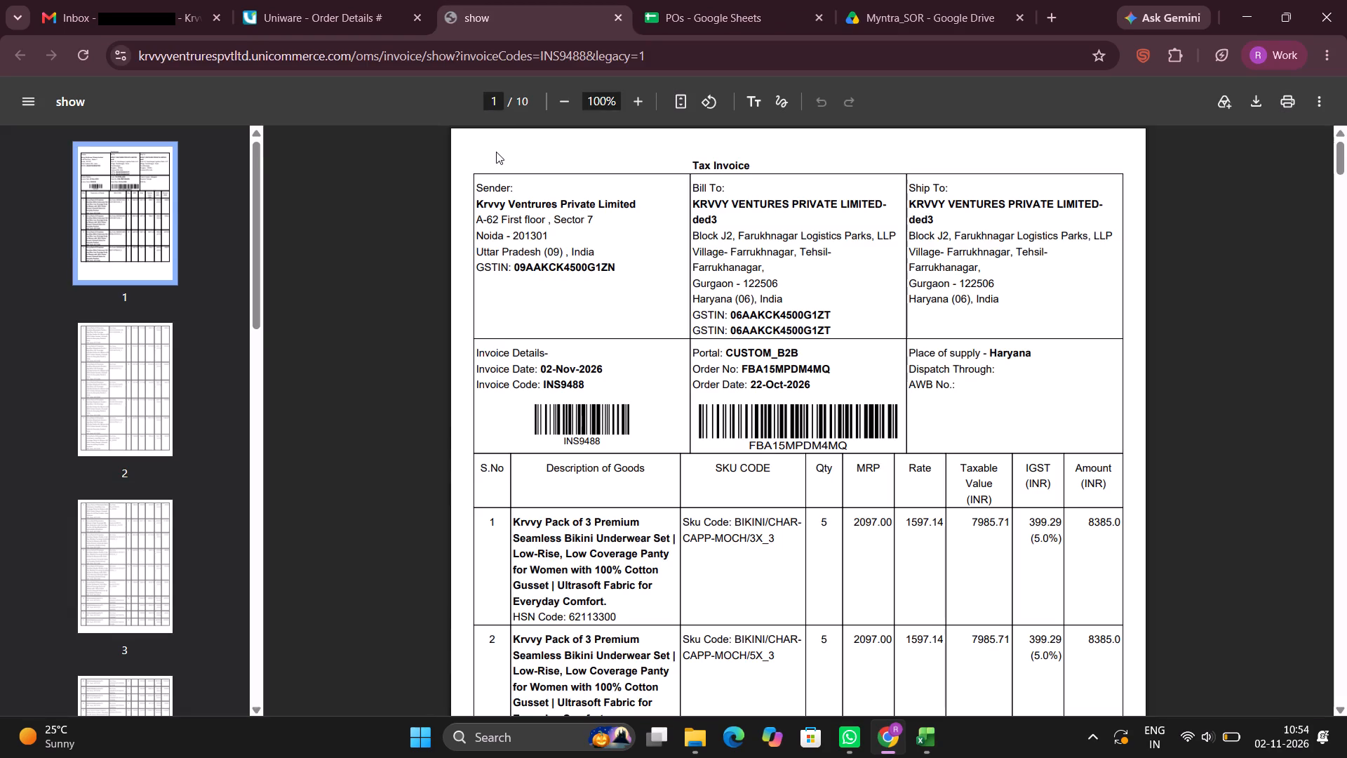
scroll(614, 310, "down", 20)
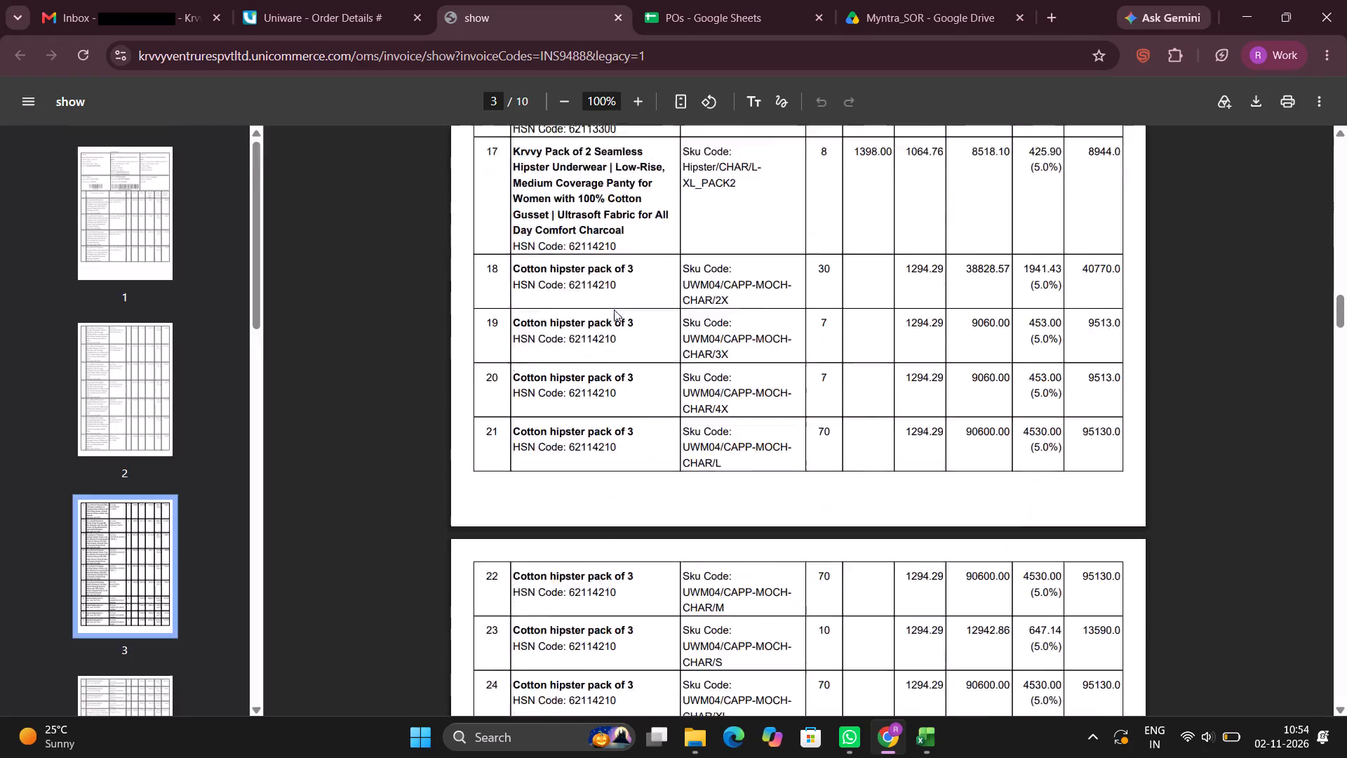
scroll(614, 310, "down", 20)
scroll(614, 310, "down", 13)
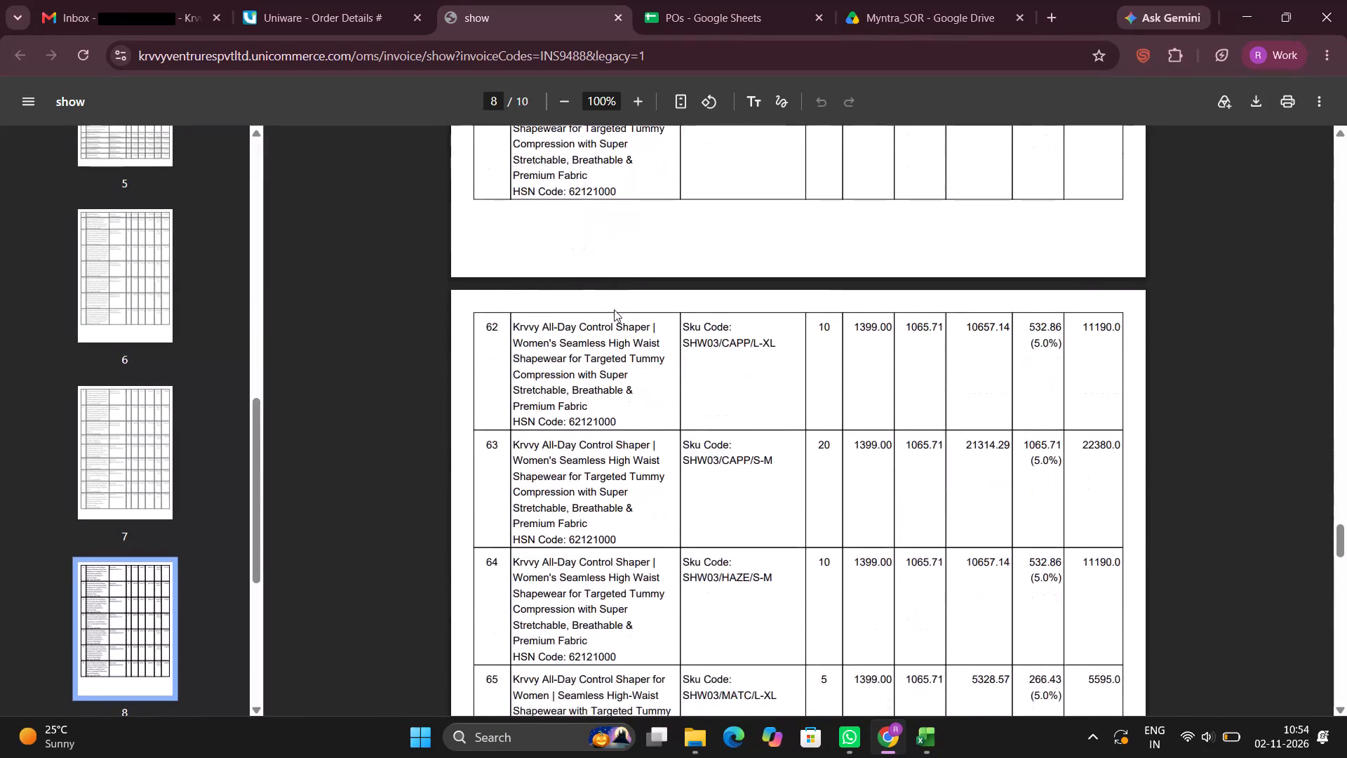
scroll(614, 310, "down", 17)
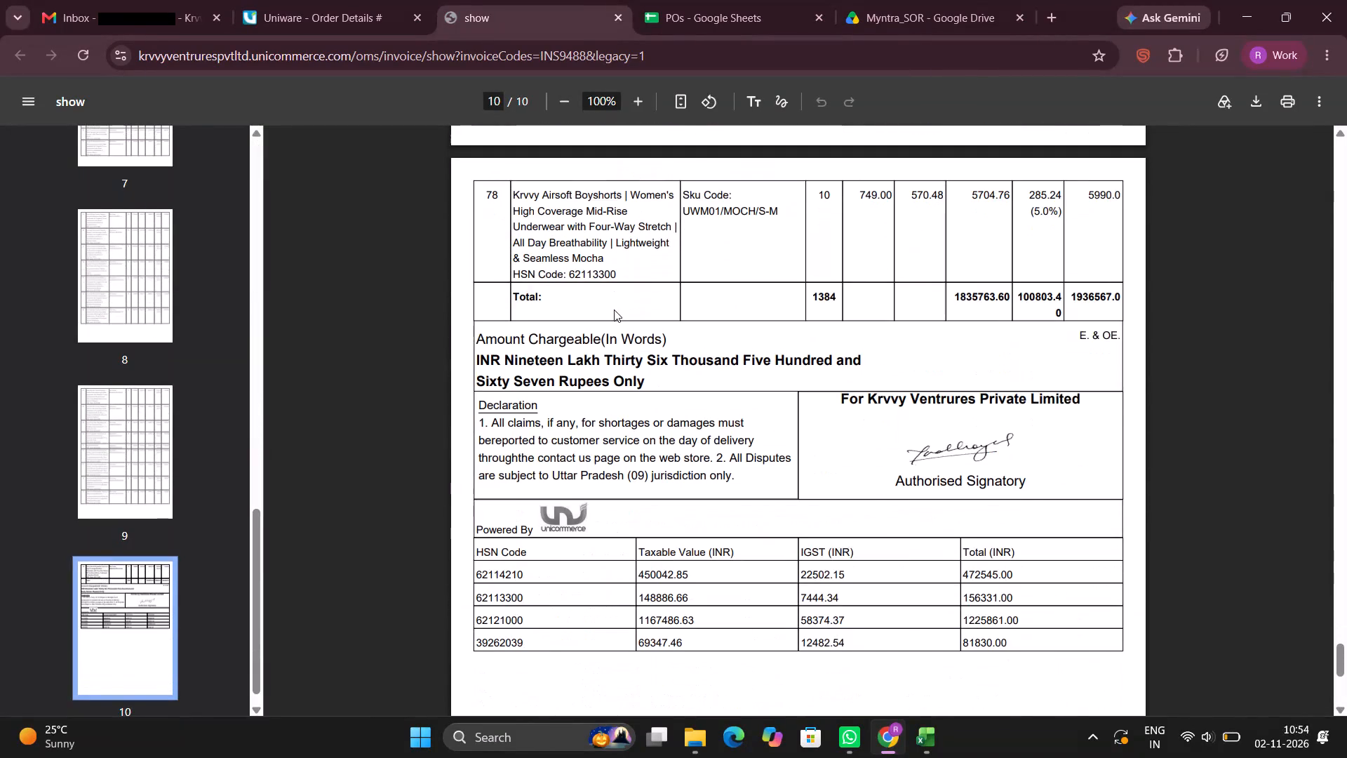
scroll(614, 310, "down", 1)
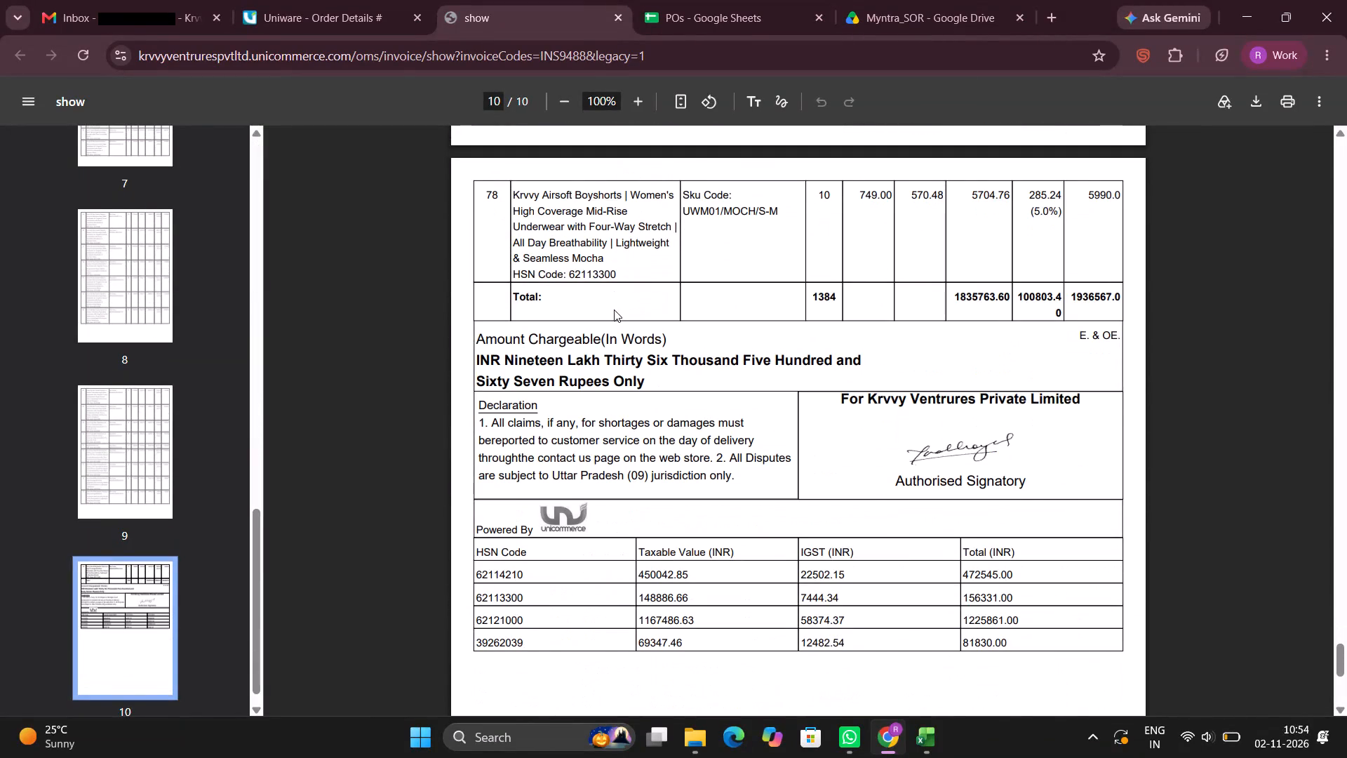
Switch to the Excel shipment workbook and check the total of the scanned Qty column in Sheet3 against the invoice quantity.
key("alt+Tab")
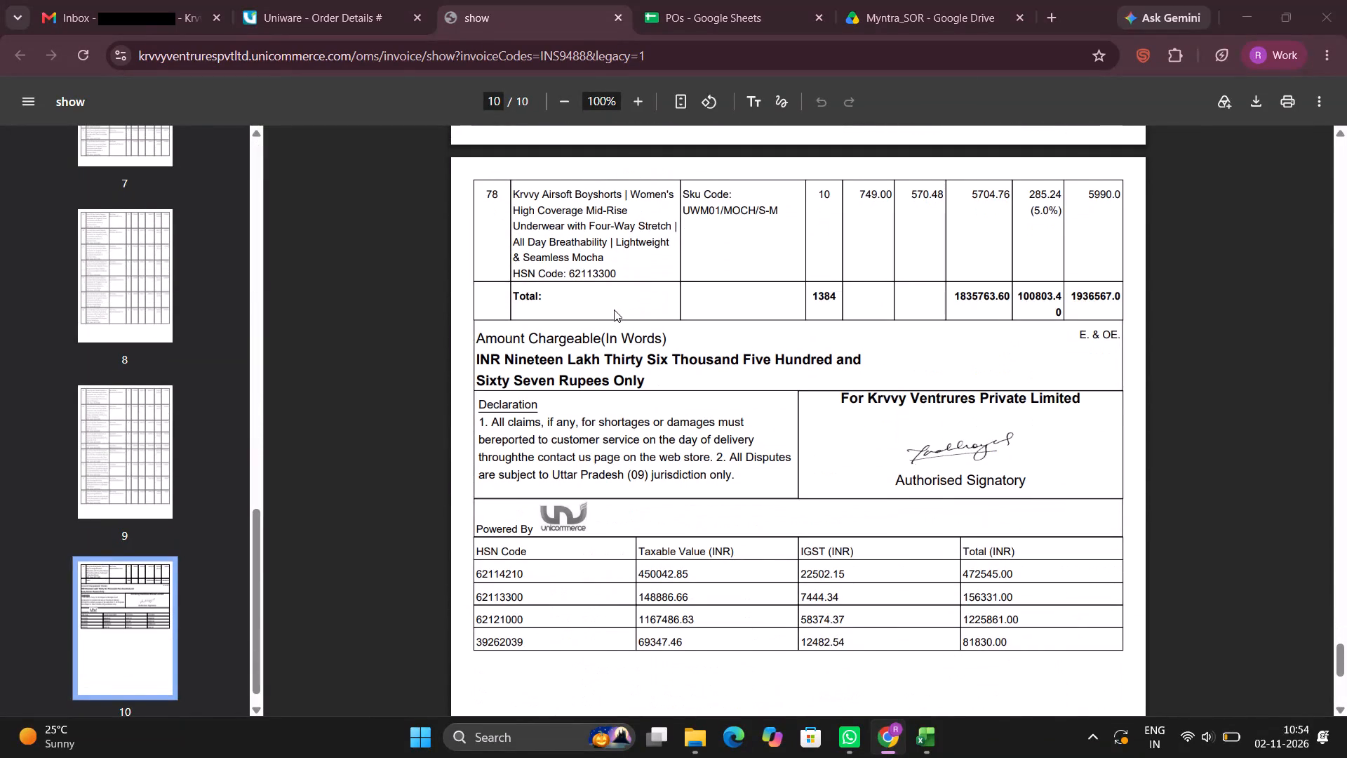
key("Up")
key("Right")
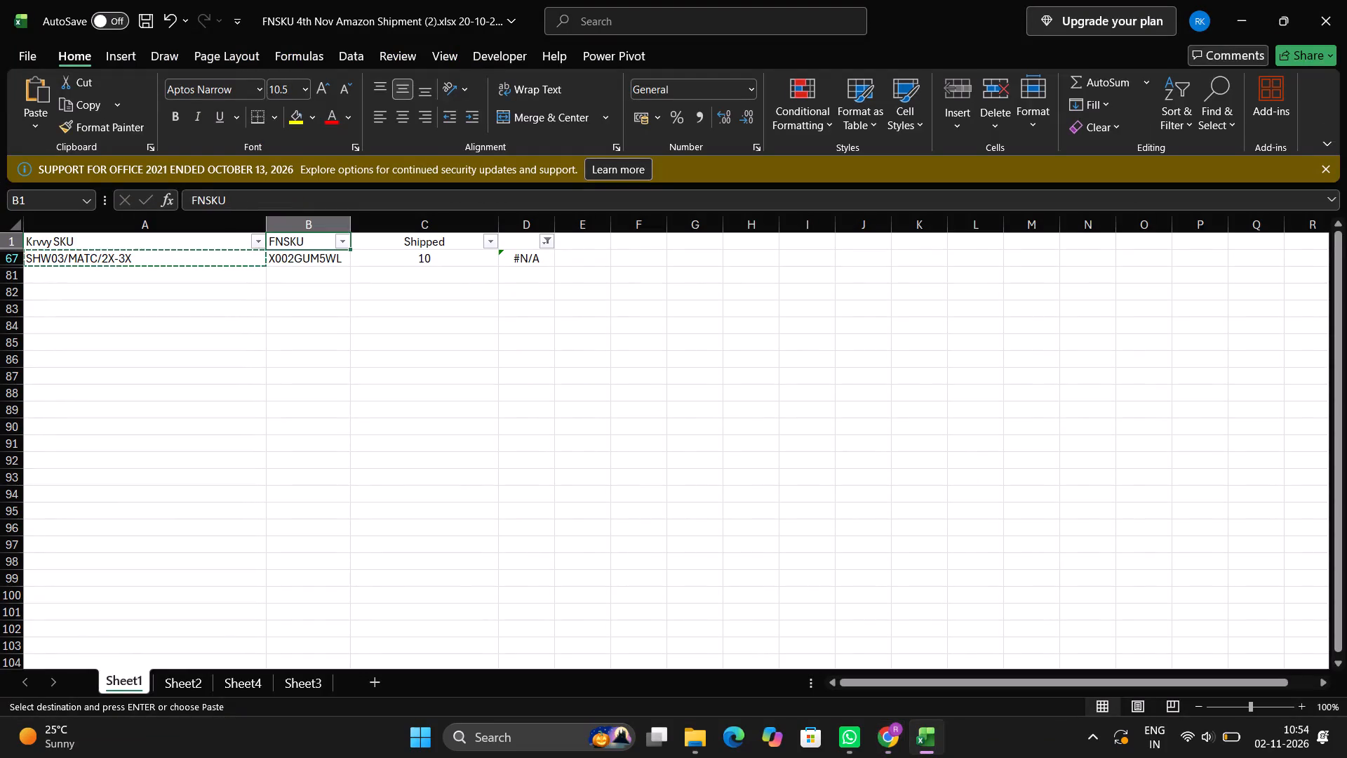
left_click(309, 689)
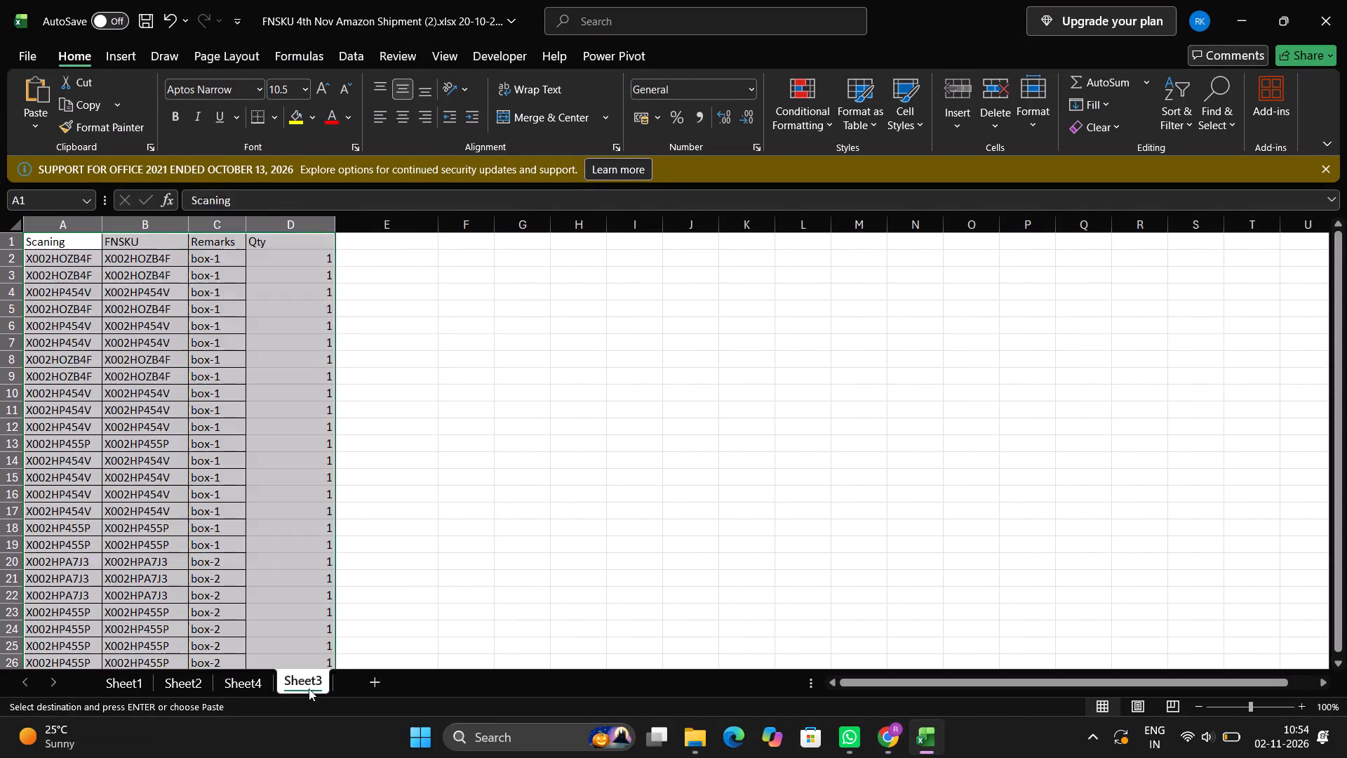
key("Up")
key("Right")
key("Down")
key("Right")
key("Down")
key("Right")
key("Up")
key("ctrl+shift+Down")
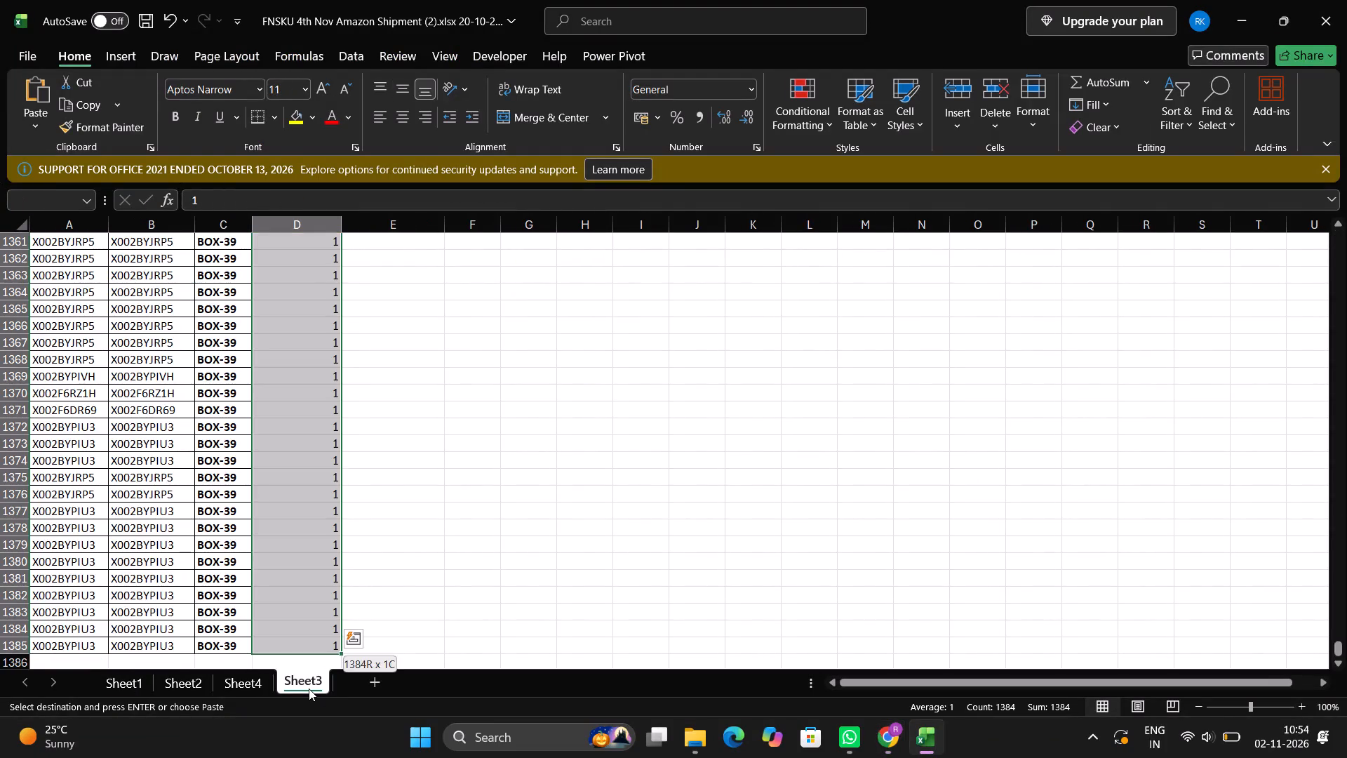
key("Up")
Return to Chrome and close the invoice document and the Create Invoice dialog for order SN00054.
key("alt+Tab")
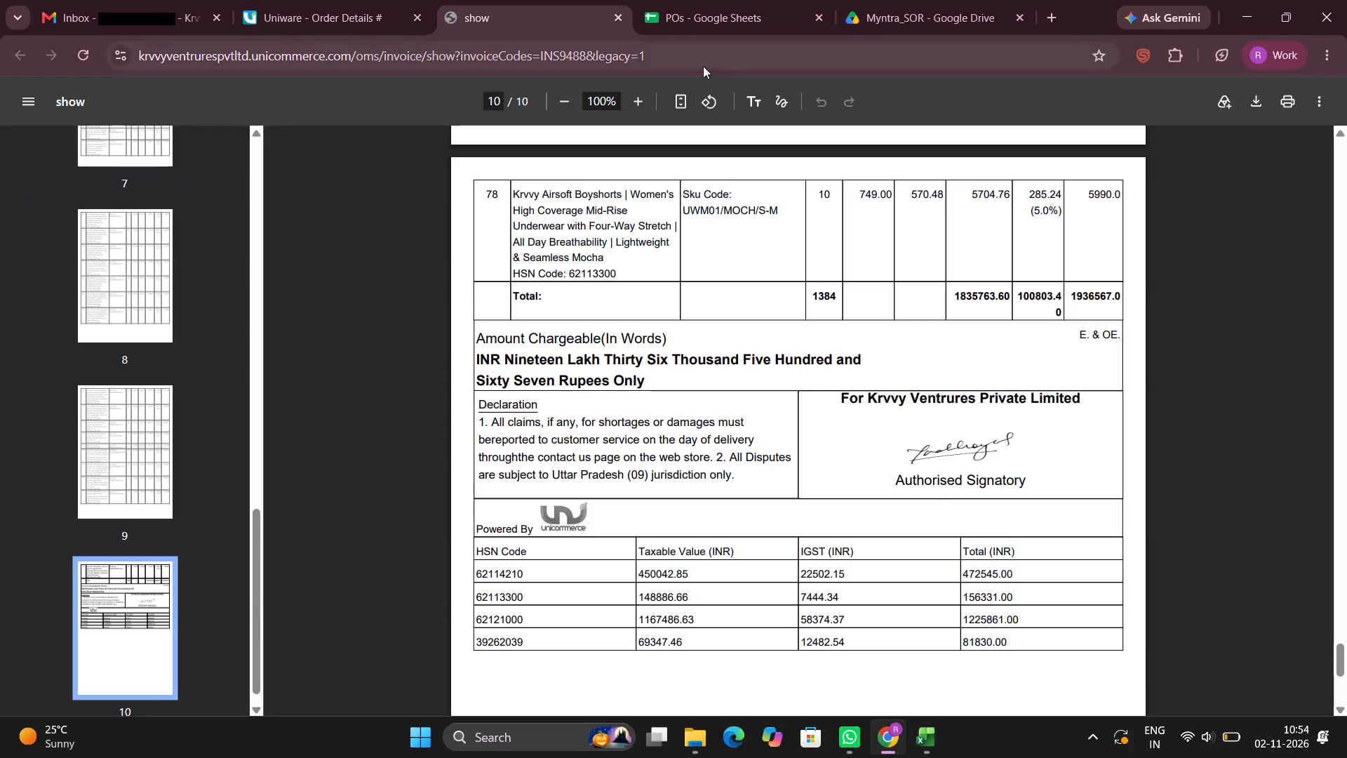
left_click(612, 15)
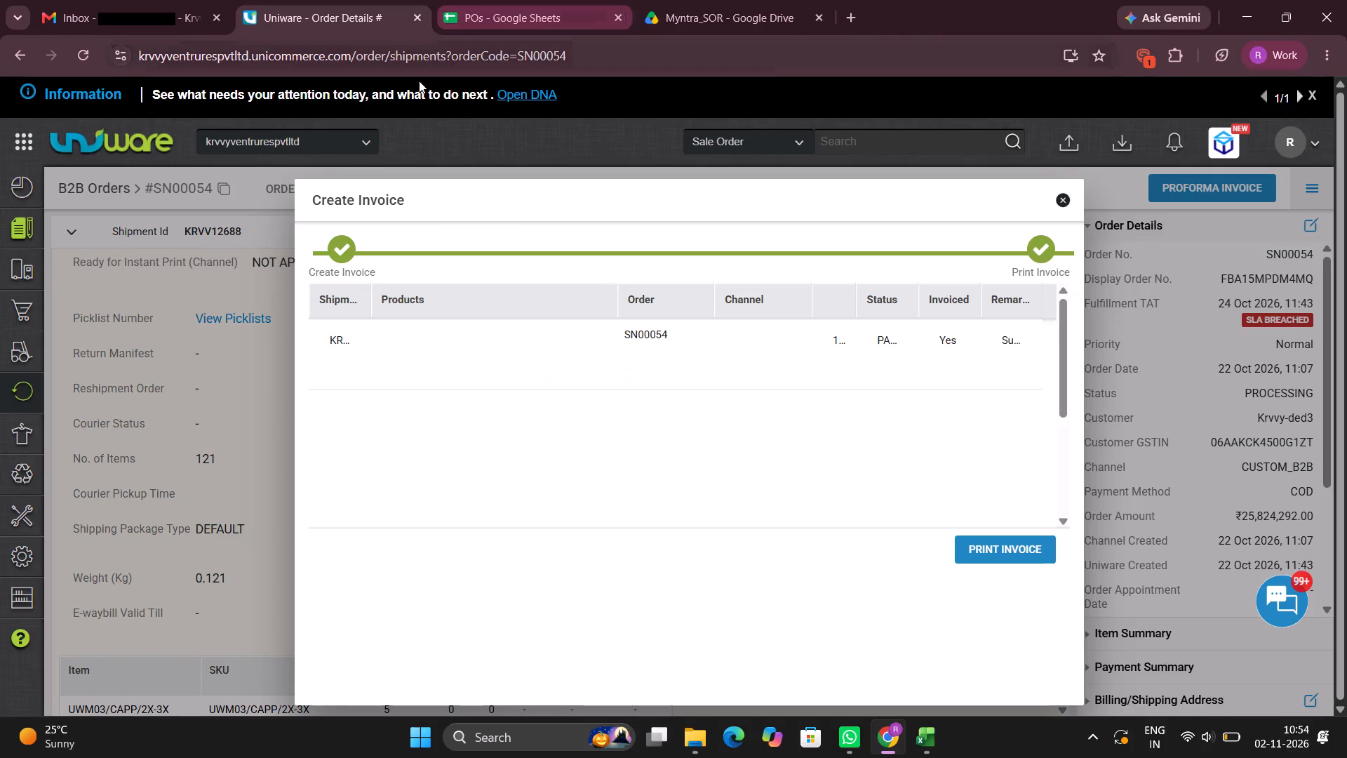
left_click(1067, 195)
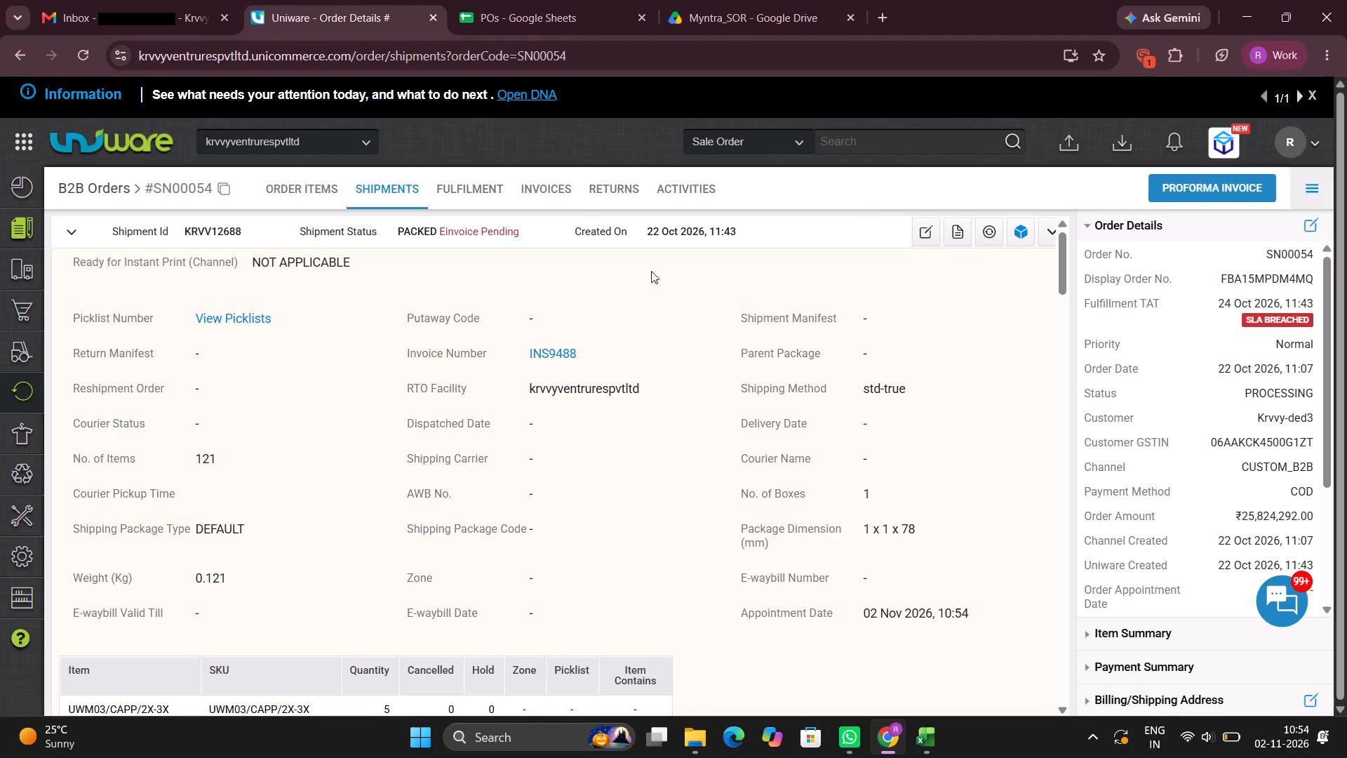
key("Right")
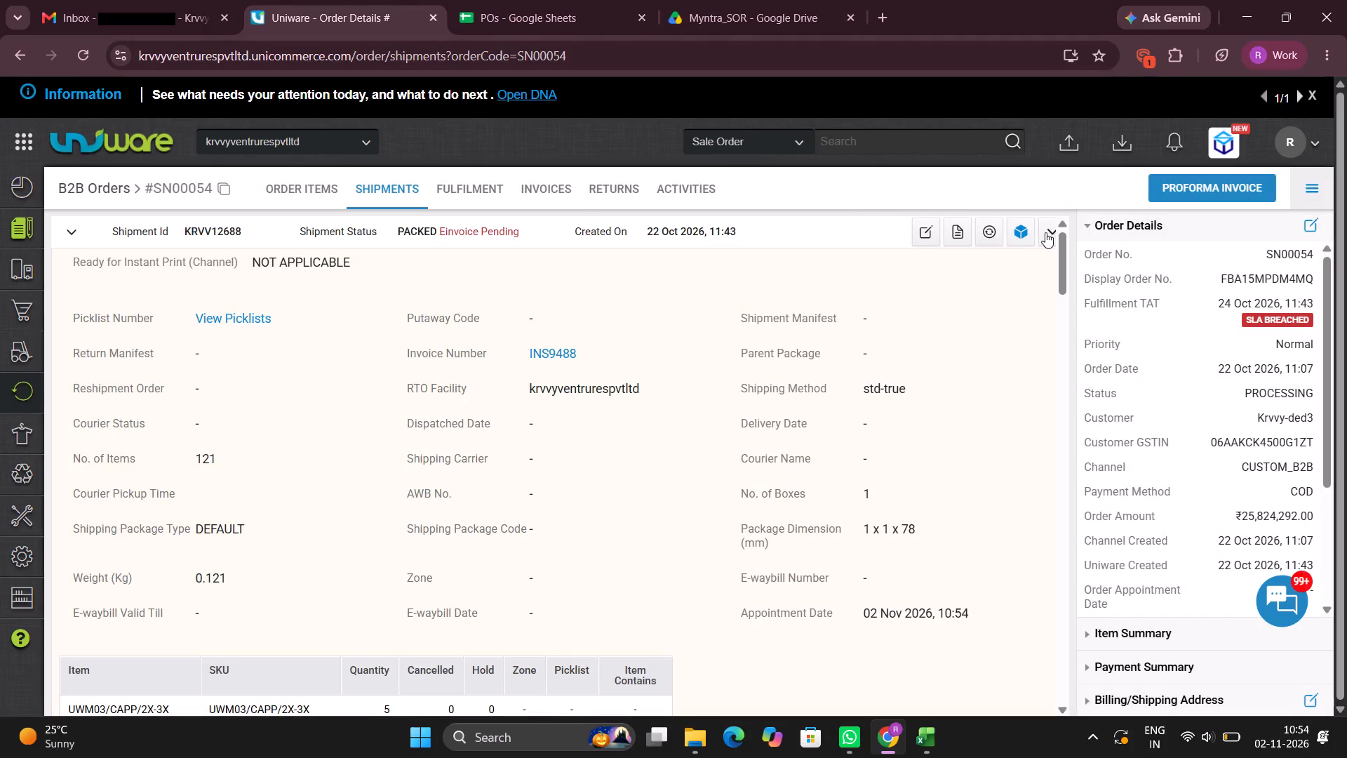
left_click(1045, 232)
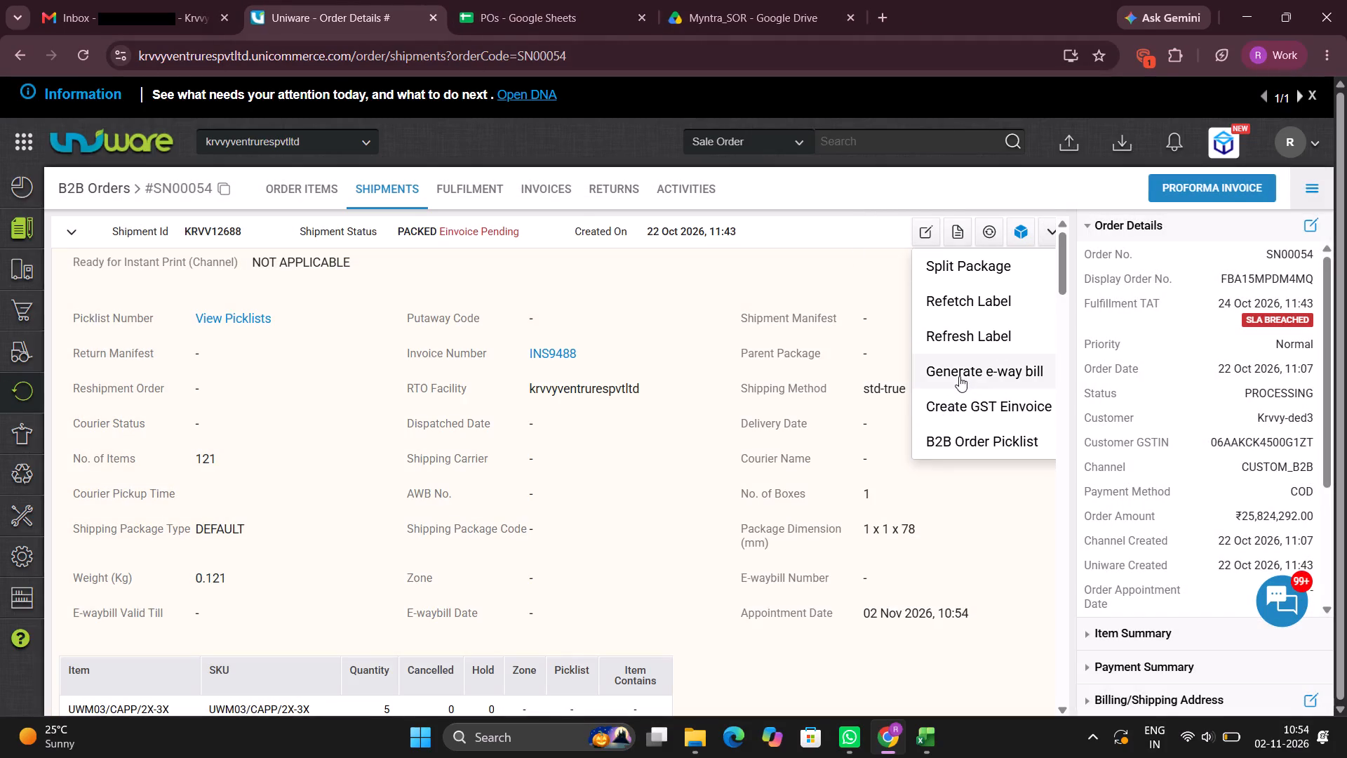
left_click(934, 405)
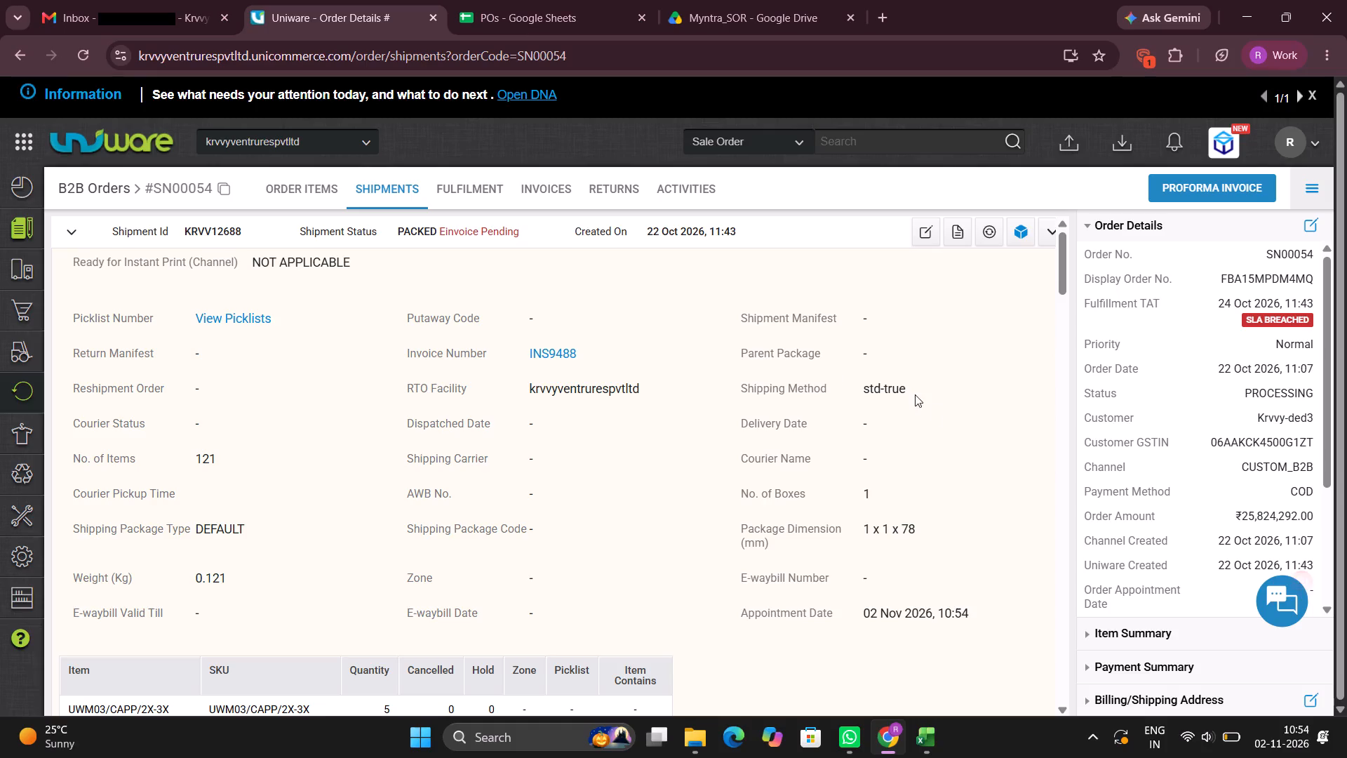
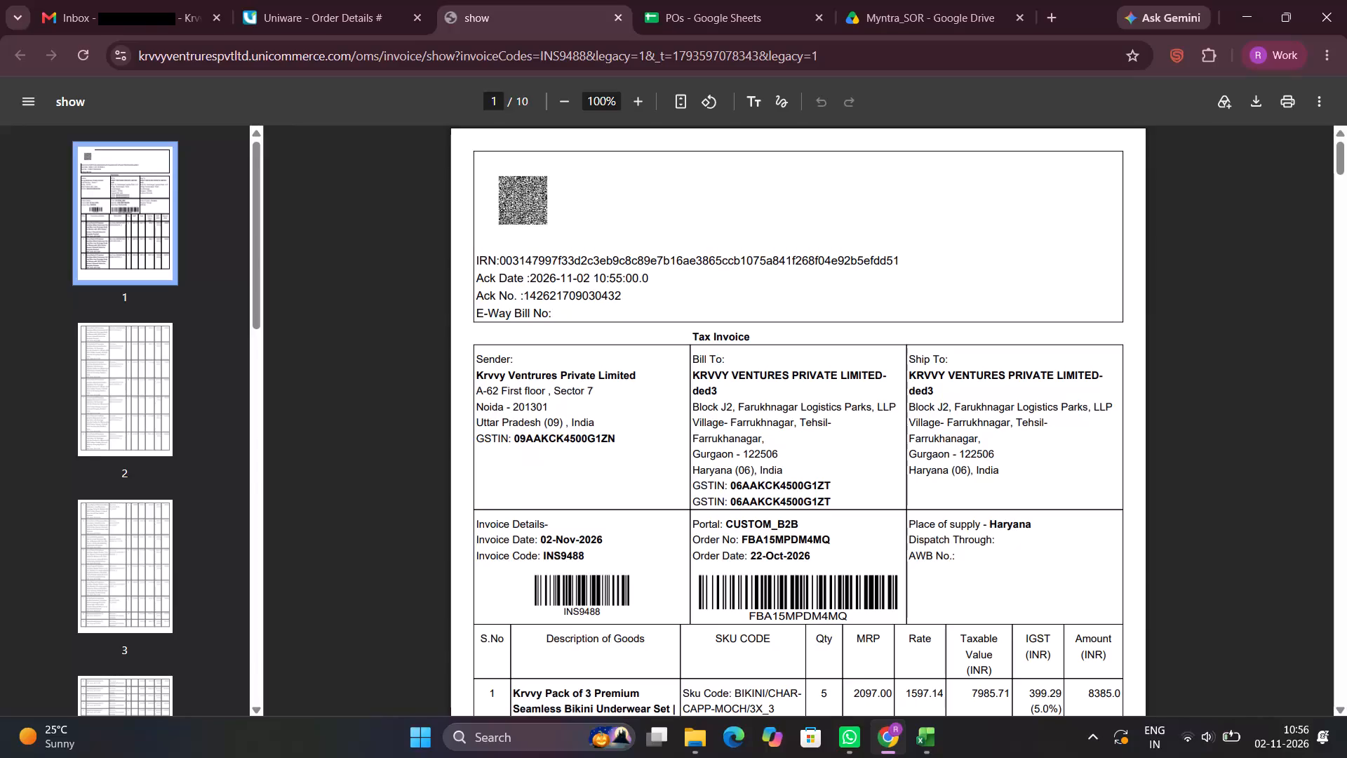
key("ctrl+c")
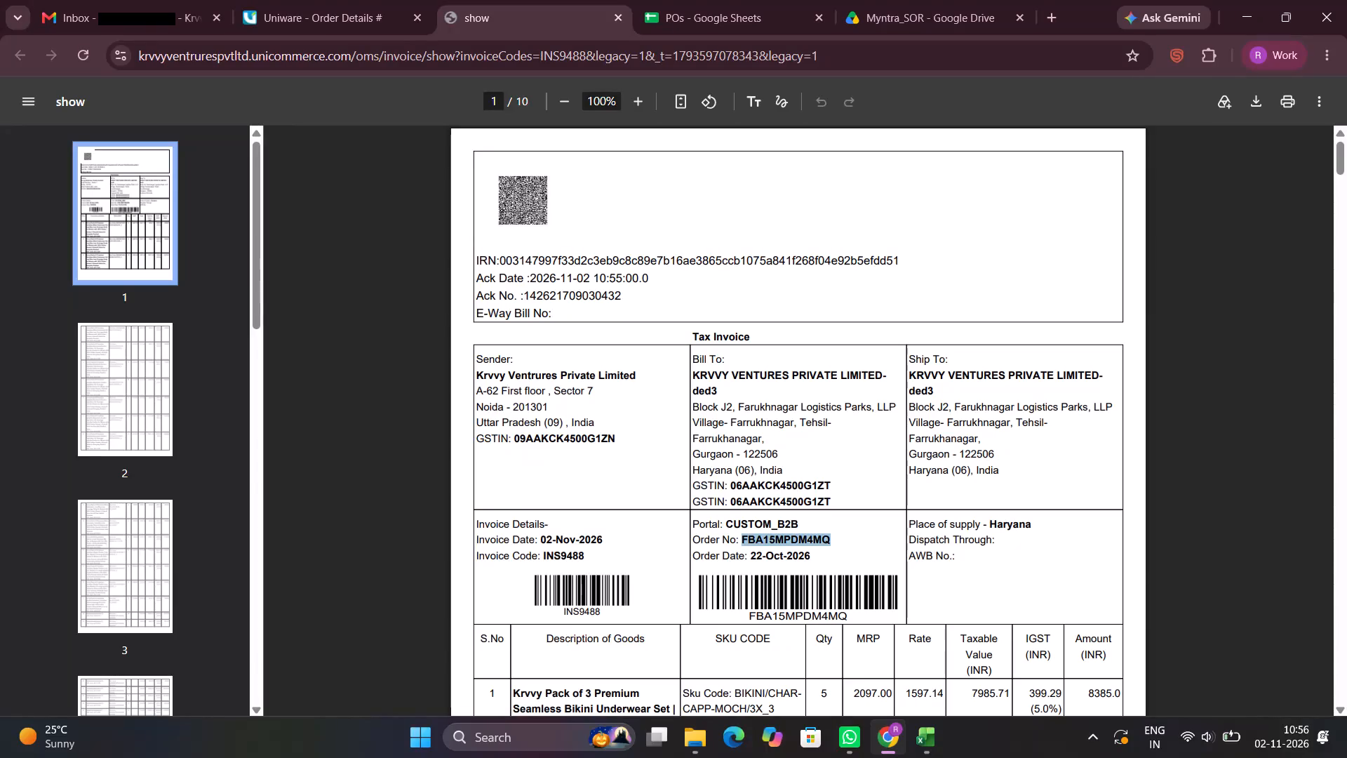
key("ctrl+c")
key("ctrl+c")
left_click(762, 291, "ctrl")
key("ctrl+c")
left_click(762, 291, "ctrl")
key("ctrl+c")
key("ctrl+c")
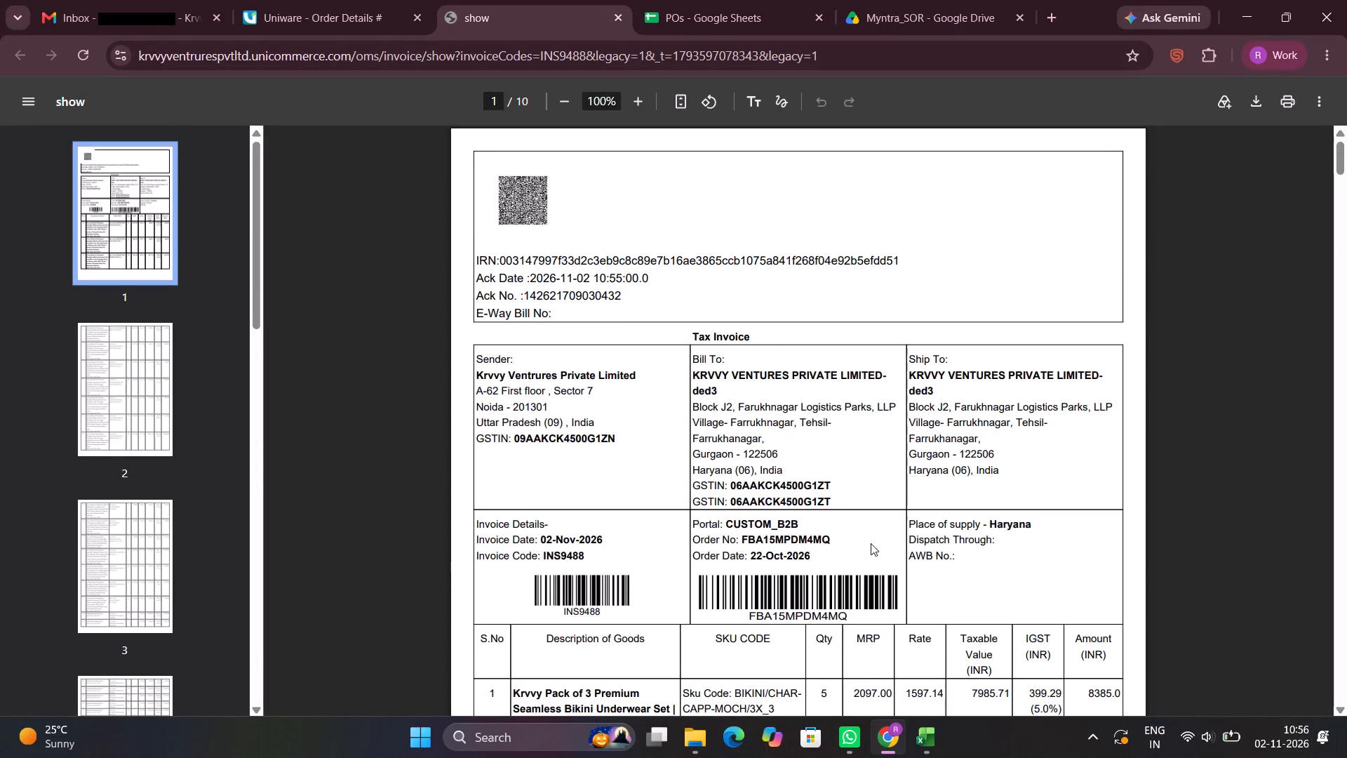
left_click(829, 535)
left_click_drag(829, 535, 823, 534)
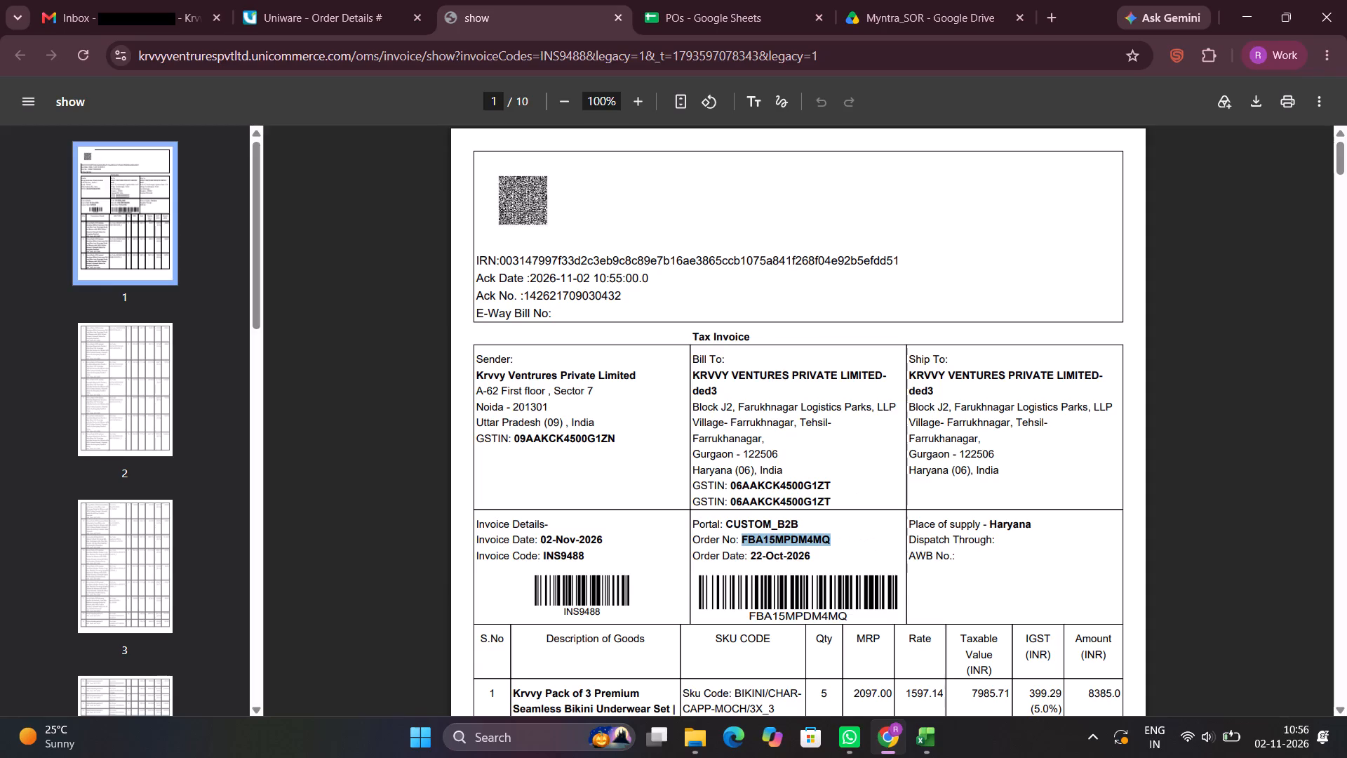
key("ctrl+c")
key("ctrl+c")
key("ctrl+c")
left_click(732, 0)
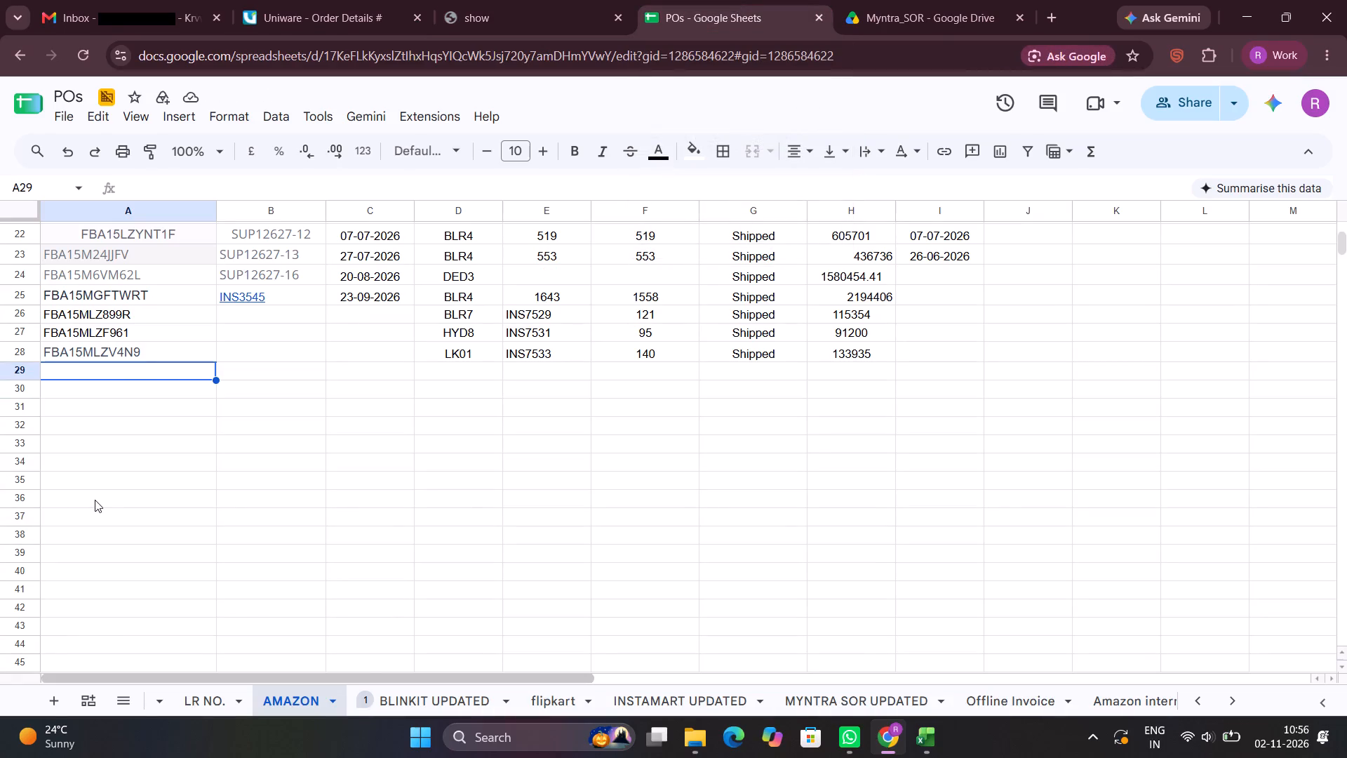
key("ctrl+v")
Enter DED3 in column D of the FBA15MPDM4MQ row.
key("Right")
key("Right")
key("Right")
key("Right")
key("Left")
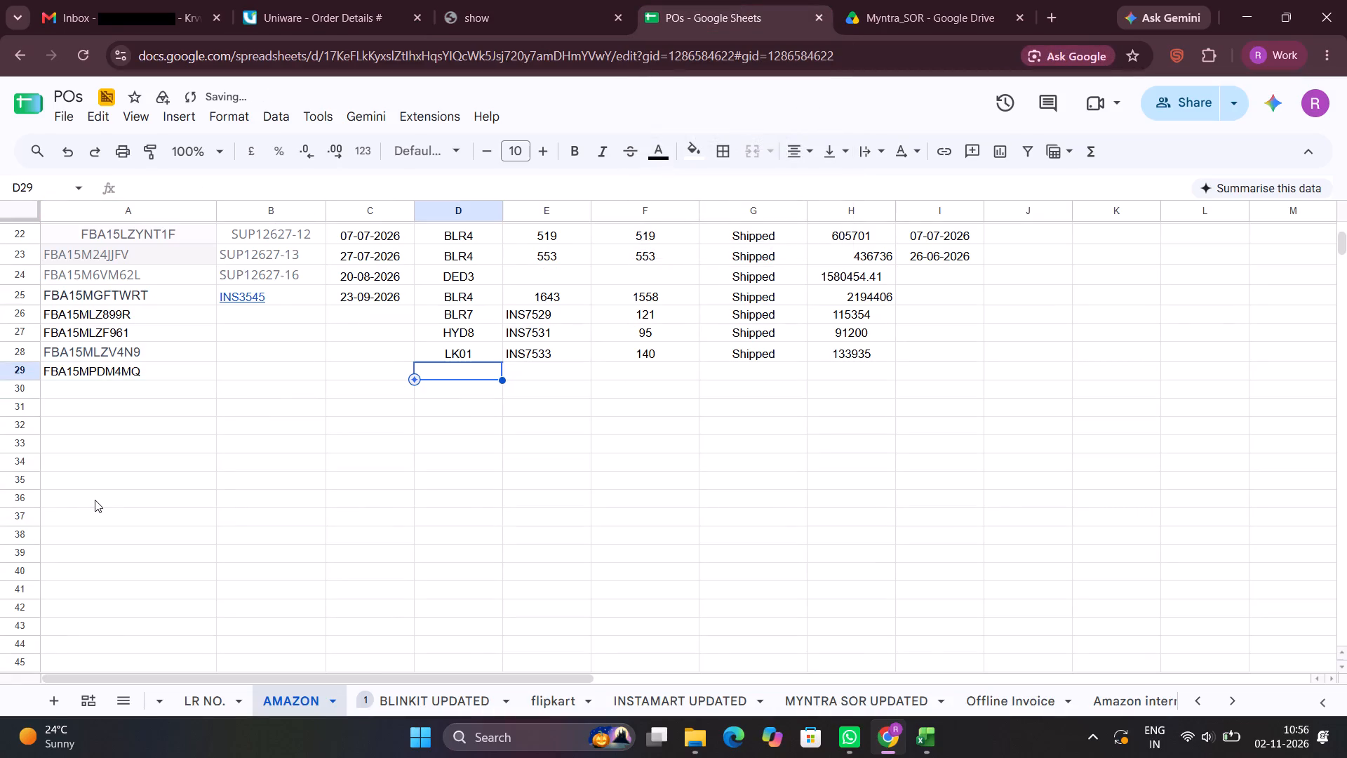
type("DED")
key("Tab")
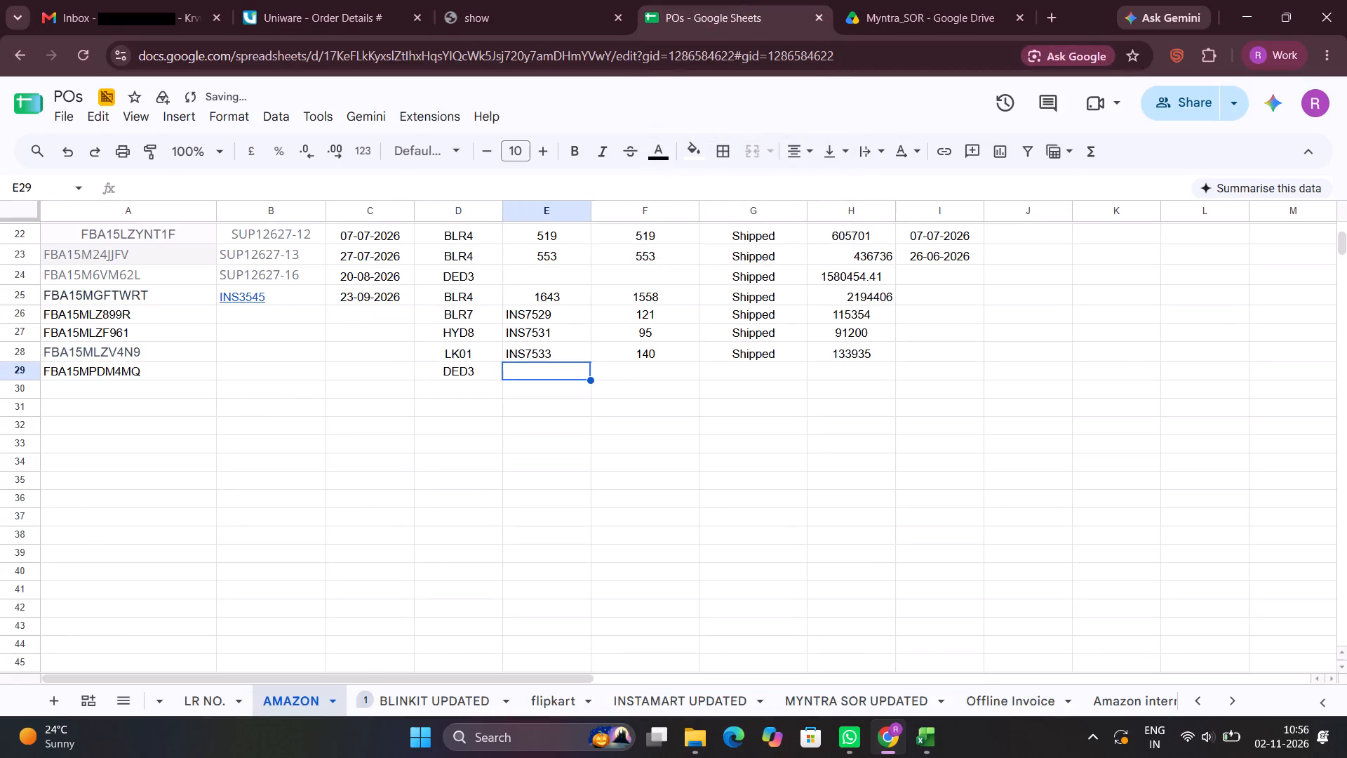
Return to the invoice document and select invoice code INS9488 for copying into the FBA15MPDM4MQ row.
left_click(516, 0)
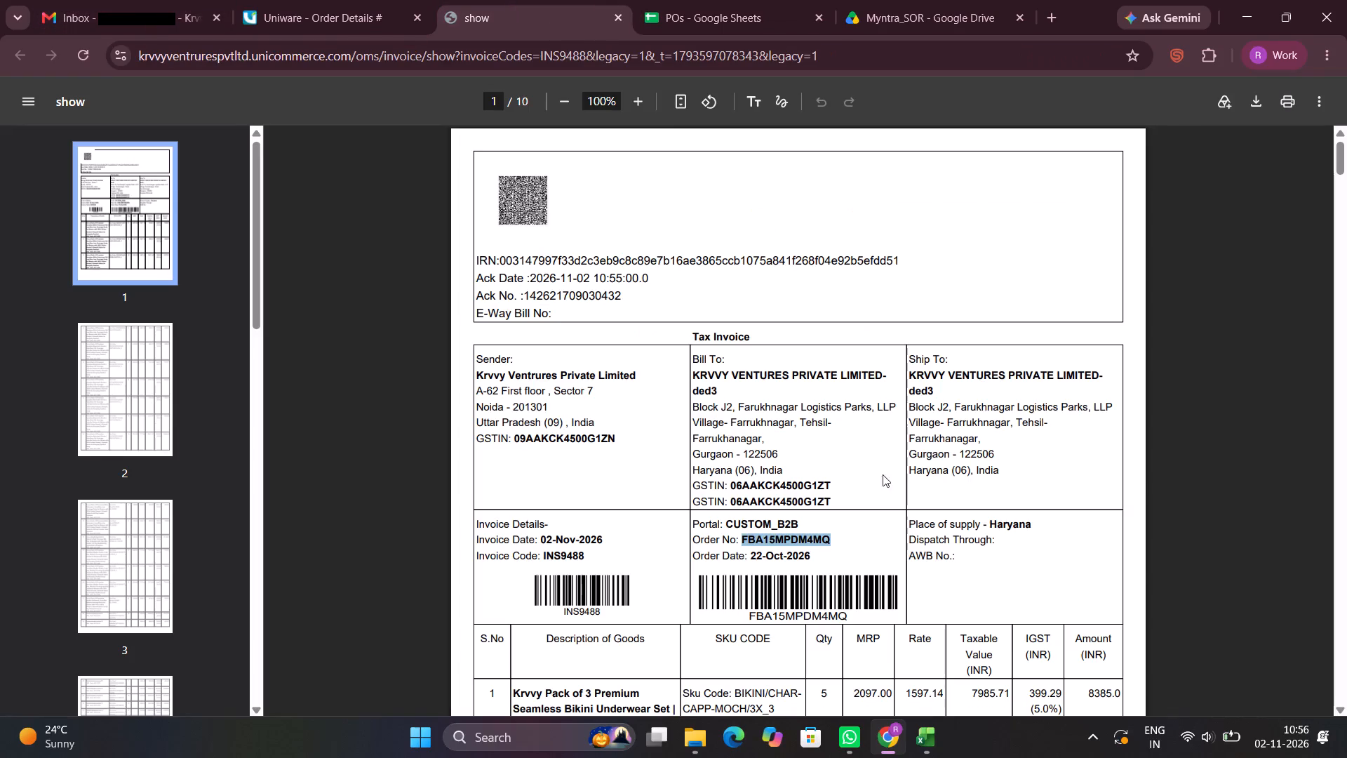
double_click(565, 552)
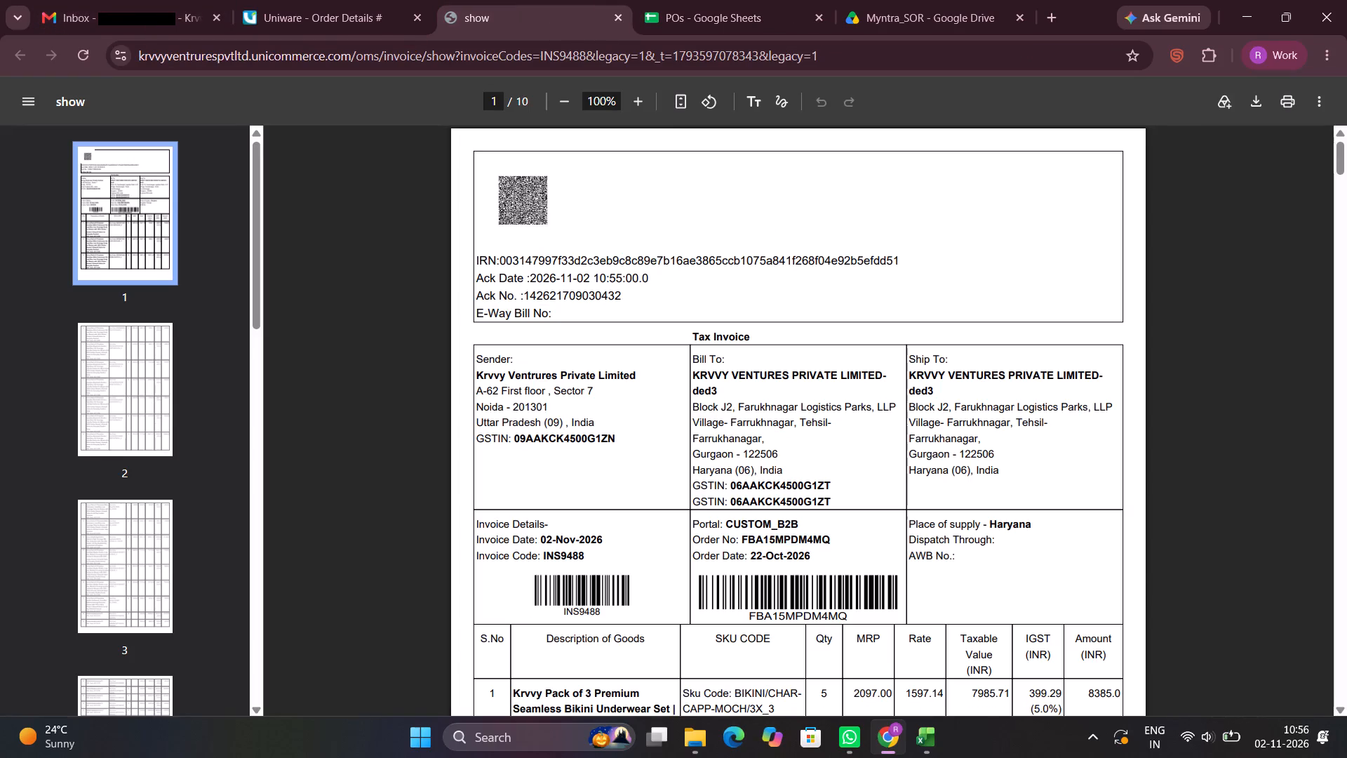
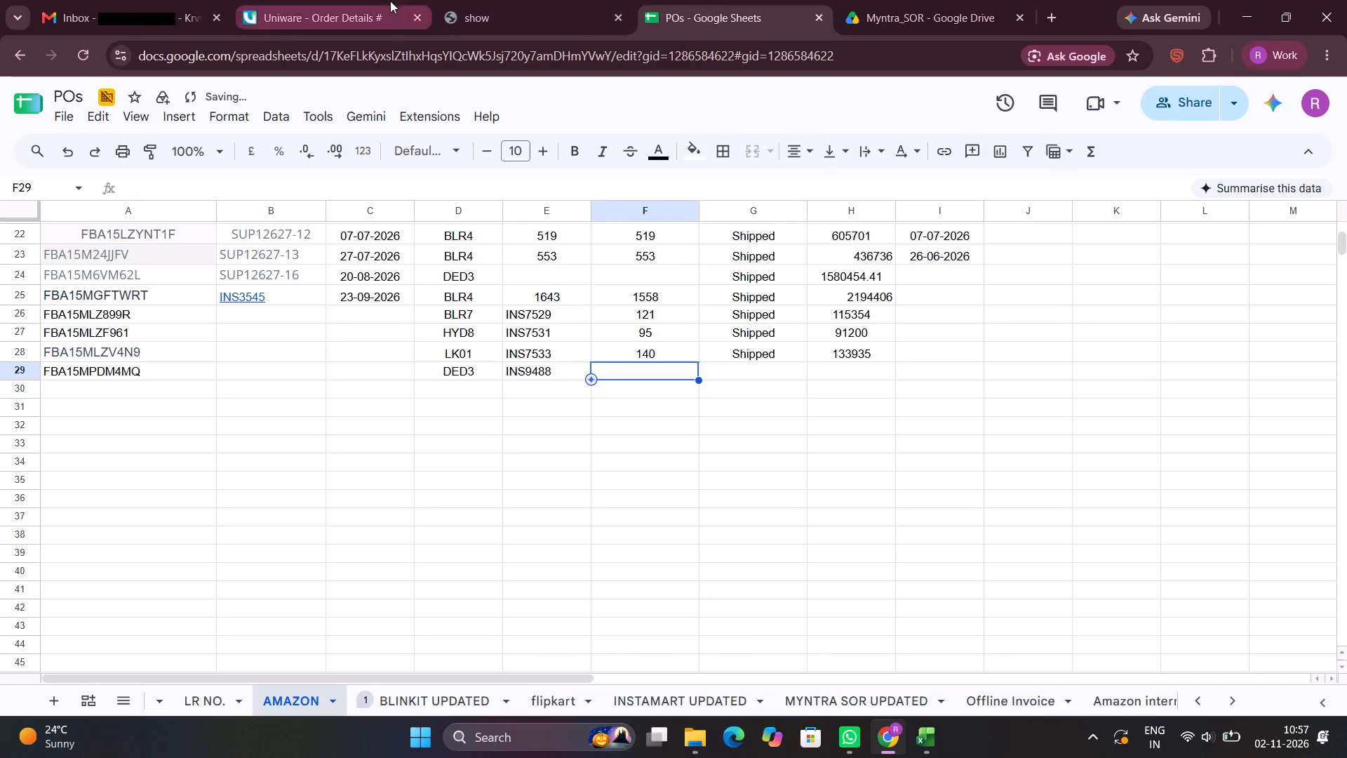
left_click(521, 0)
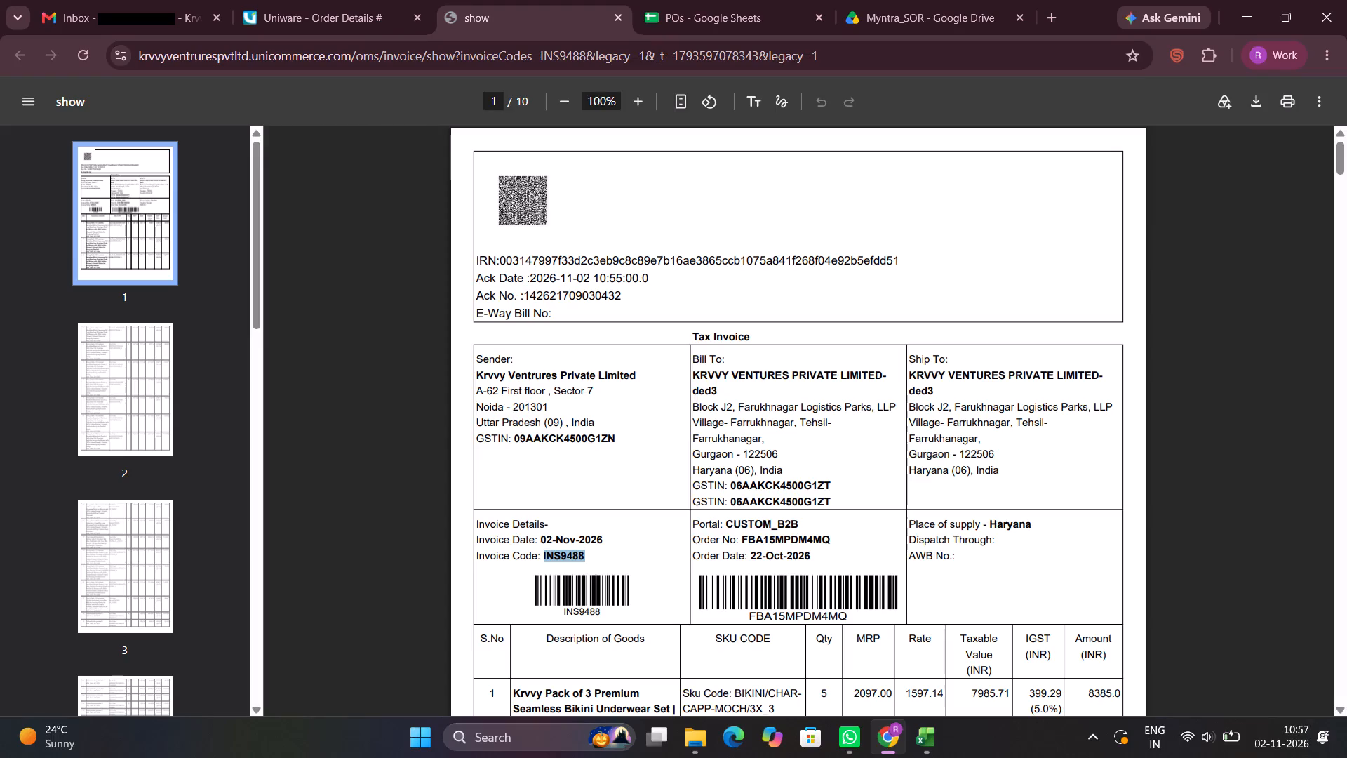
Enter the invoice's total quantity, 1384, as the dispatched quantity for FBA15MPDM4MQ in the POs sheet's AMAZON tab.
left_click(765, 15)
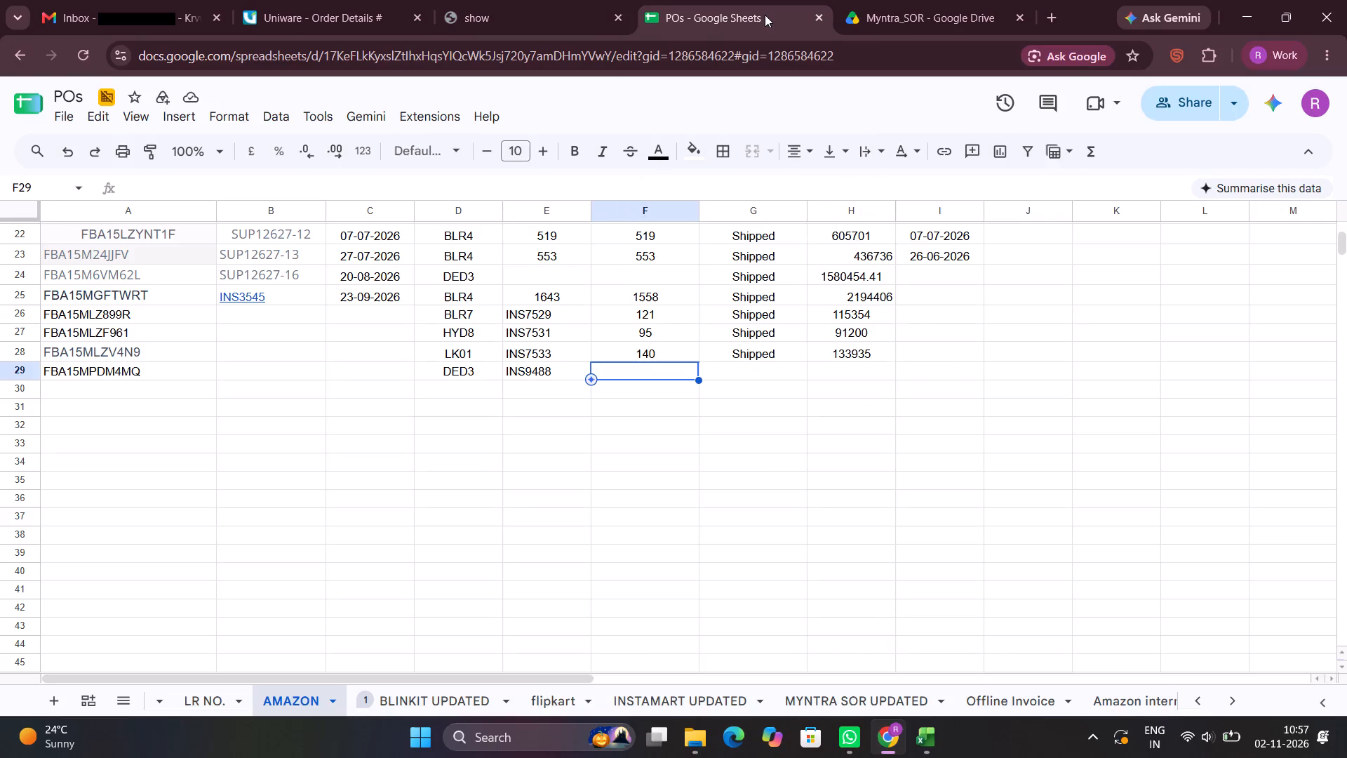
left_click(493, 0)
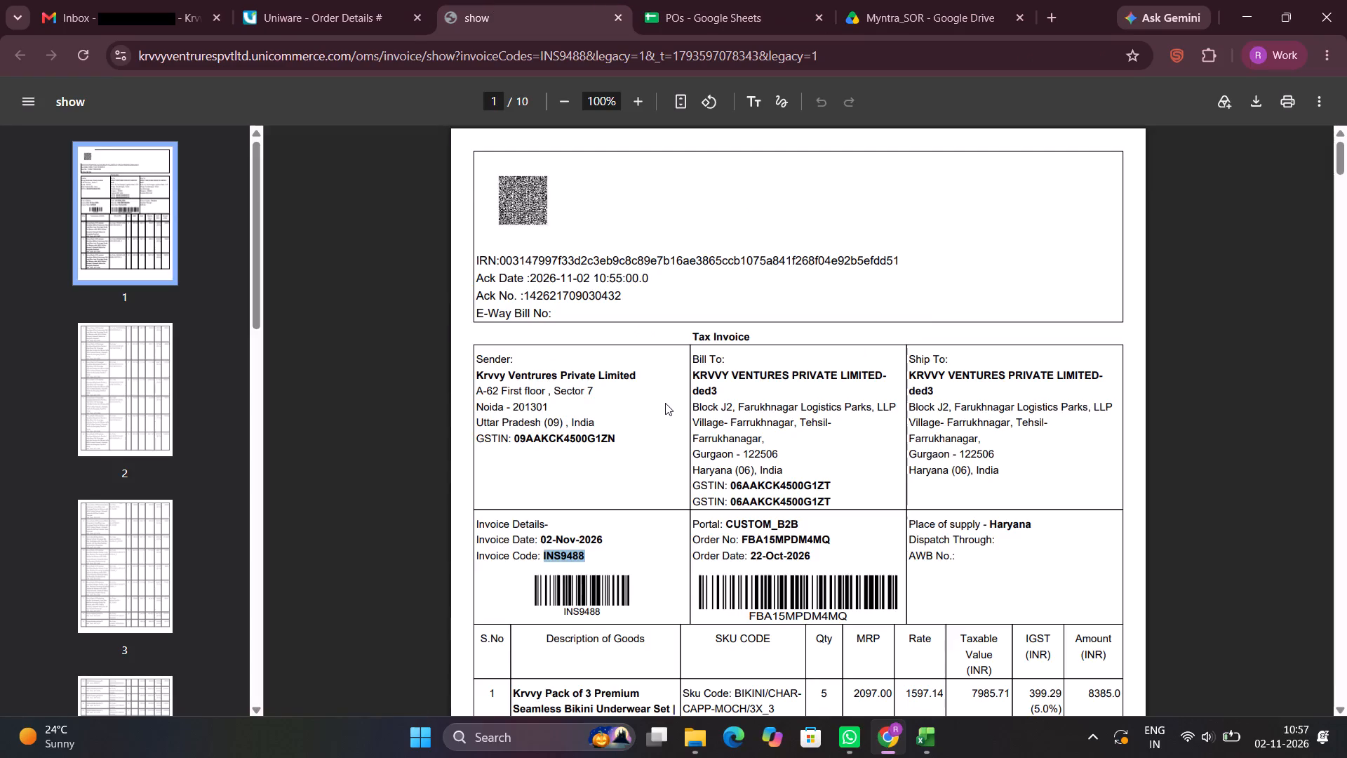
scroll(665, 403, "down", 20)
scroll(665, 403, "down", 20)
scroll(665, 403, "down", 1)
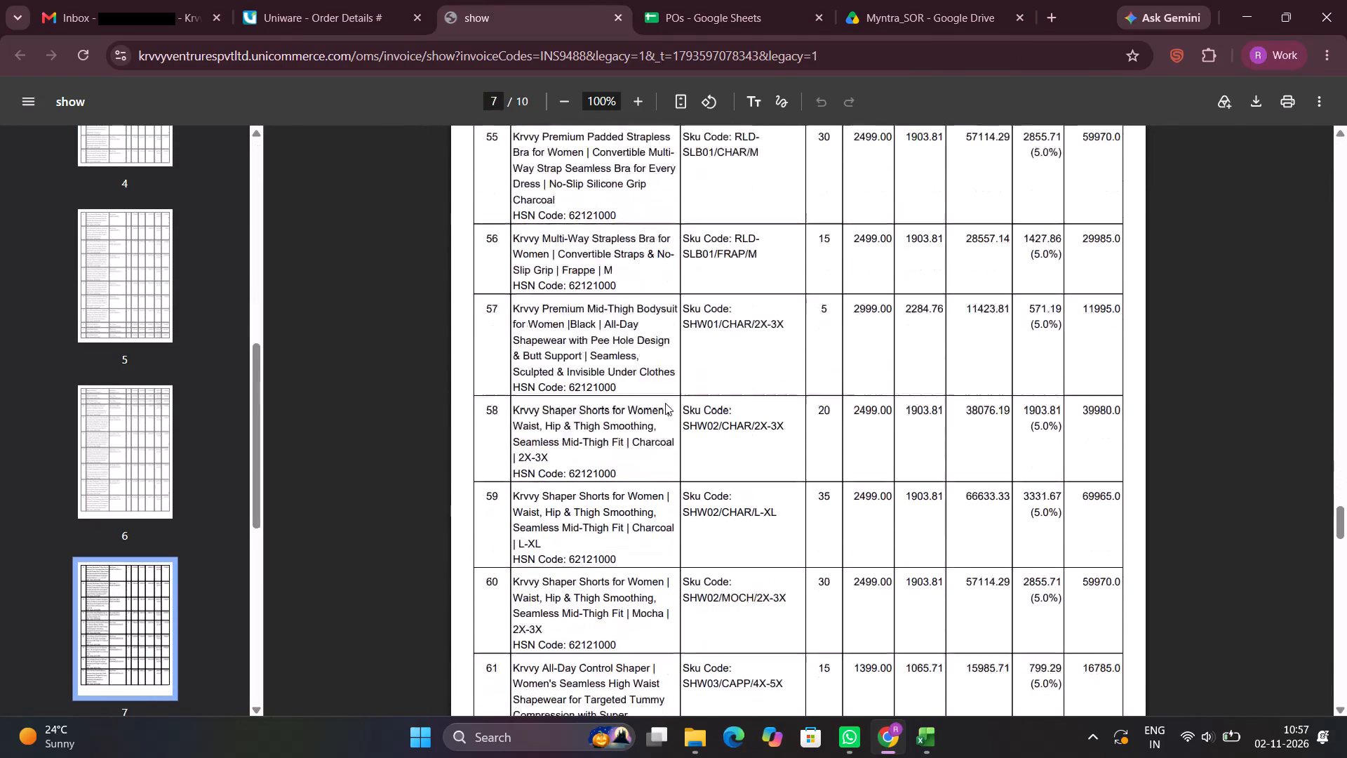
scroll(665, 403, "down", 20)
scroll(665, 403, "down", 18)
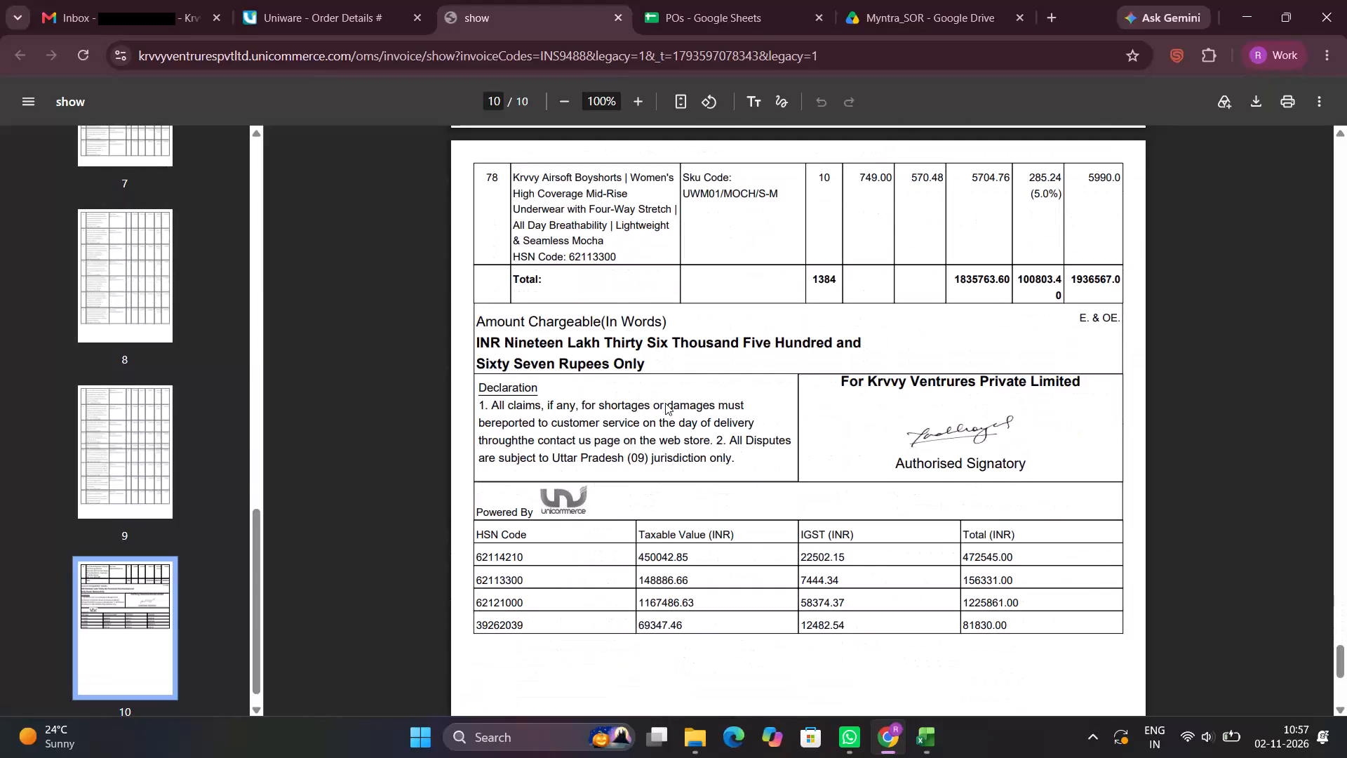
left_click(487, 0)
left_click(703, 0)
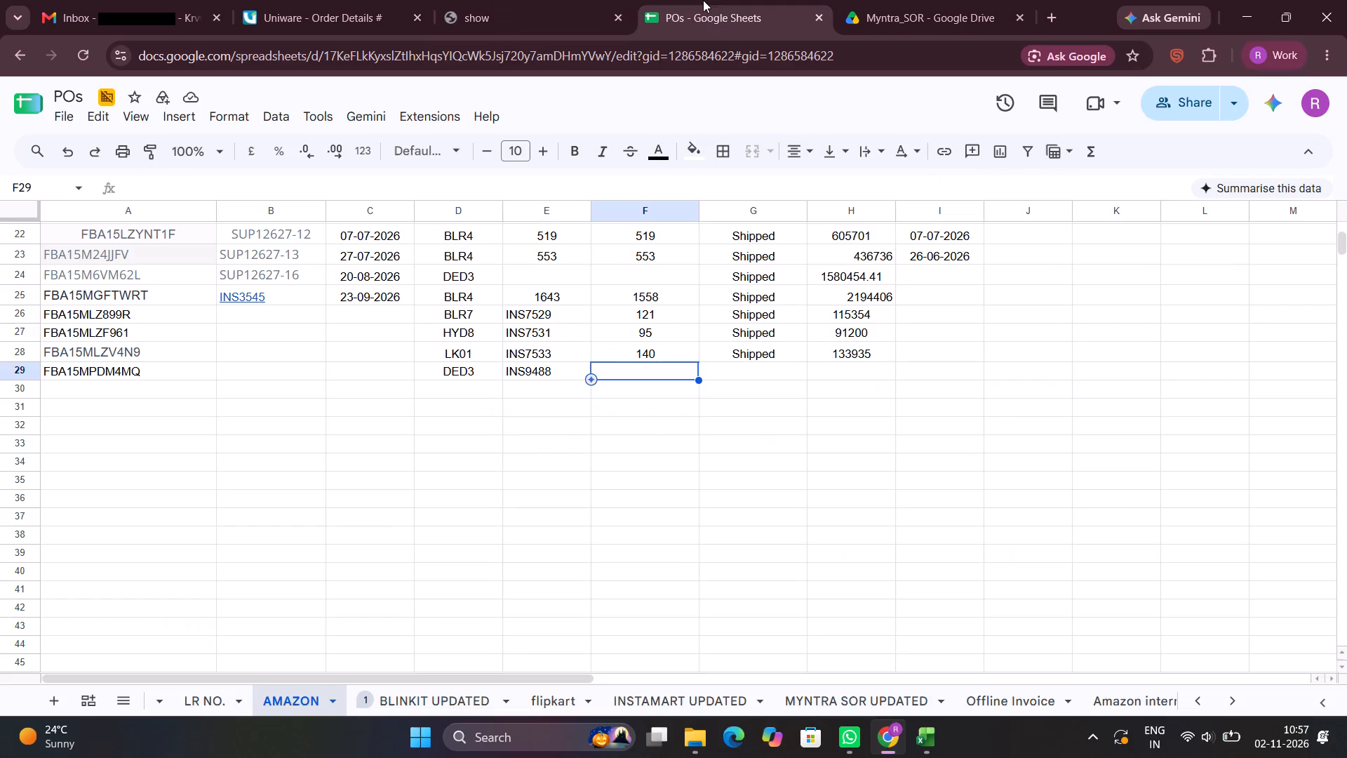
type("1384")
key("Tab")
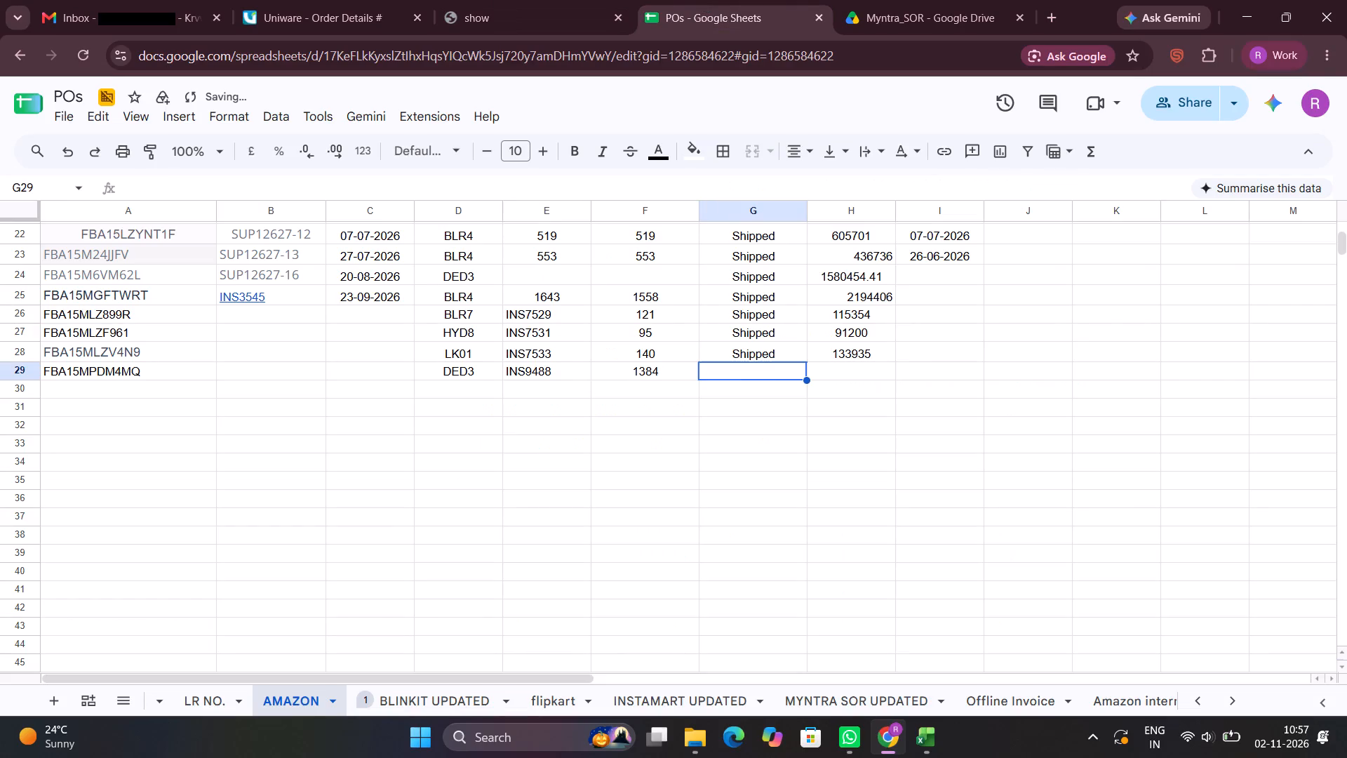
Fill the status Shipped from the row above into the FBA15MPDM4MQ row.
key("ctrl+d")
key("Right")
Copy the invoice's total amount 1936567 from its last page into column H of the FBA15MPDM4MQ row.
key("alt+Tab")
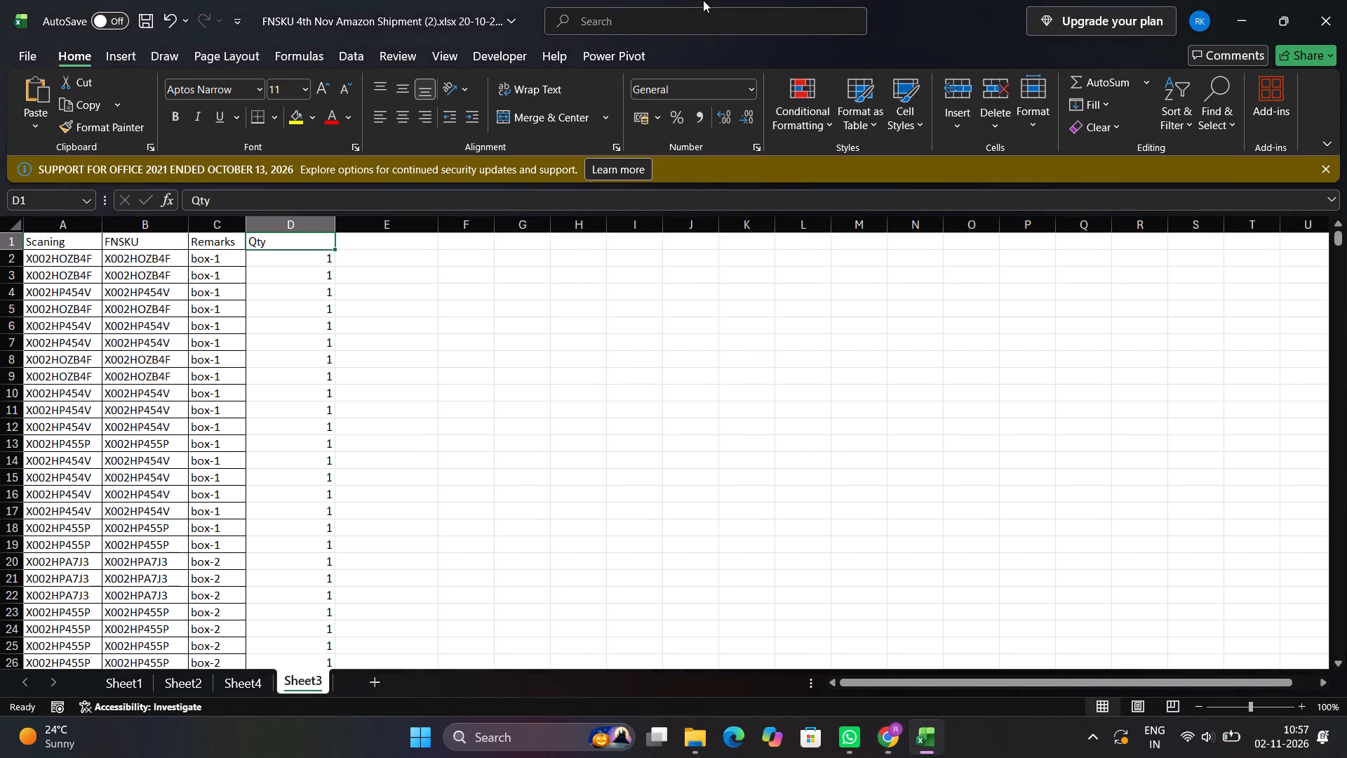
key("alt+Tab")
left_click(497, 0)
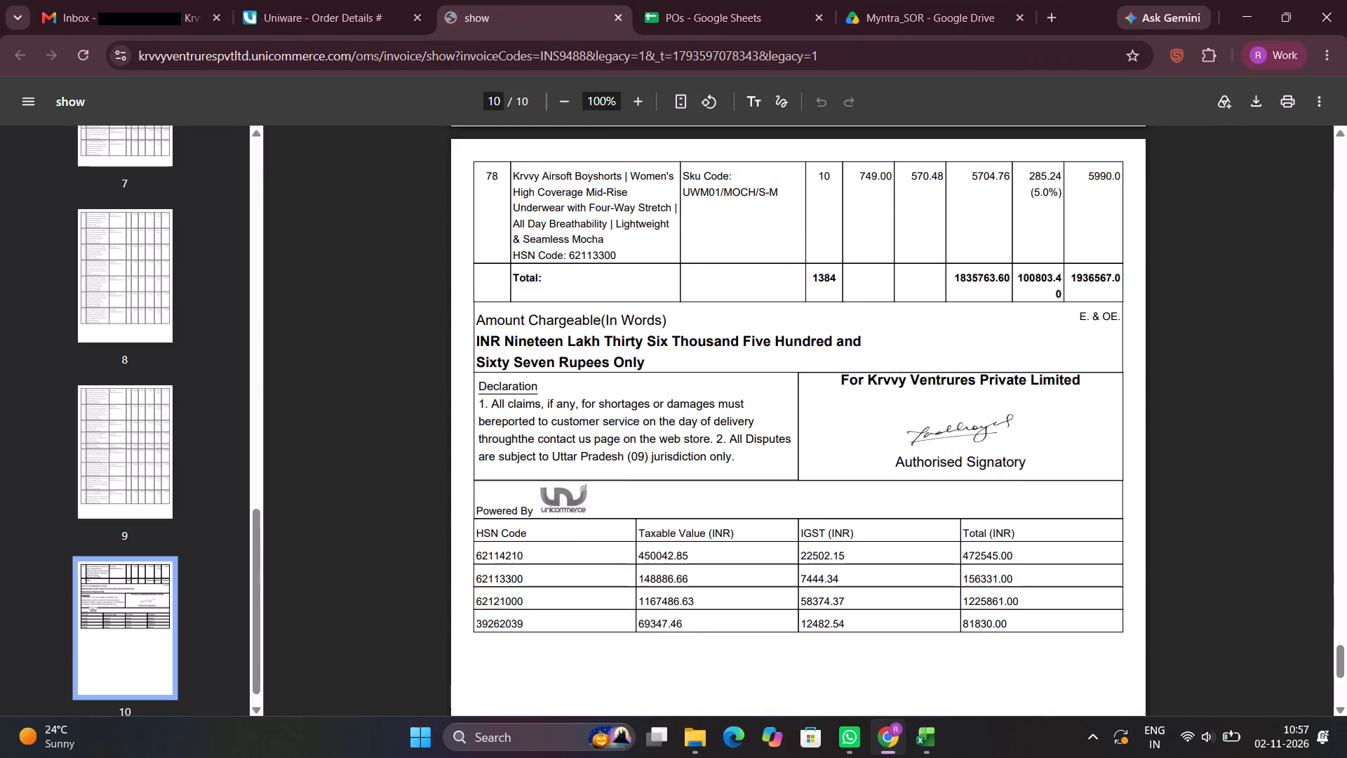
left_click(1078, 274)
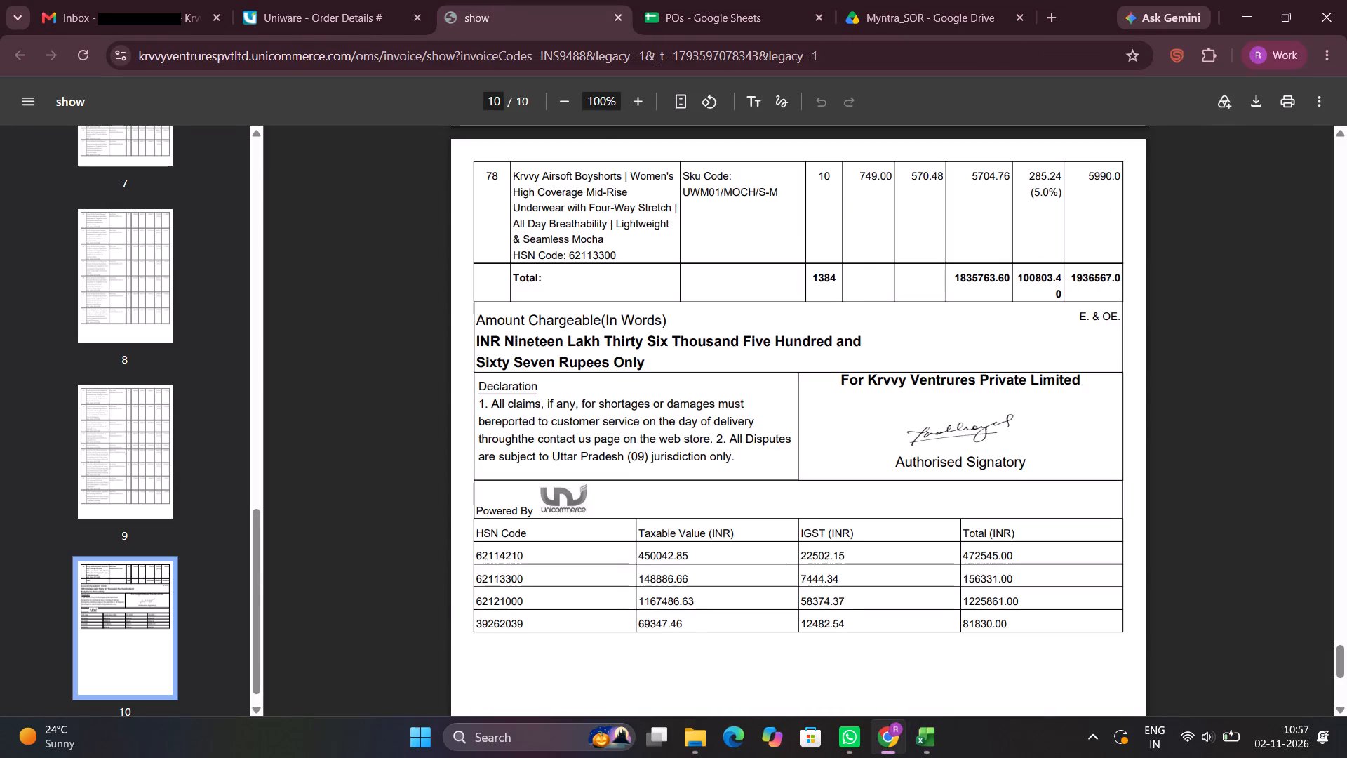
left_click_drag(1071, 275, 1110, 274)
key("ctrl+c")
left_click(493, 0)
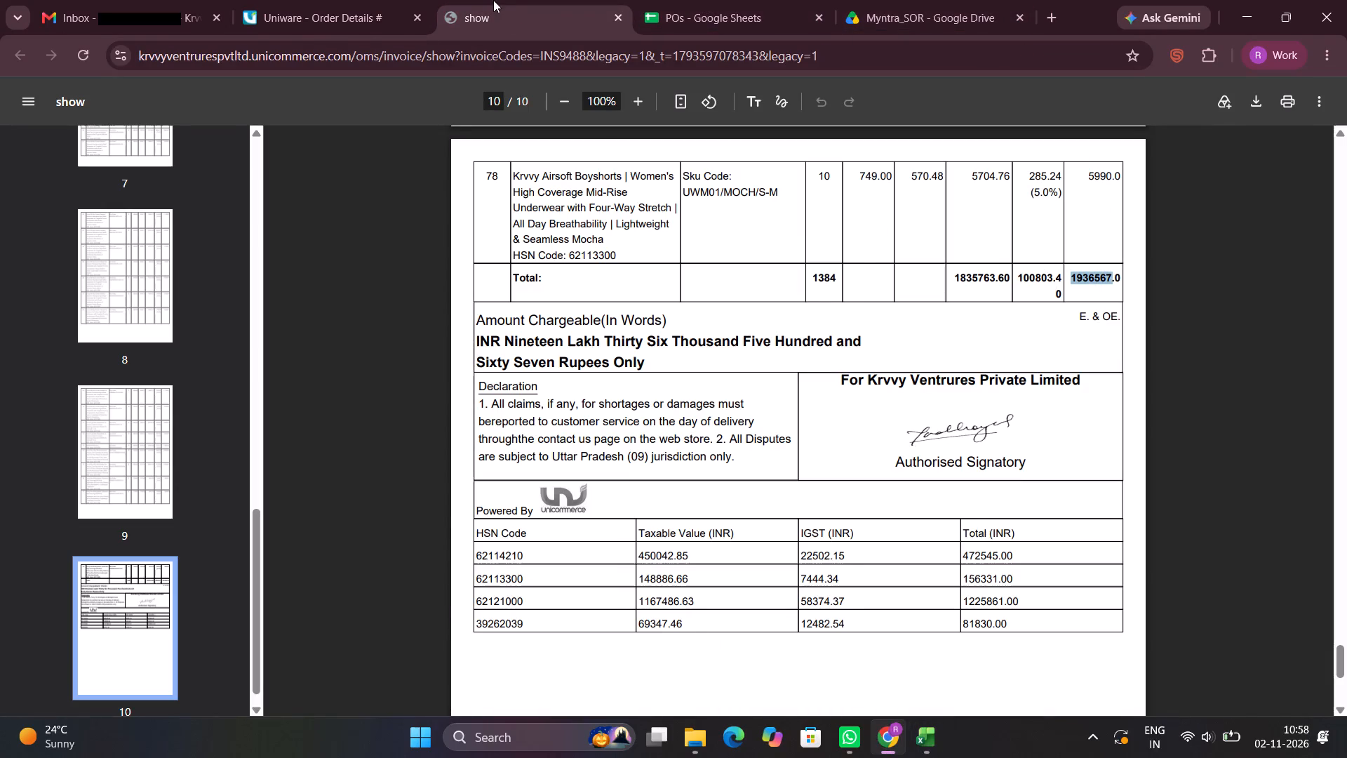
left_click(735, 0)
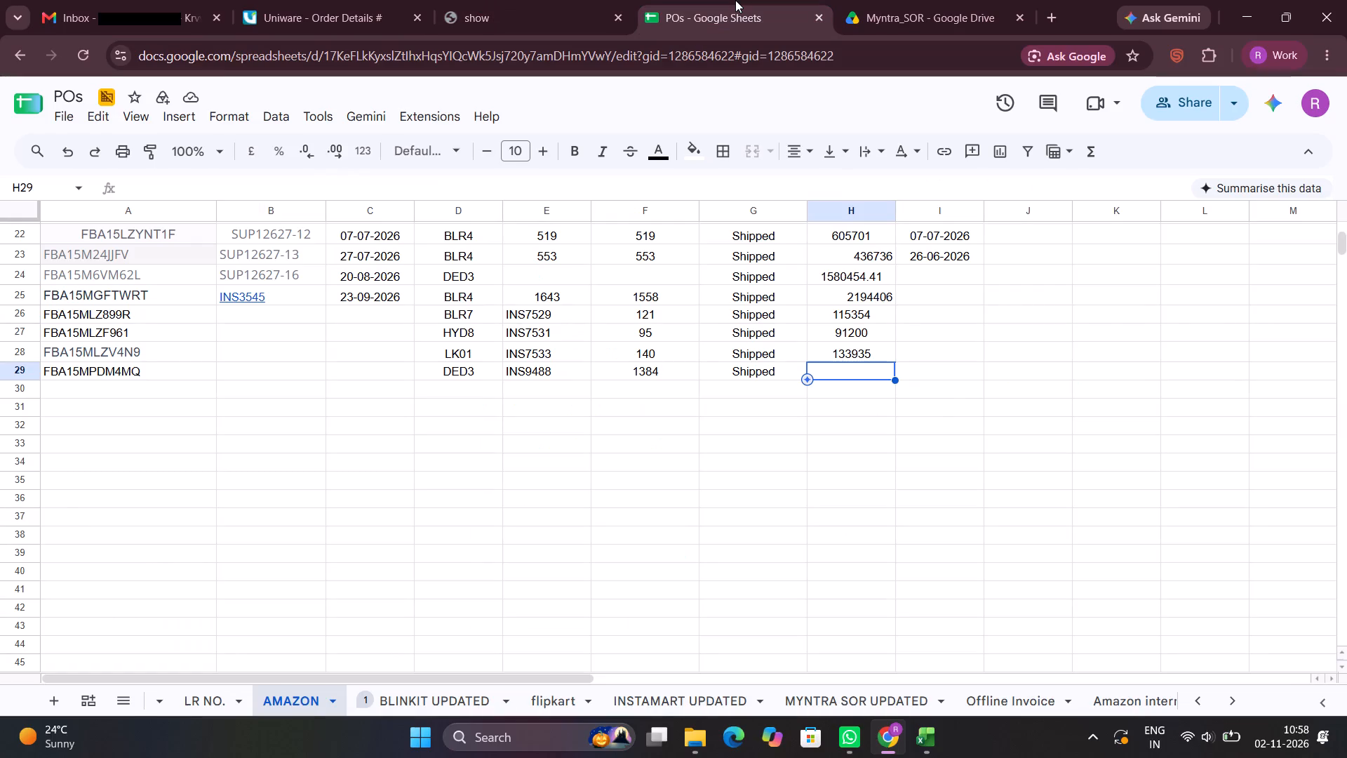
key("ctrl+v")
key("Right")
Examine the column headings and earlier shipment rows to check where invoice codes and invoice dates belong.
key("Left")
key("Left")
key("Left")
key("Left")
key("Left")
key("Left")
key("Left")
key("Left")
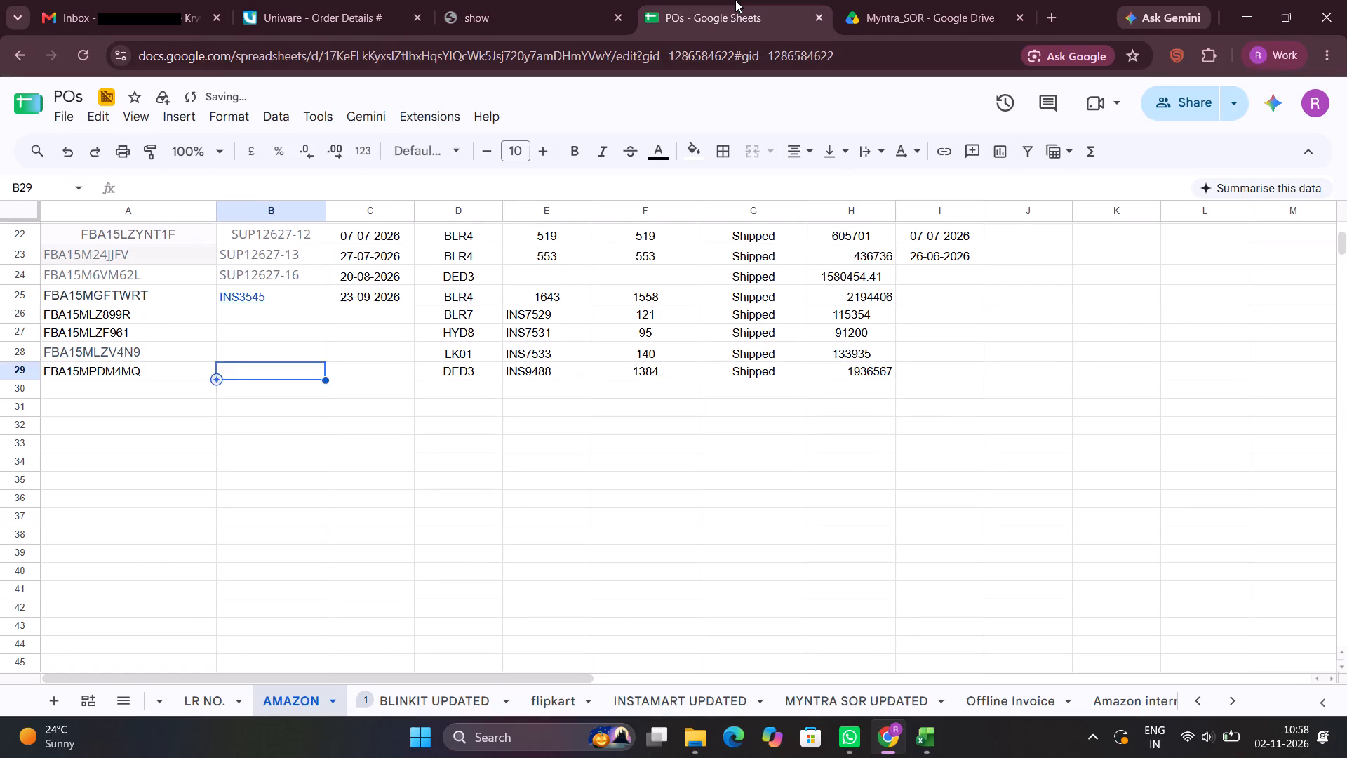
key("Left")
key("Up")
key("Right")
key("Up")
key("Down")
key("Down")
key("Up")
key("Up")
key("Up")
key("Up")
key("Up")
key("Up")
key("Up")
key("Up")
key("Up")
key("Up")
key("Up")
key("Up")
key("Up")
key("Up")
key("Up")
key("Up")
key("Up")
key("Up")
key("Up")
key("Up")
key("Up")
key("Up")
key("Up")
key("Up")
key("Up")
key("Up")
key("Up")
key("Up")
key("Up")
key("Up")
key("Up")
key("Up")
key("Up")
key("Up")
key("Up")
key("Up")
key("Up")
key("Up")
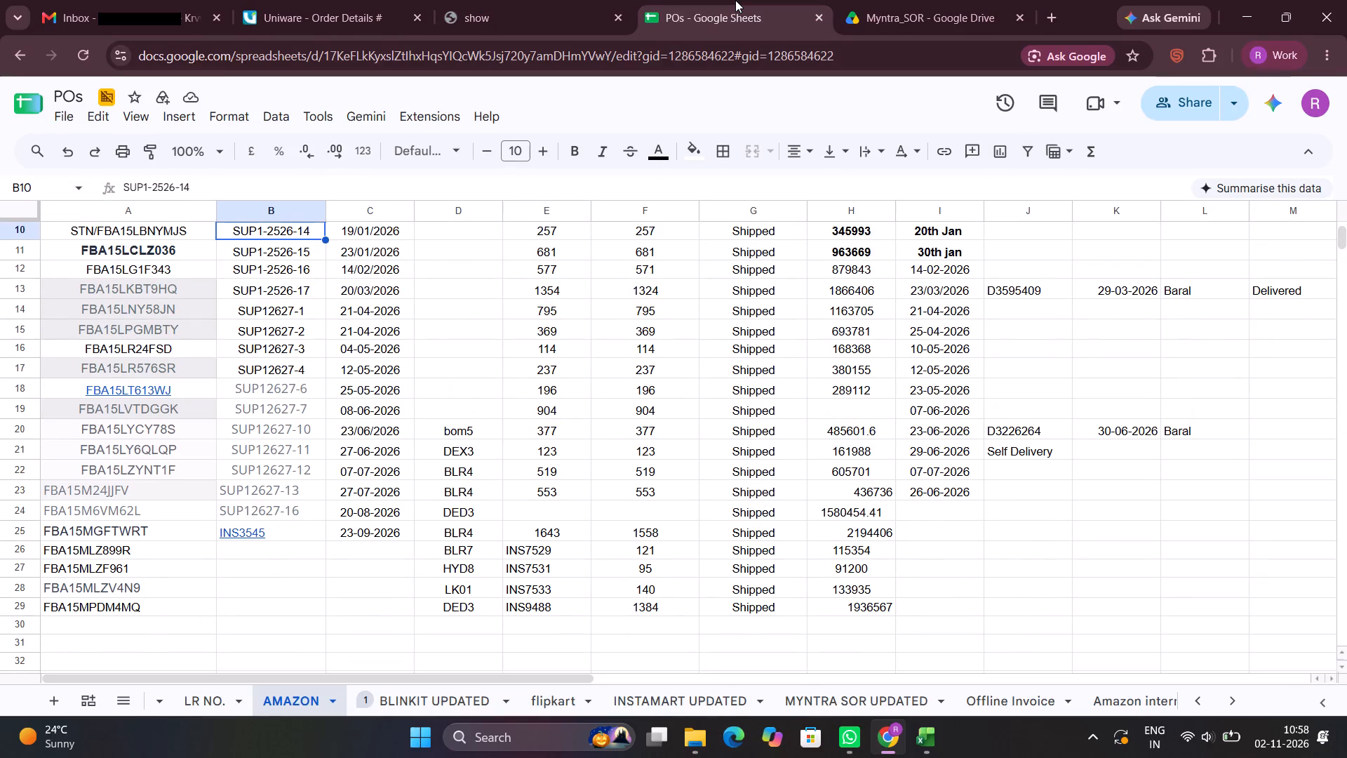
key("Right")
key("Down")
key("Right")
key("Down")
key("Left")
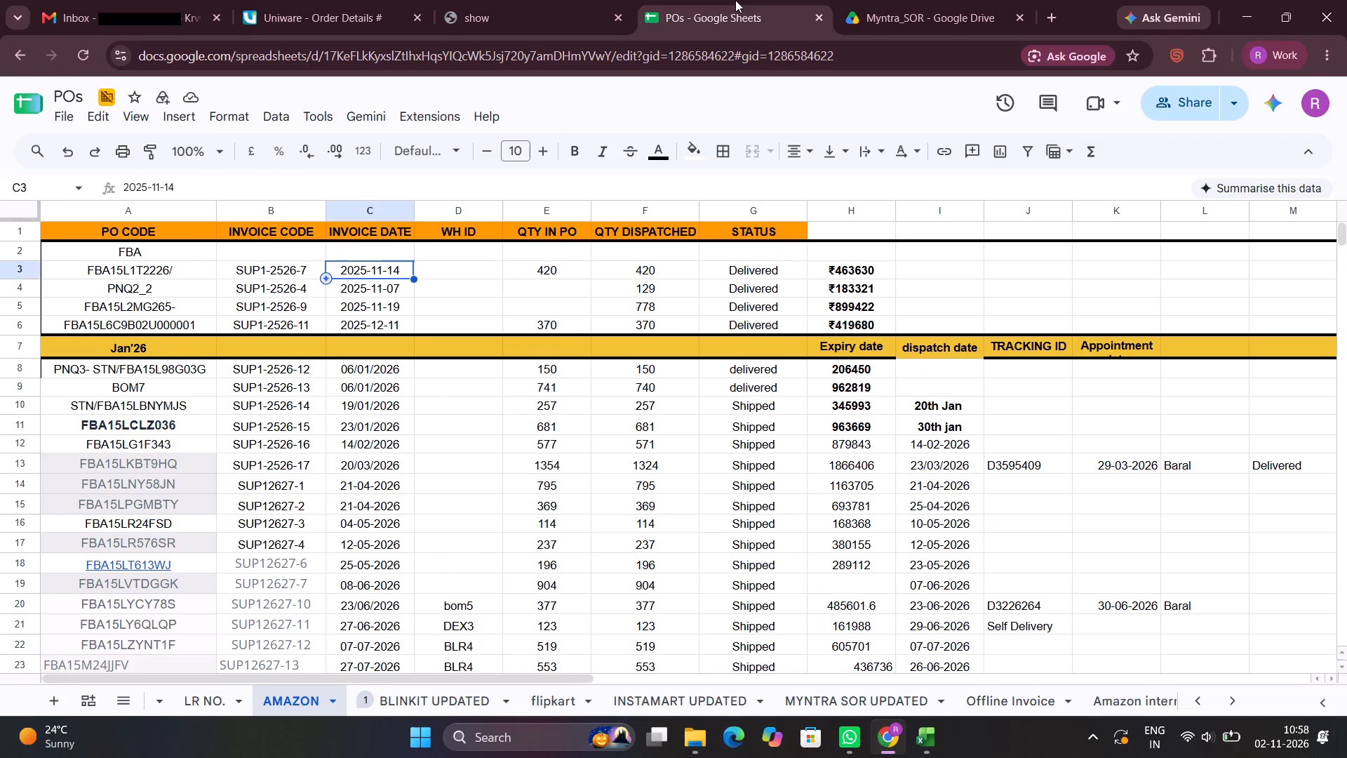
key("ctrl+Down")
key("Down")
key("Down")
key("ctrl+Down")
key("ctrl+Down")
key("Down")
key("ctrl+Up")
key("Up")
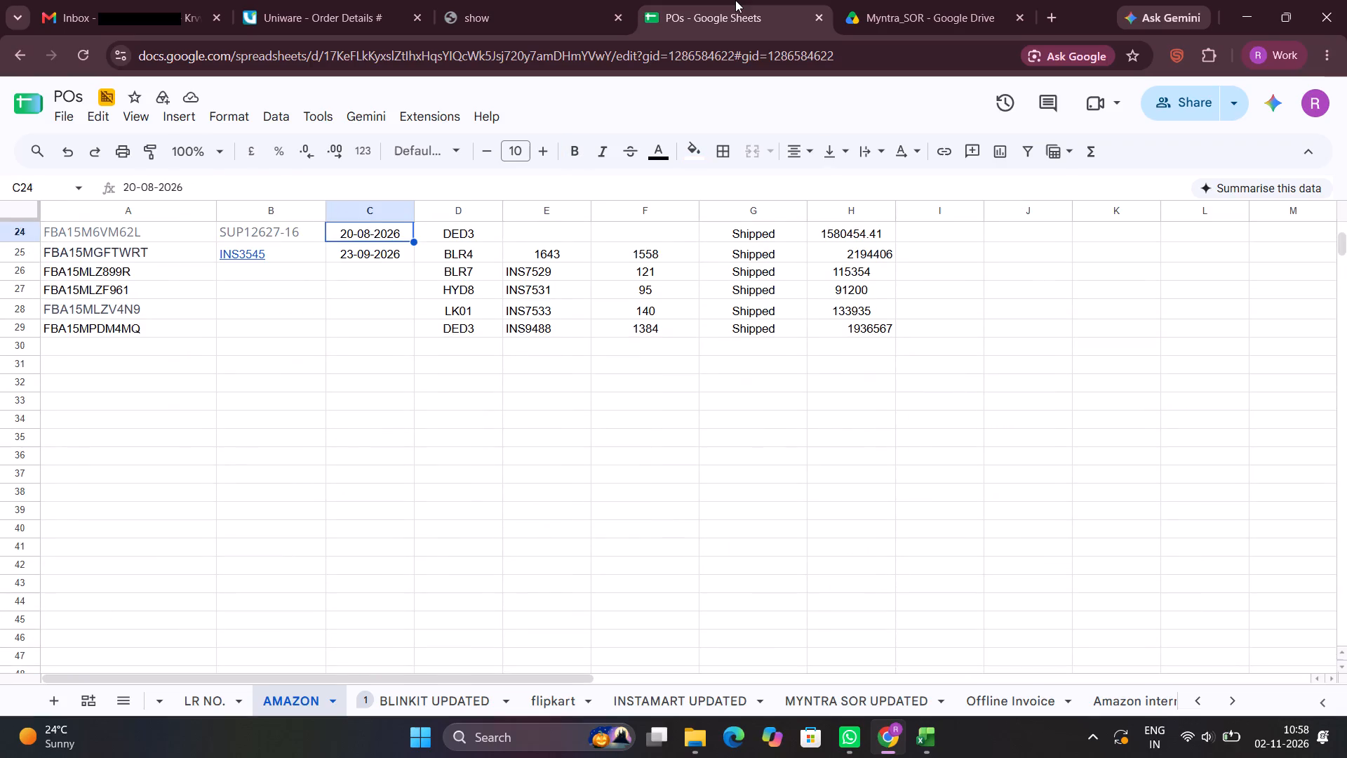
Copy the invoice codes INS7529 to INS9488 from E26:E29 into the INVOICE CODE column for rows 26 to 29.
key("Down")
key("Right")
key("Down")
key("Right")
key("ctrl+shift+Down")
key("ctrl+c")
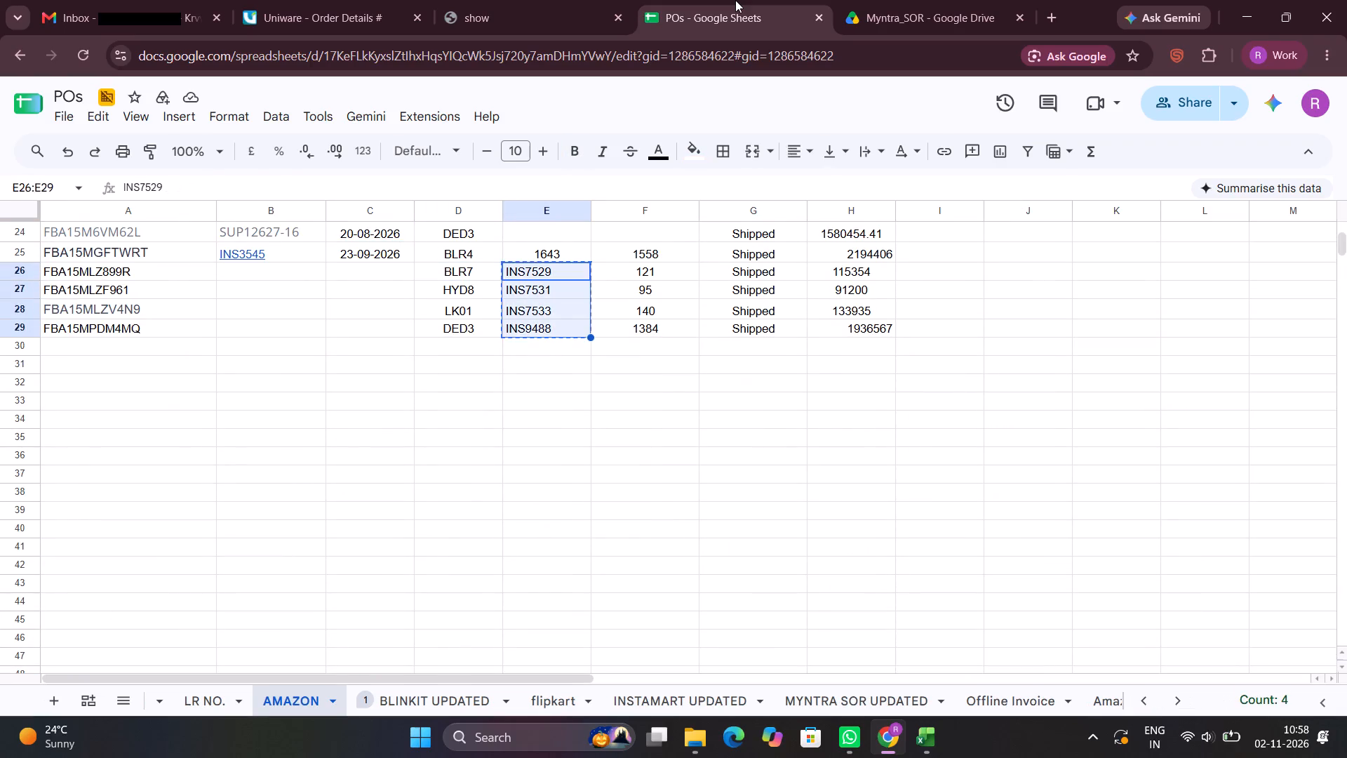
key("Left")
key("Left")
key("Left")
key("ctrl+v")
key("Escape")
Clear the misplaced invoice codes from the QTY IN PO column in rows 26 to 29.
key("Right")
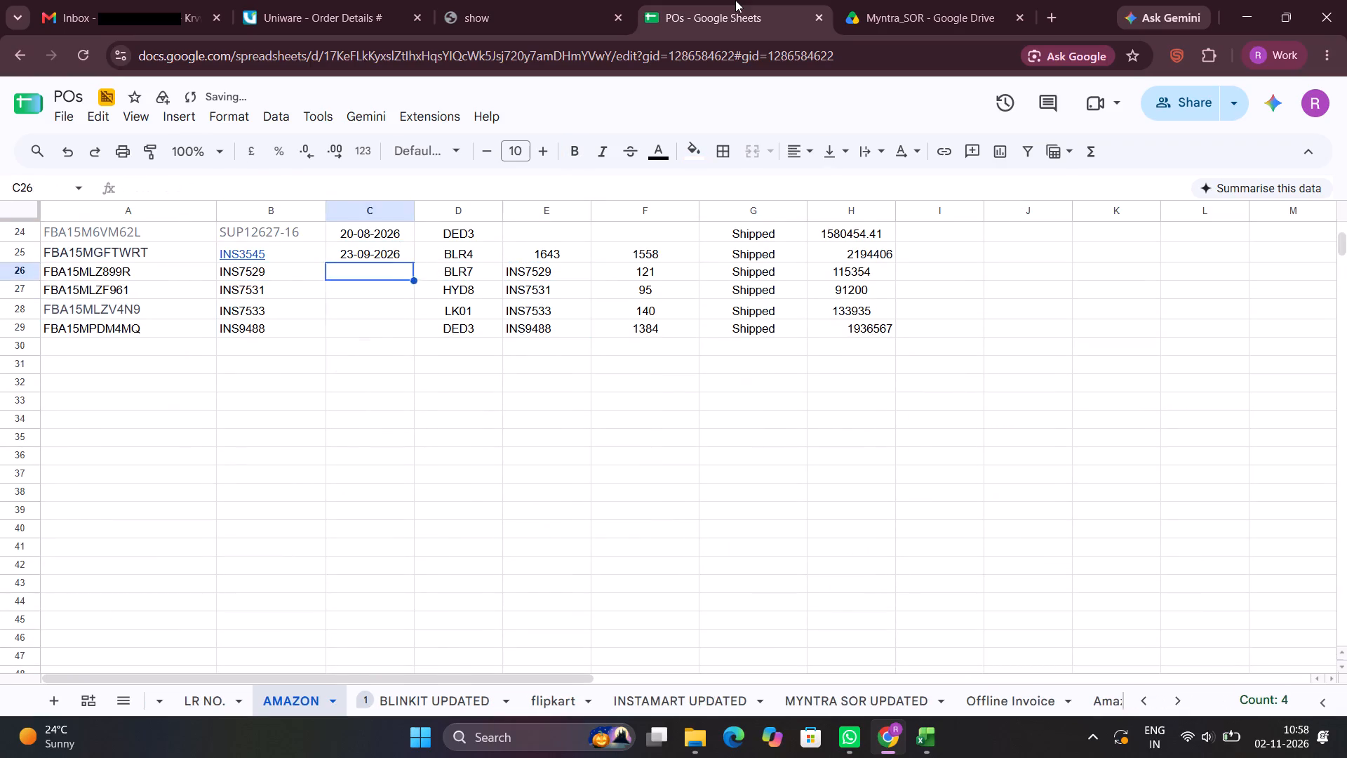
key("Right")
key("Right")
key("ctrl+shift+Down")
key("Delete")
key("Left")
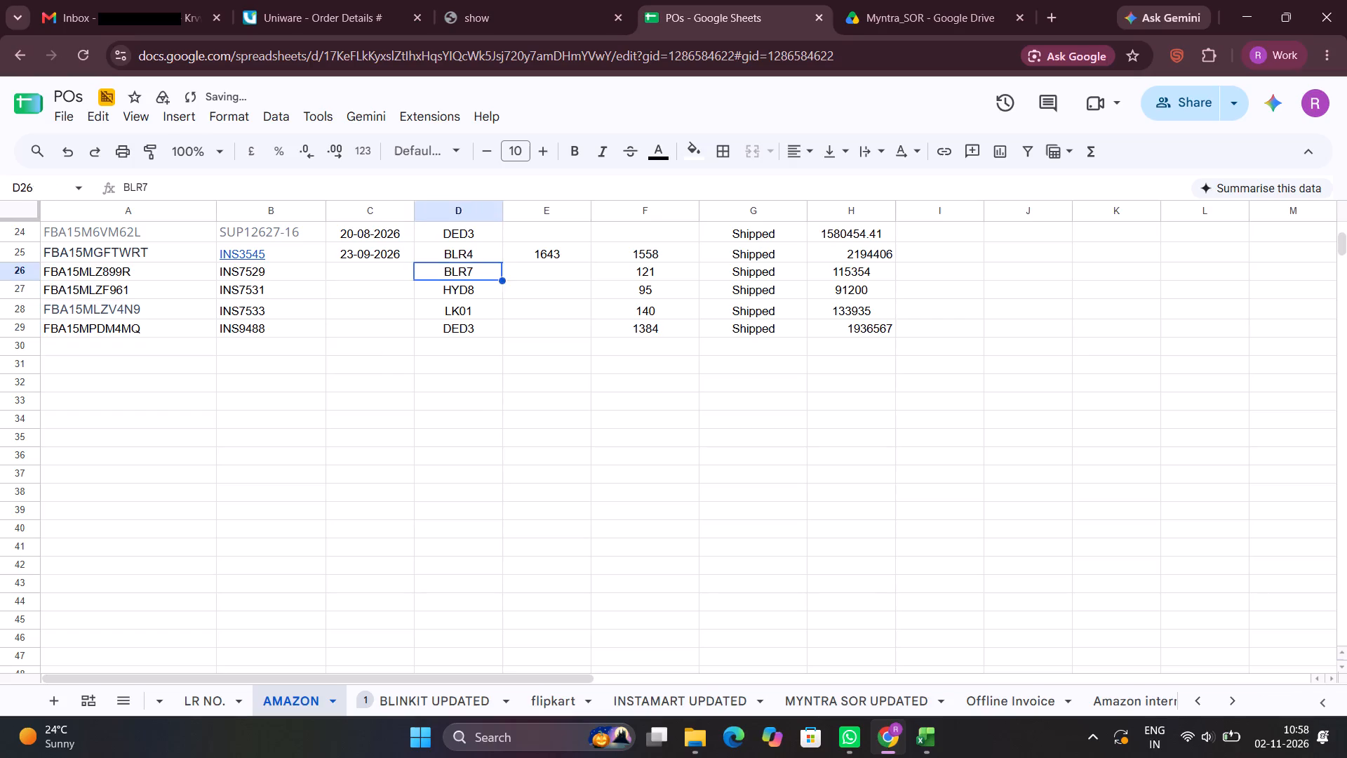
Examine the shipment rows above row 26 in the AMAZON sheet, including the dates in column C.
key("Left")
key("Left")
key("Up")
key("Left")
key("Left")
key("Up")
key("Right")
key("Up")
key("Right")
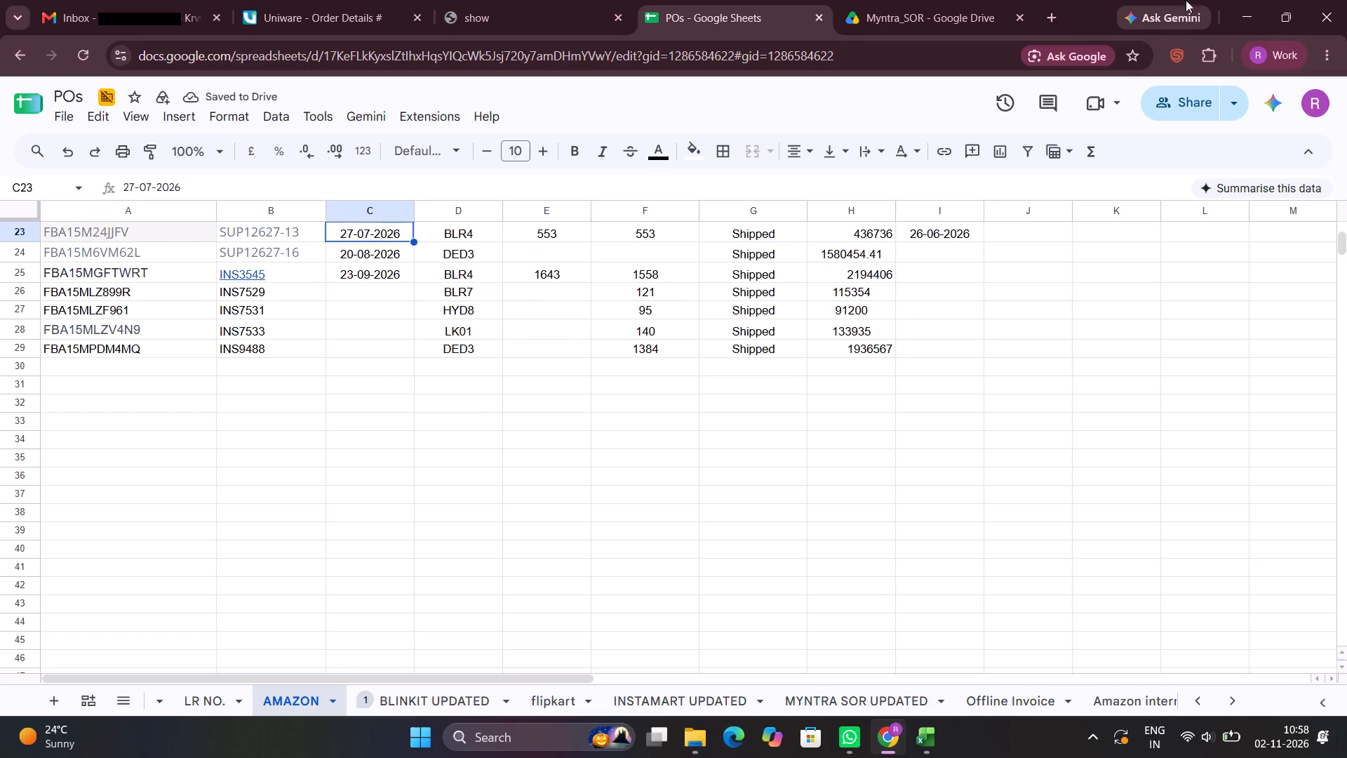
Close the invoice page titled show and open the Amazon Seller Central home page in a new tab.
left_click(617, 18)
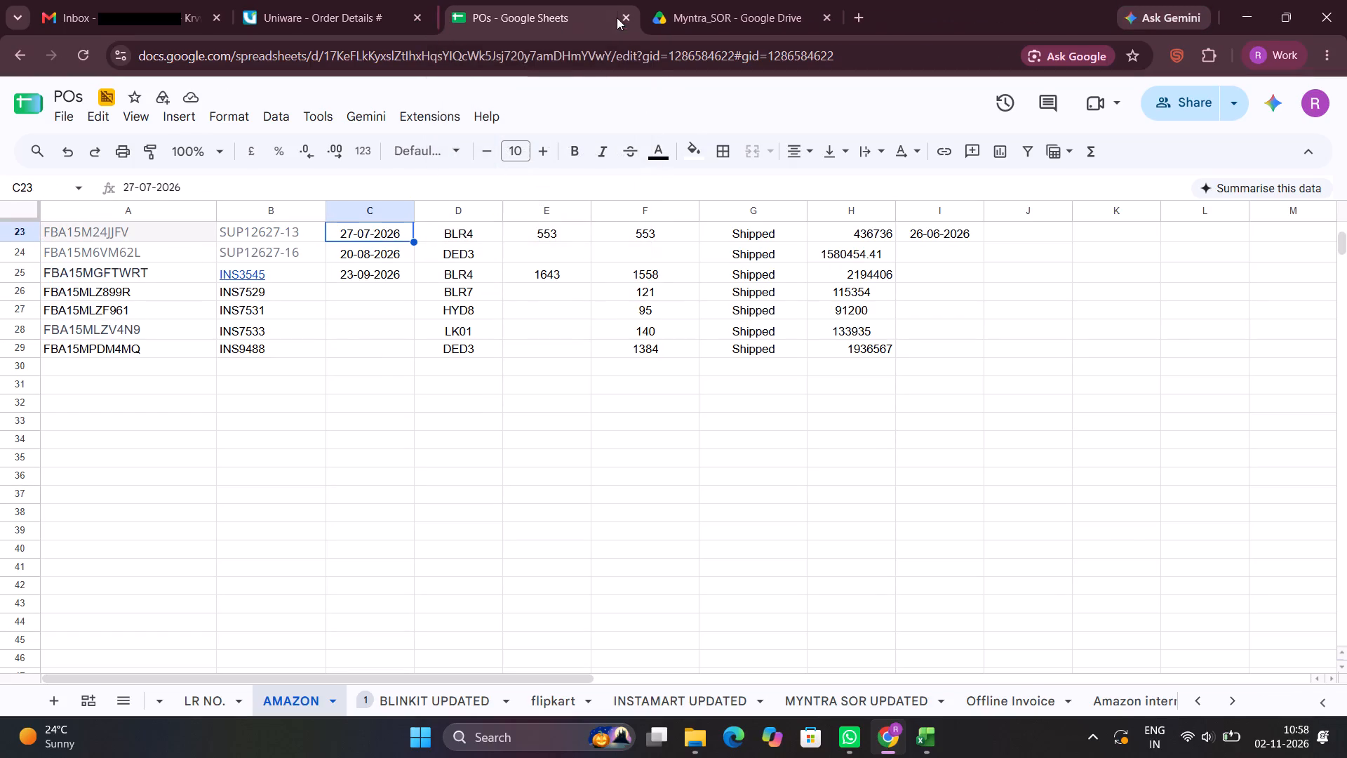
left_click(863, 21)
left_click(859, 18)
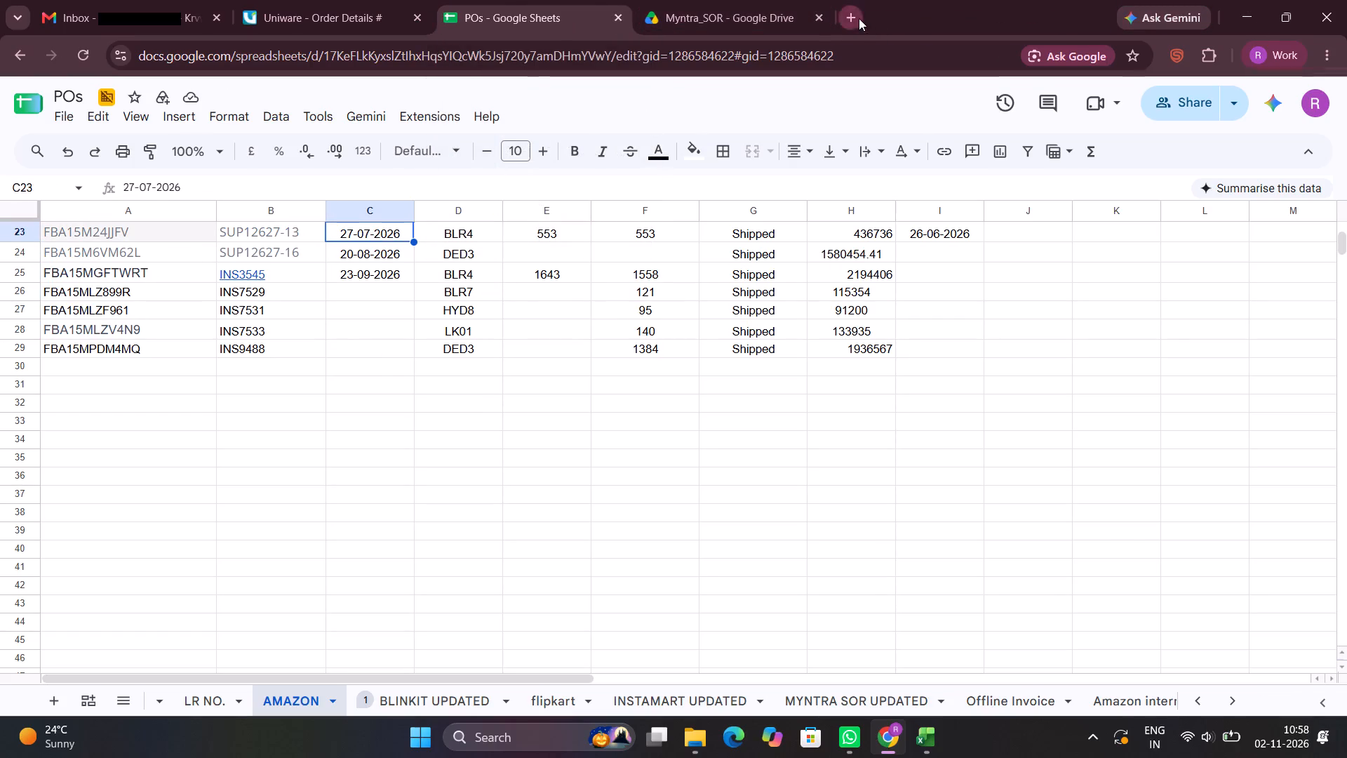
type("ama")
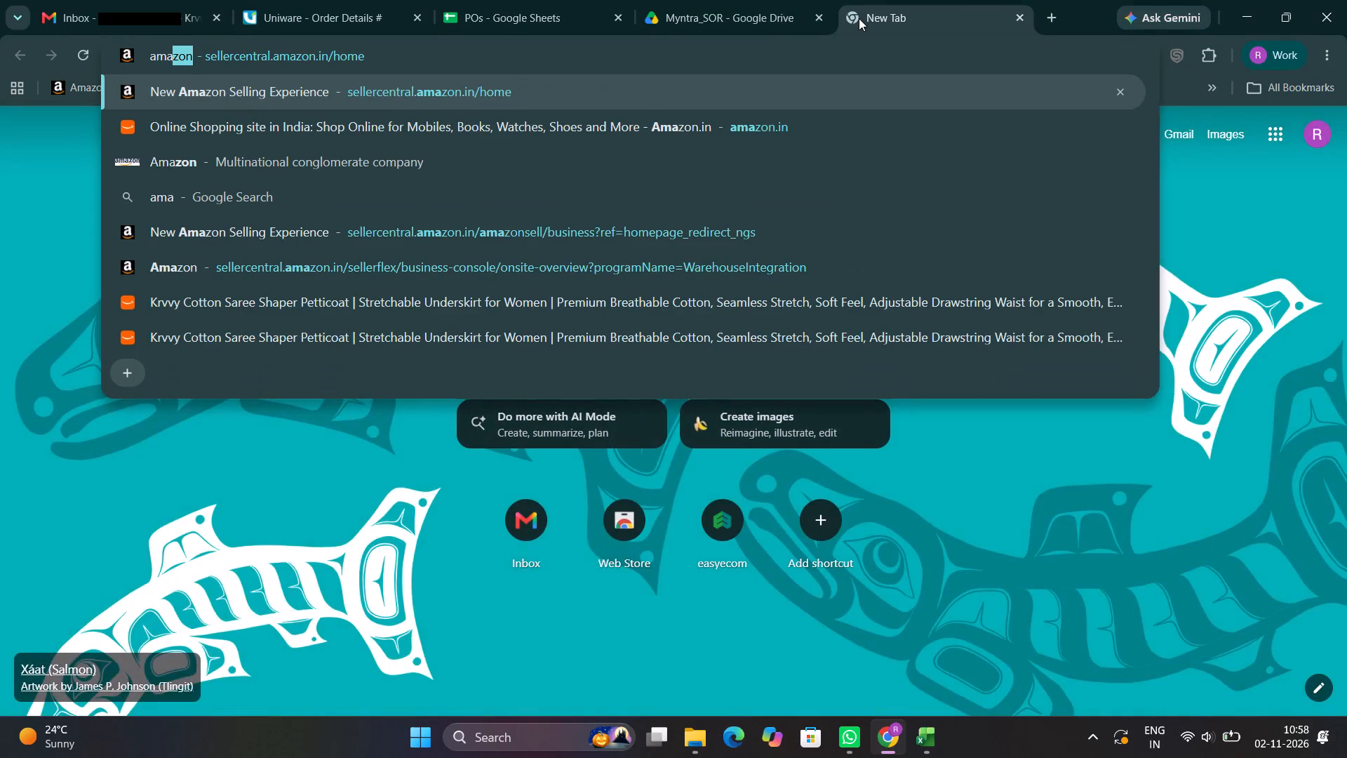
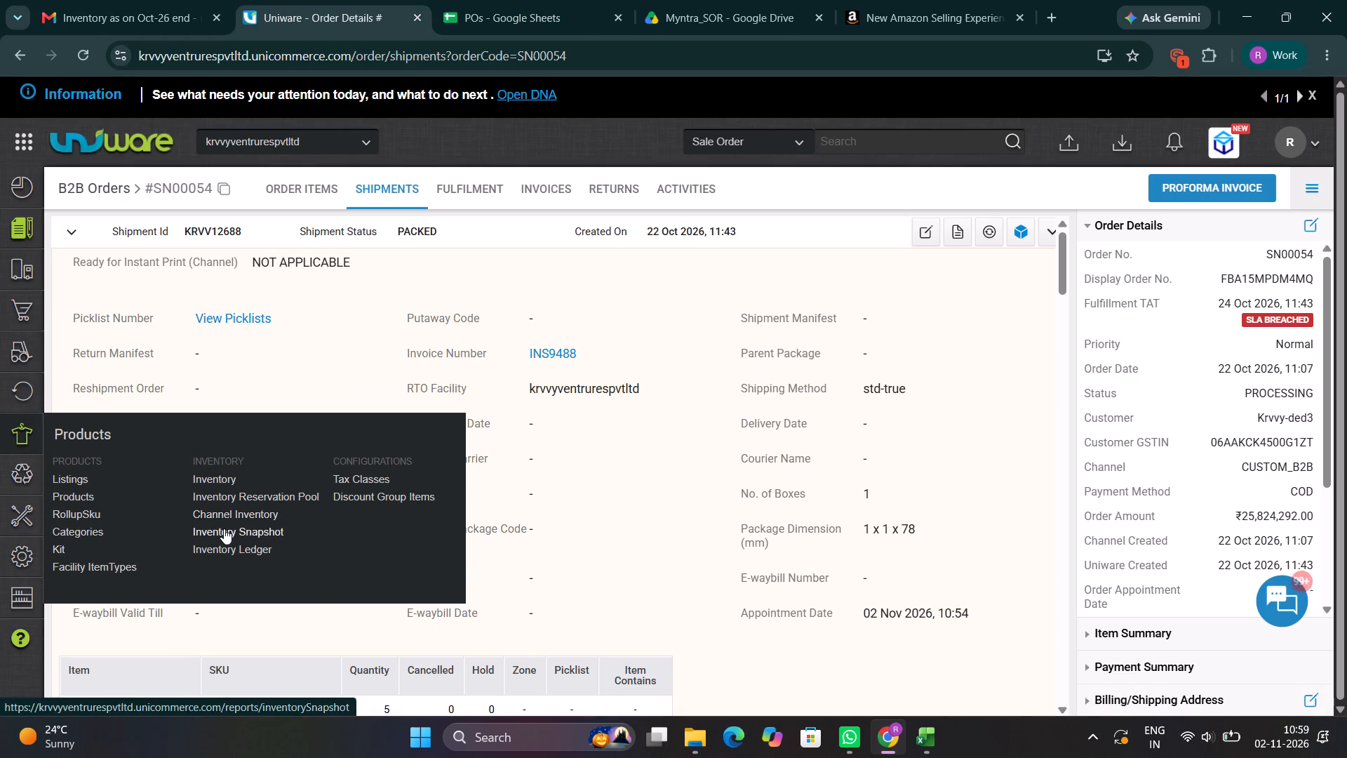
Open the Inventory Snapshot report for products in Uniware.
left_click(224, 528)
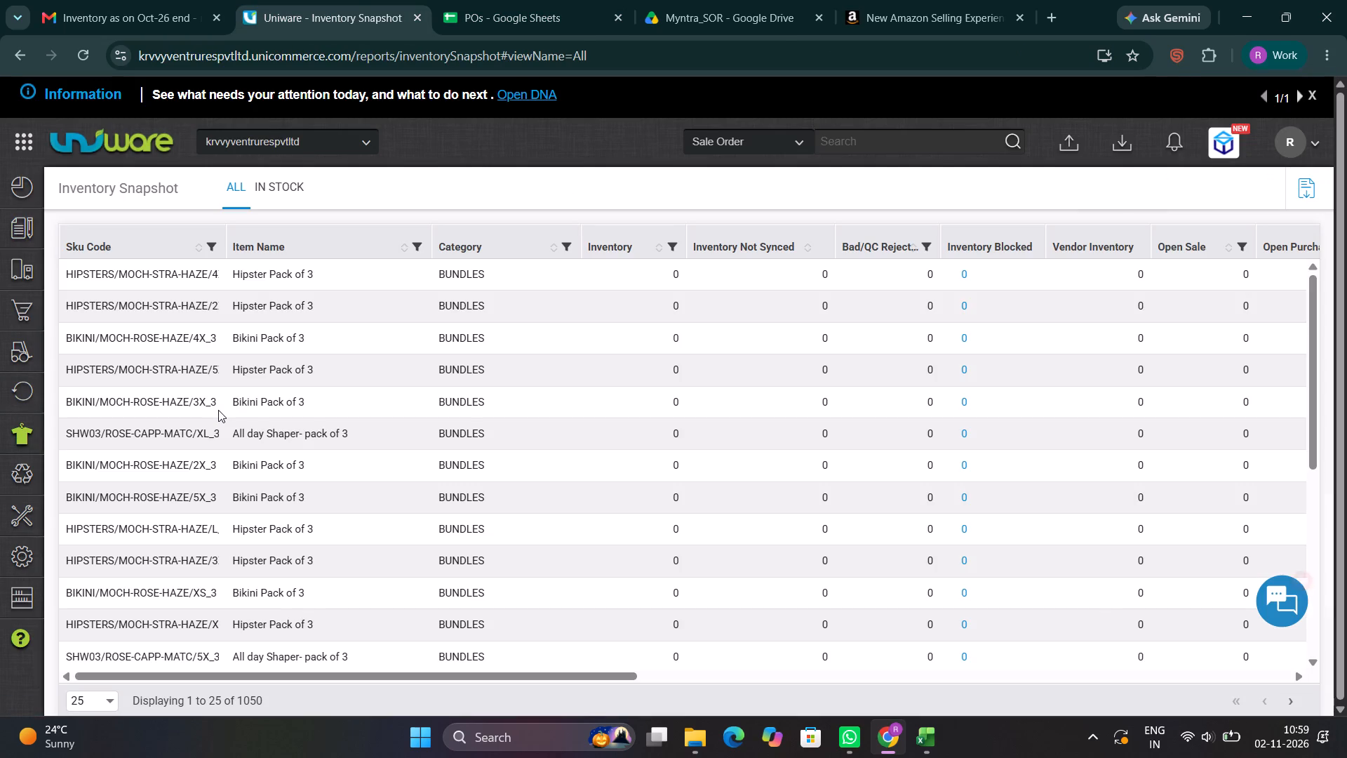
Examine the stock columns and SKU rows of the Inventory Snapshot's All view.
scroll(826, 508, "left", 7)
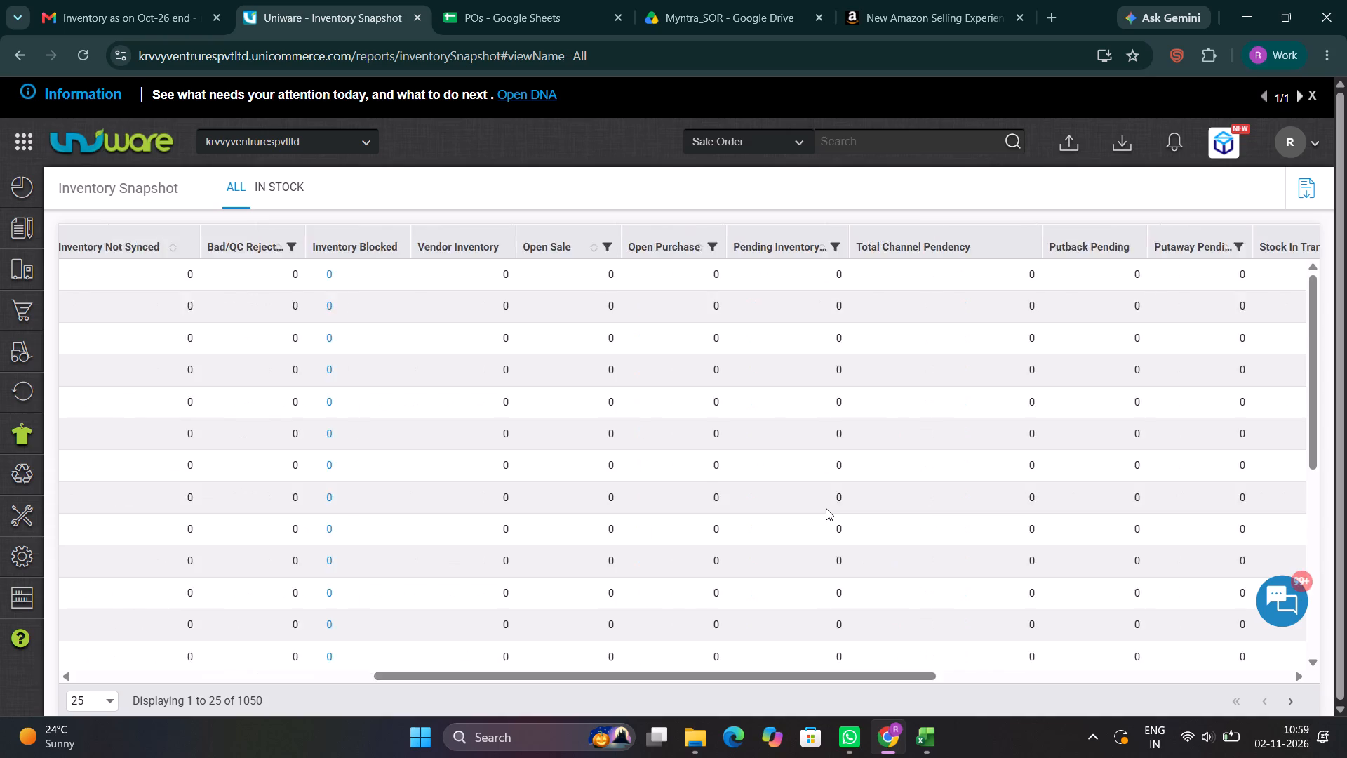
scroll(826, 508, "left", 5)
scroll(826, 508, "right", 8)
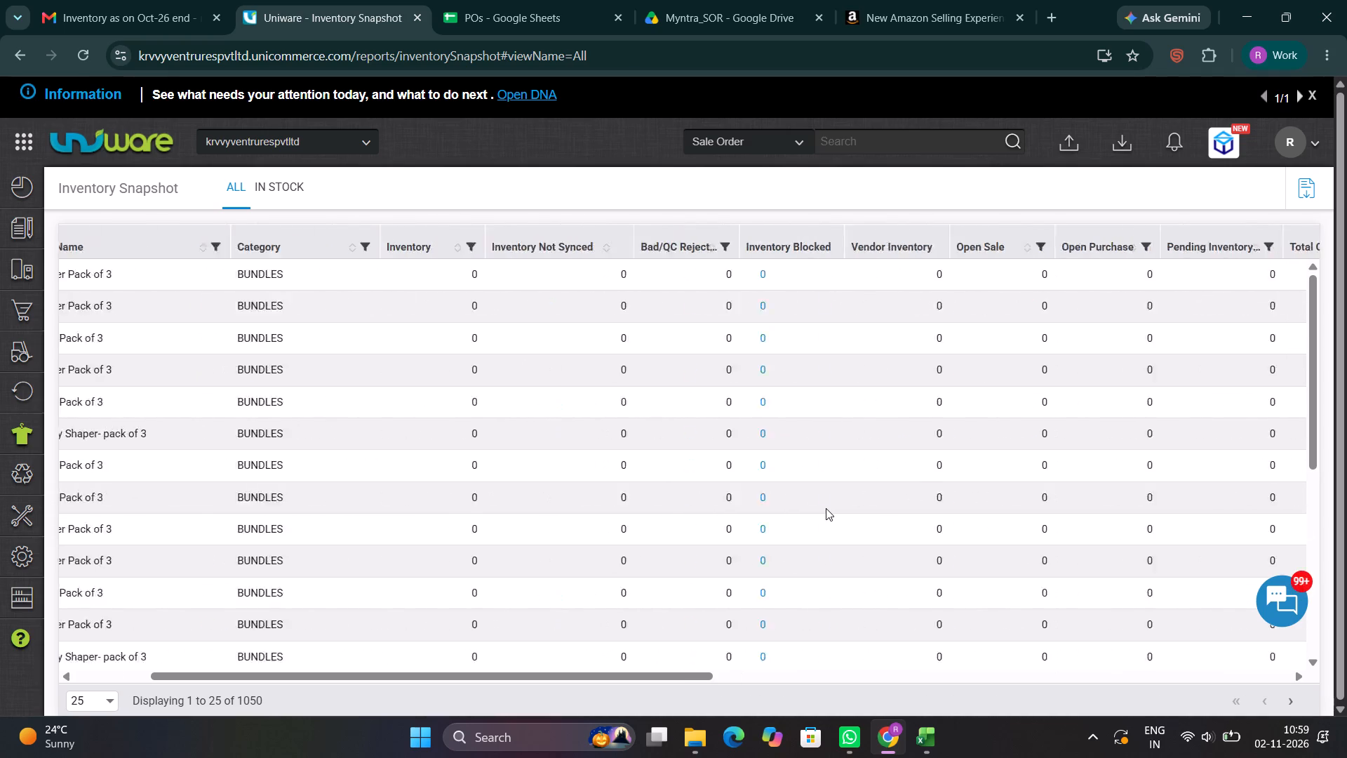
scroll(492, 585, "down", 12)
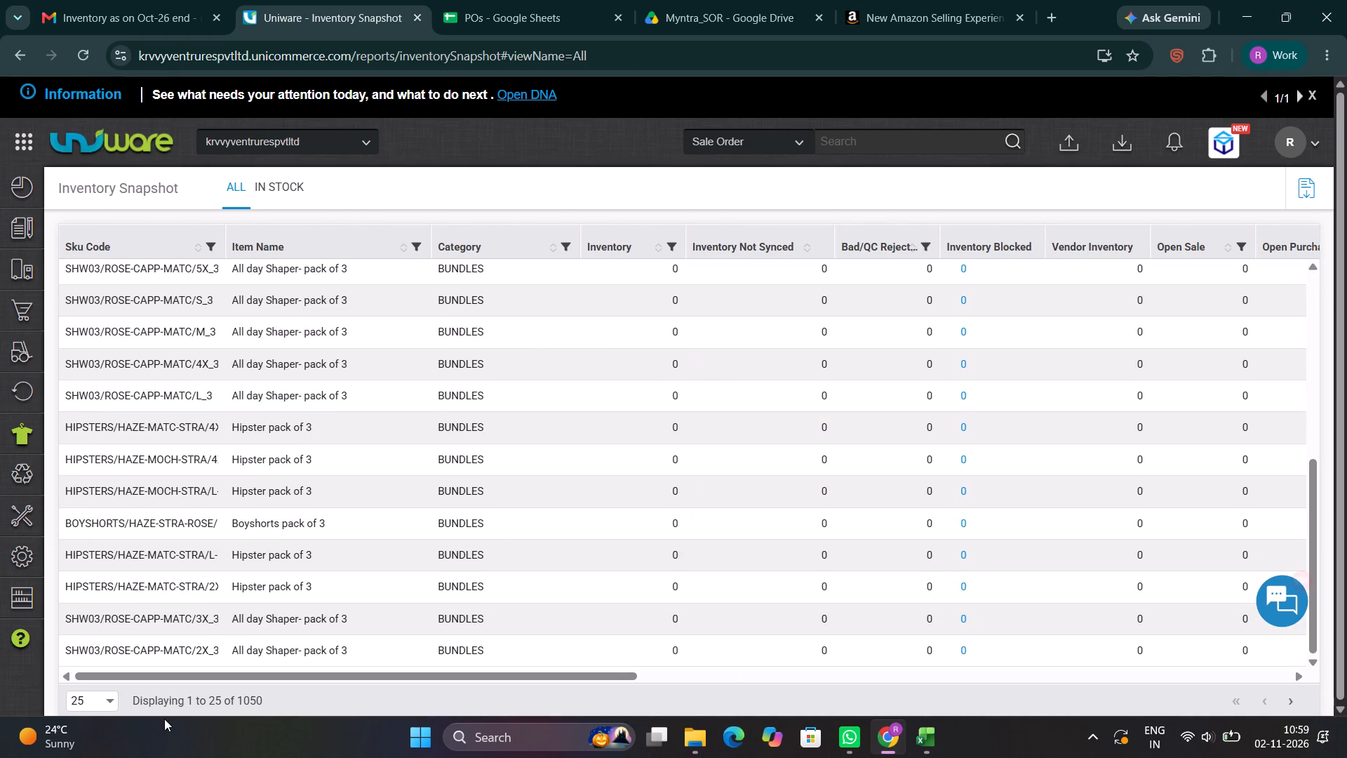
Show 100 rows per page in the Inventory Snapshot's All view and look through the listed SKUs.
left_click(97, 700)
left_click(74, 678)
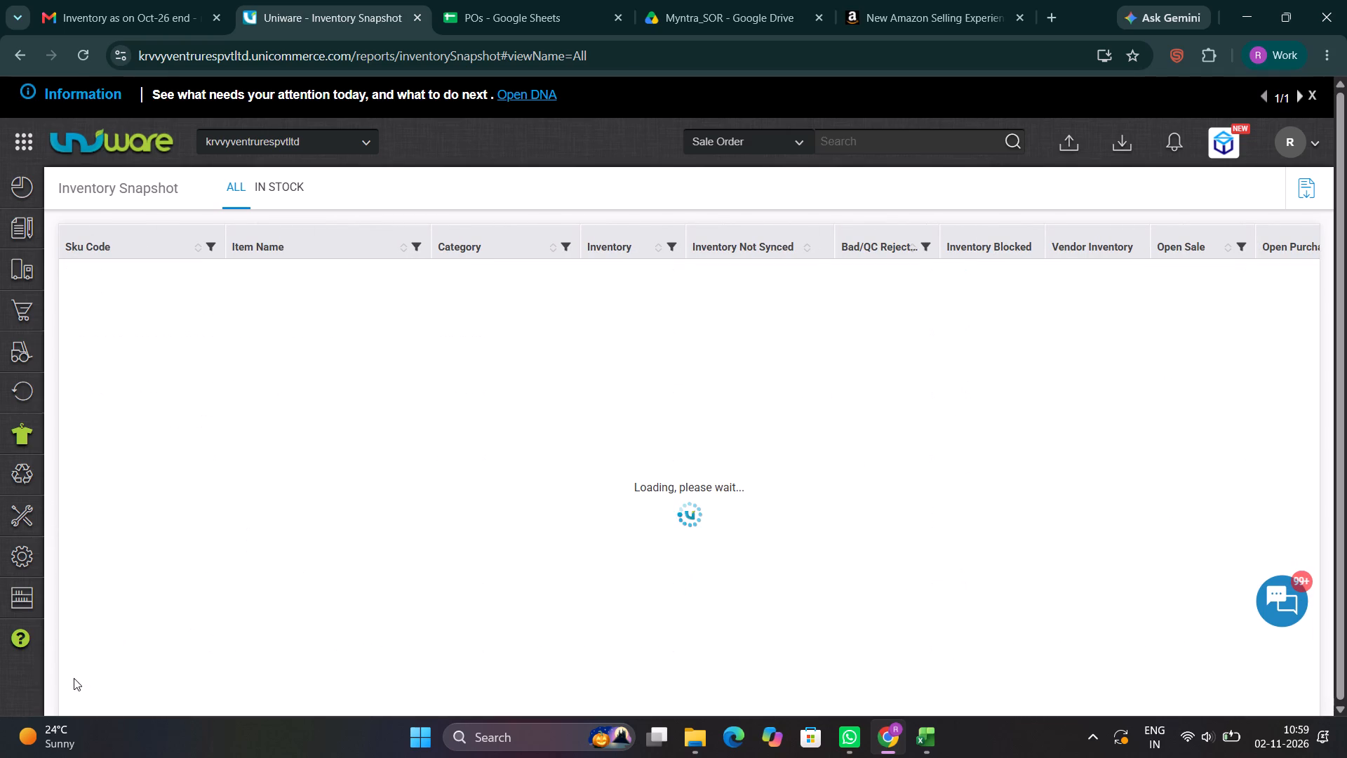
scroll(681, 565, "down", 19)
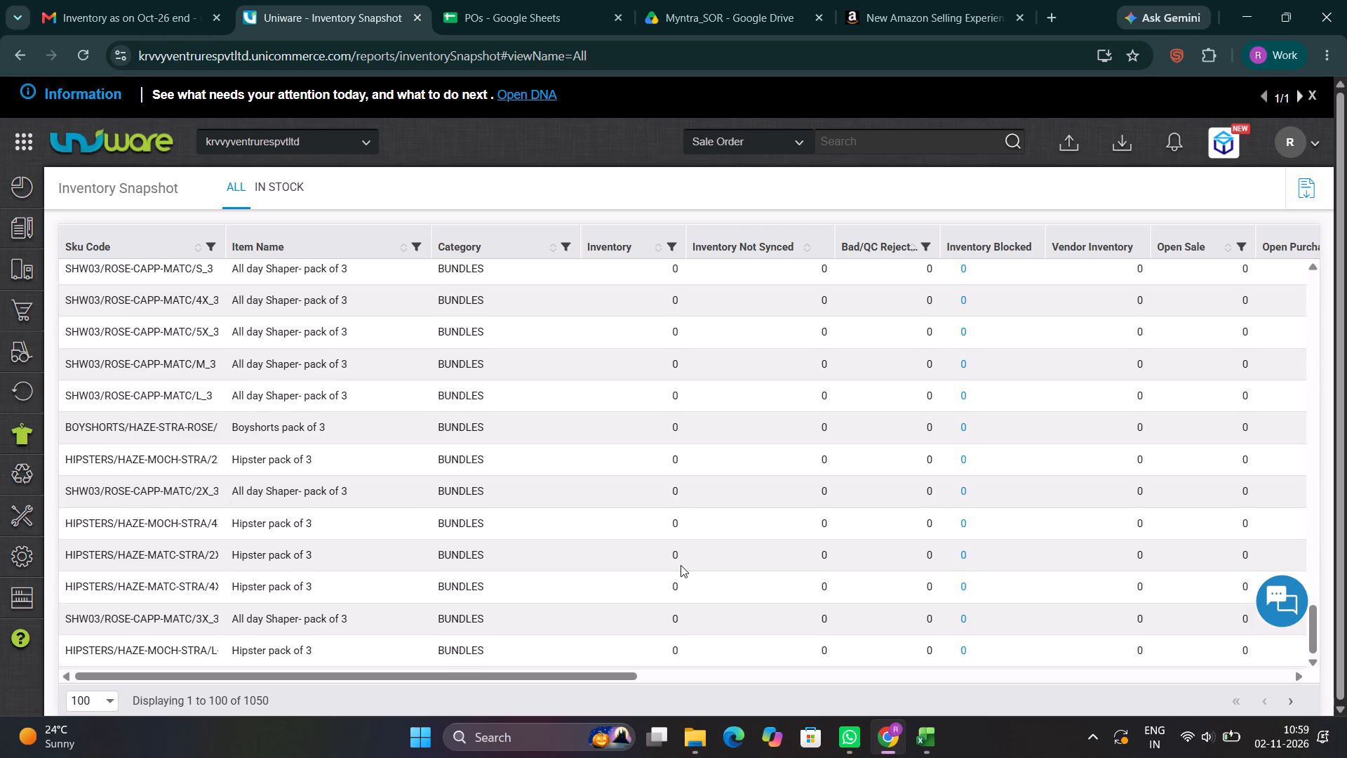
scroll(681, 565, "down", 20)
scroll(681, 565, "down", 4)
scroll(681, 565, "up", 11)
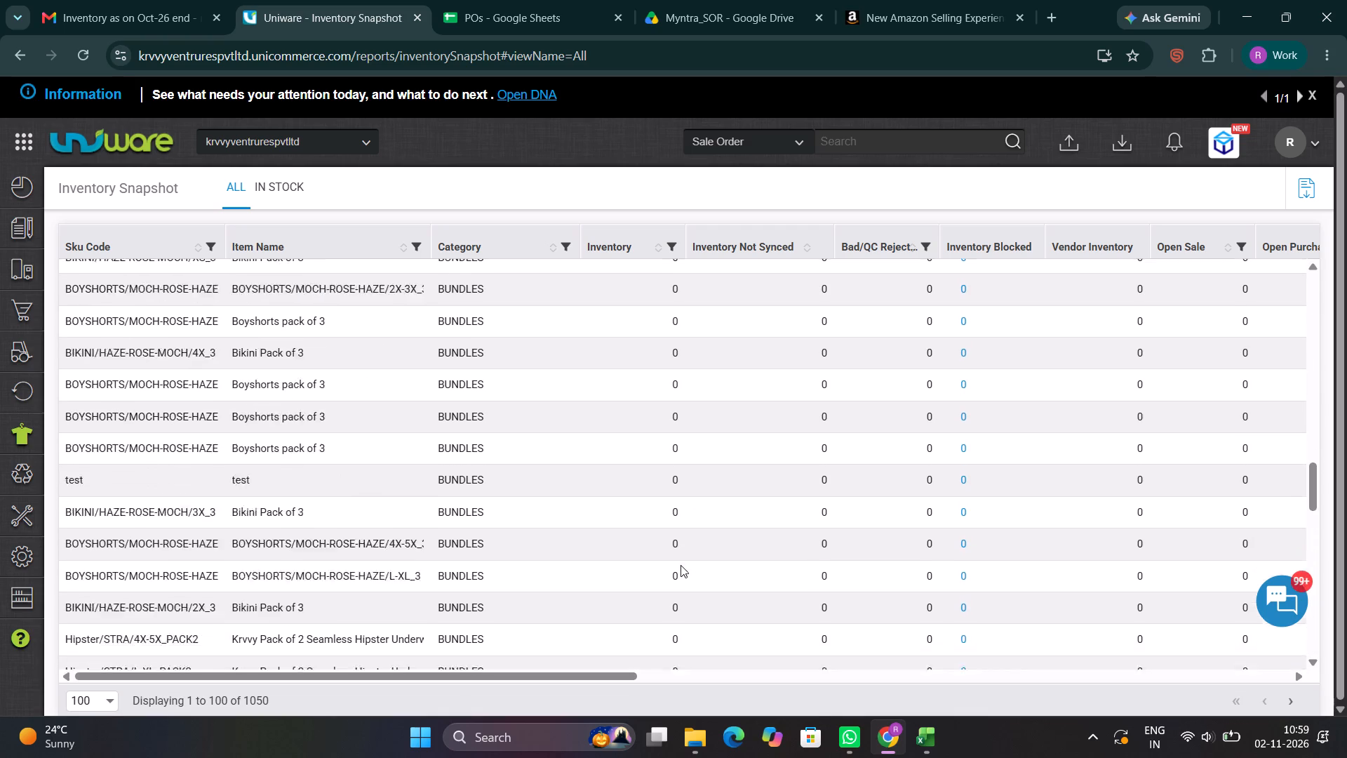
scroll(681, 565, "up", 20)
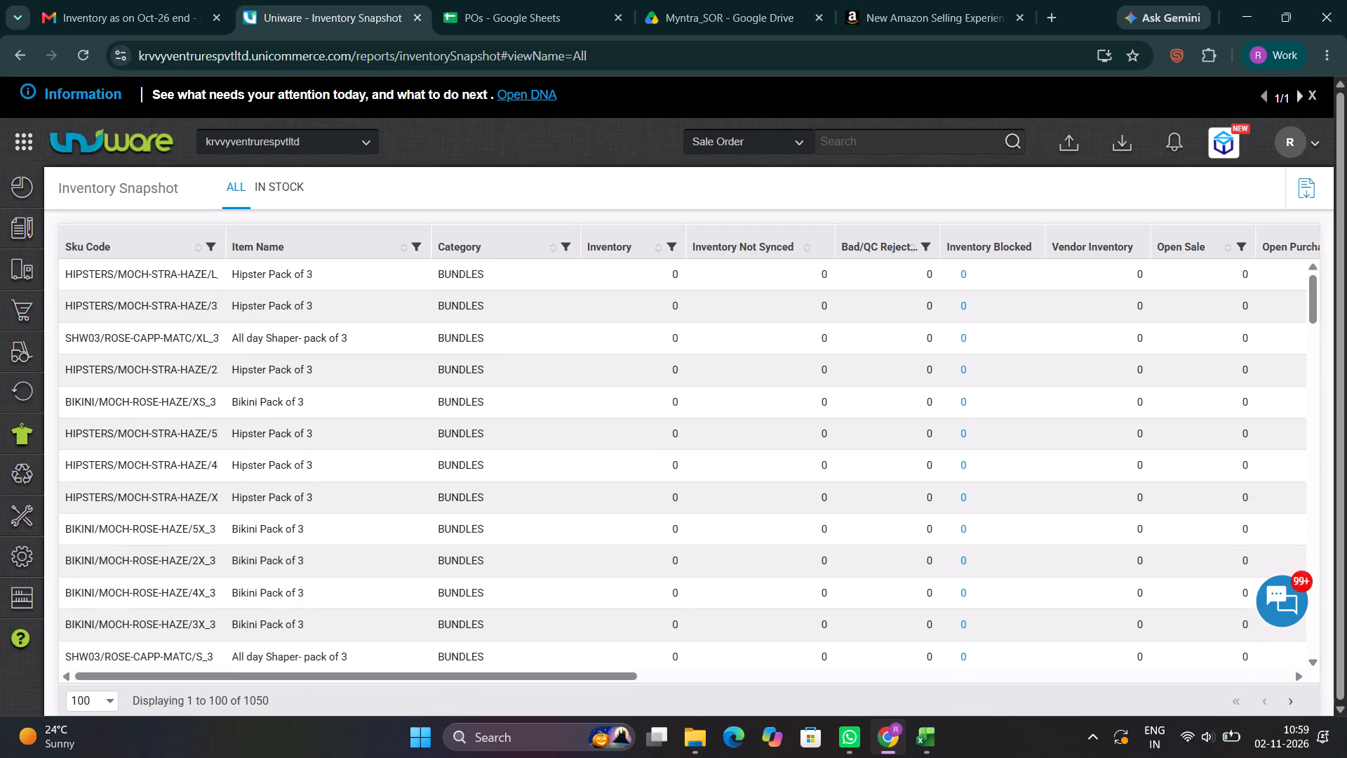
Switch the Inventory Snapshot to in-stock items and examine its inventory, purchase, pendency and update-date columns.
left_click(298, 192)
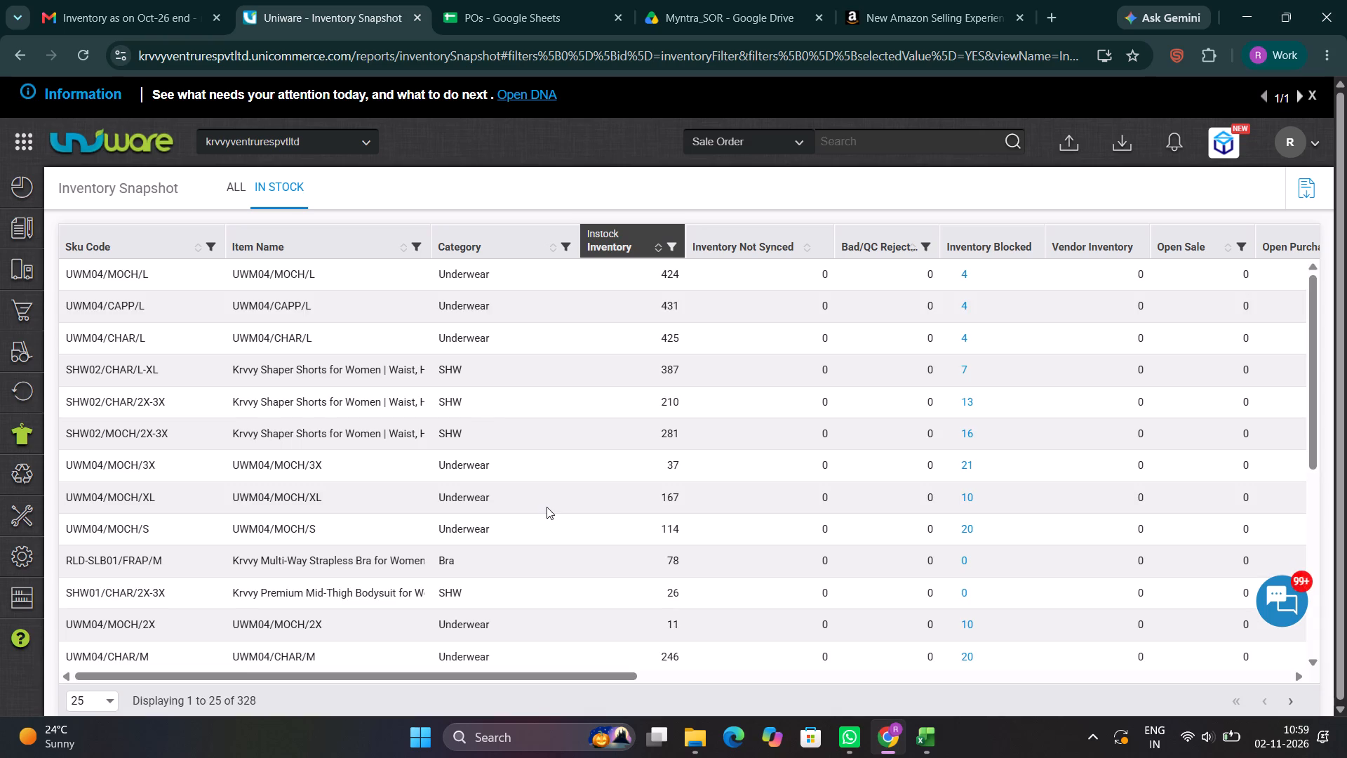
scroll(819, 486, "left", 7)
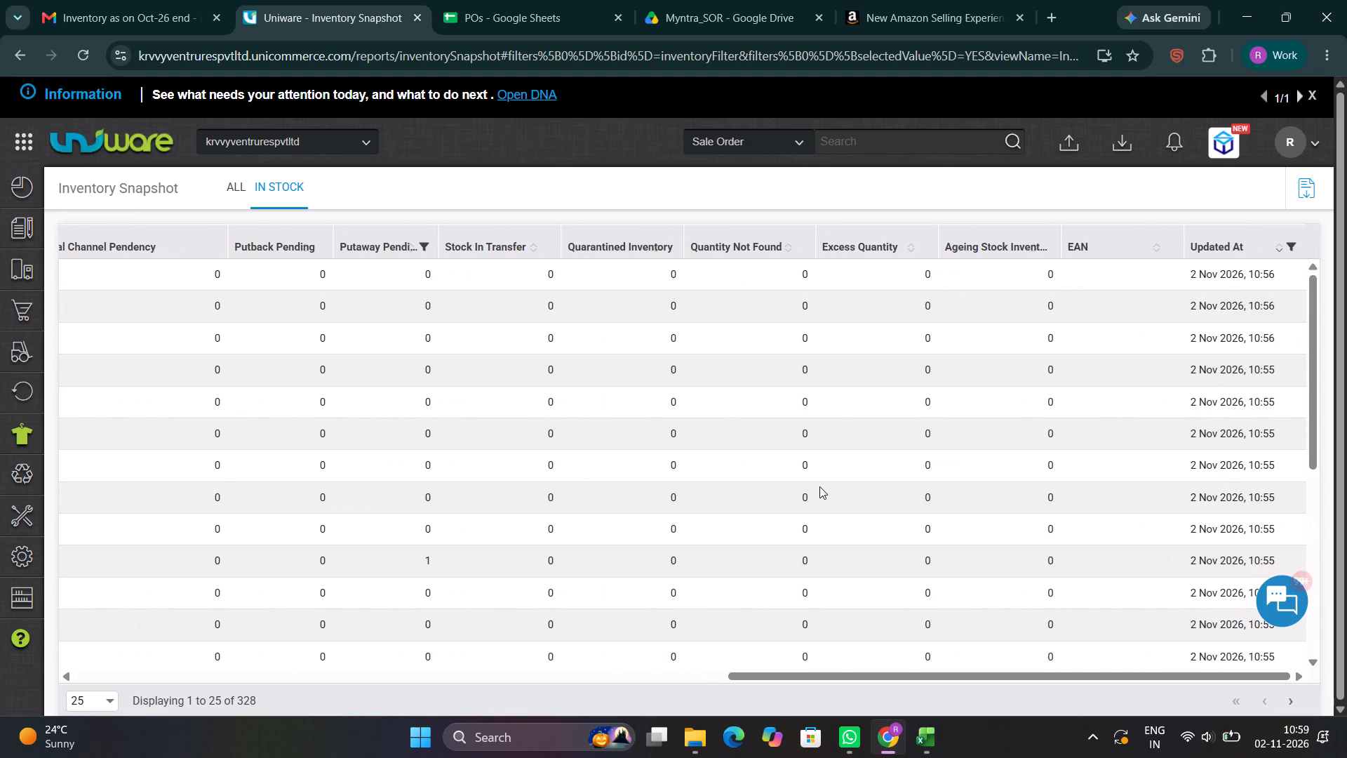
scroll(819, 486, "right", 10)
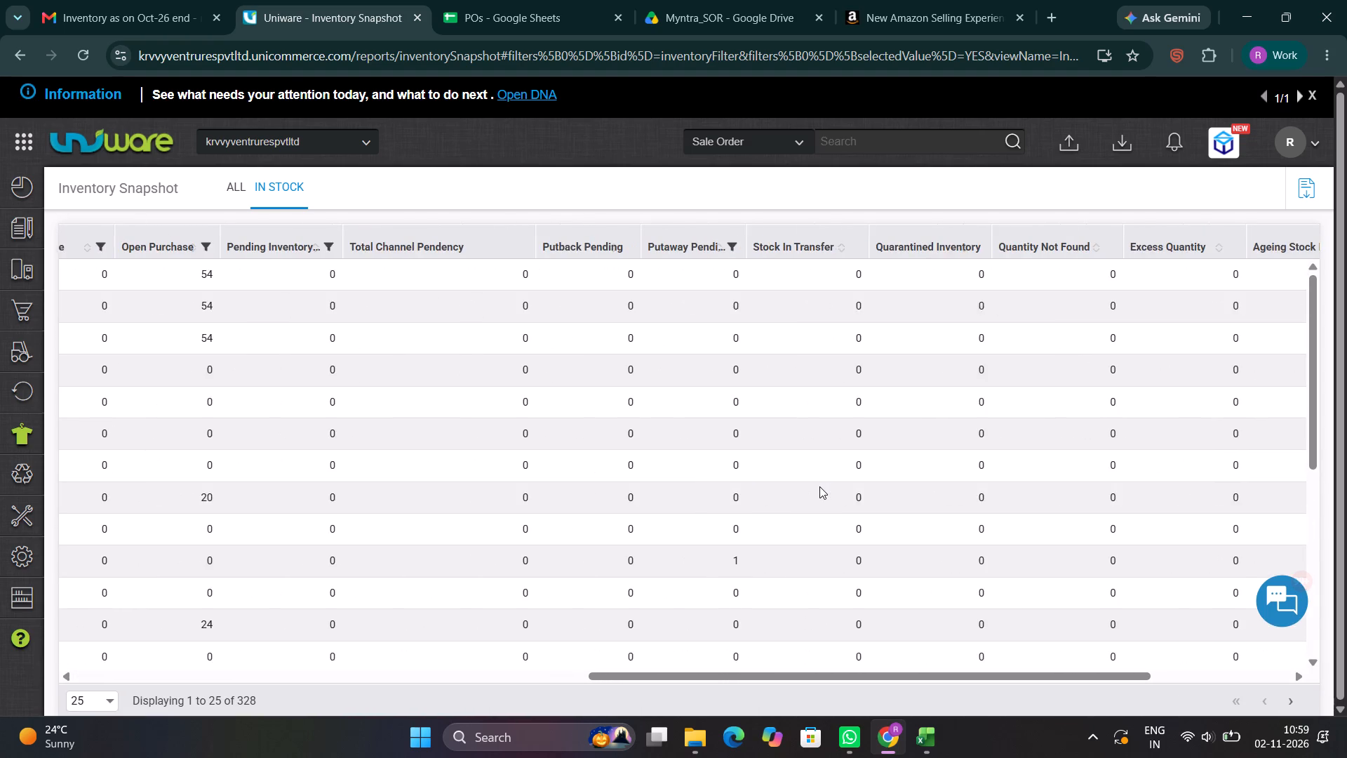
scroll(819, 486, "right", 3)
scroll(819, 486, "left", 7)
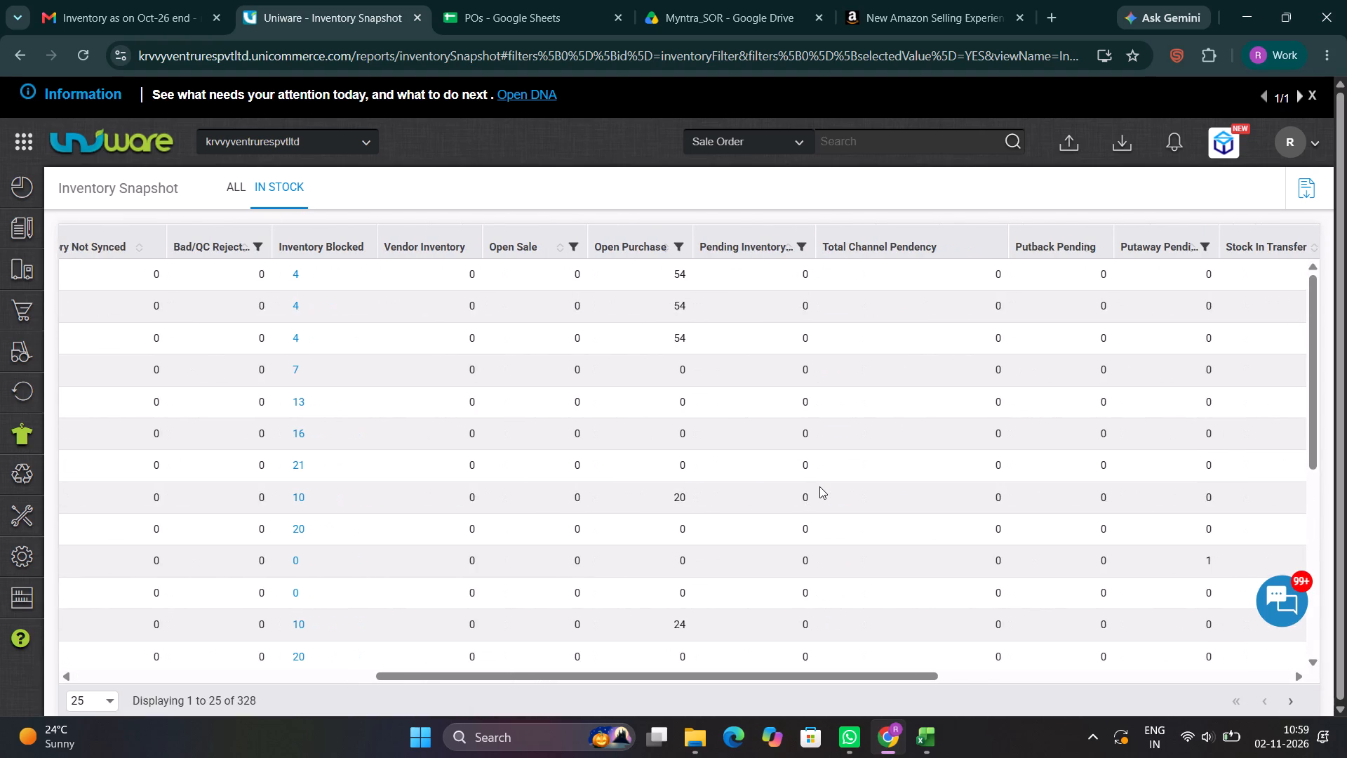
scroll(819, 486, "left", 1)
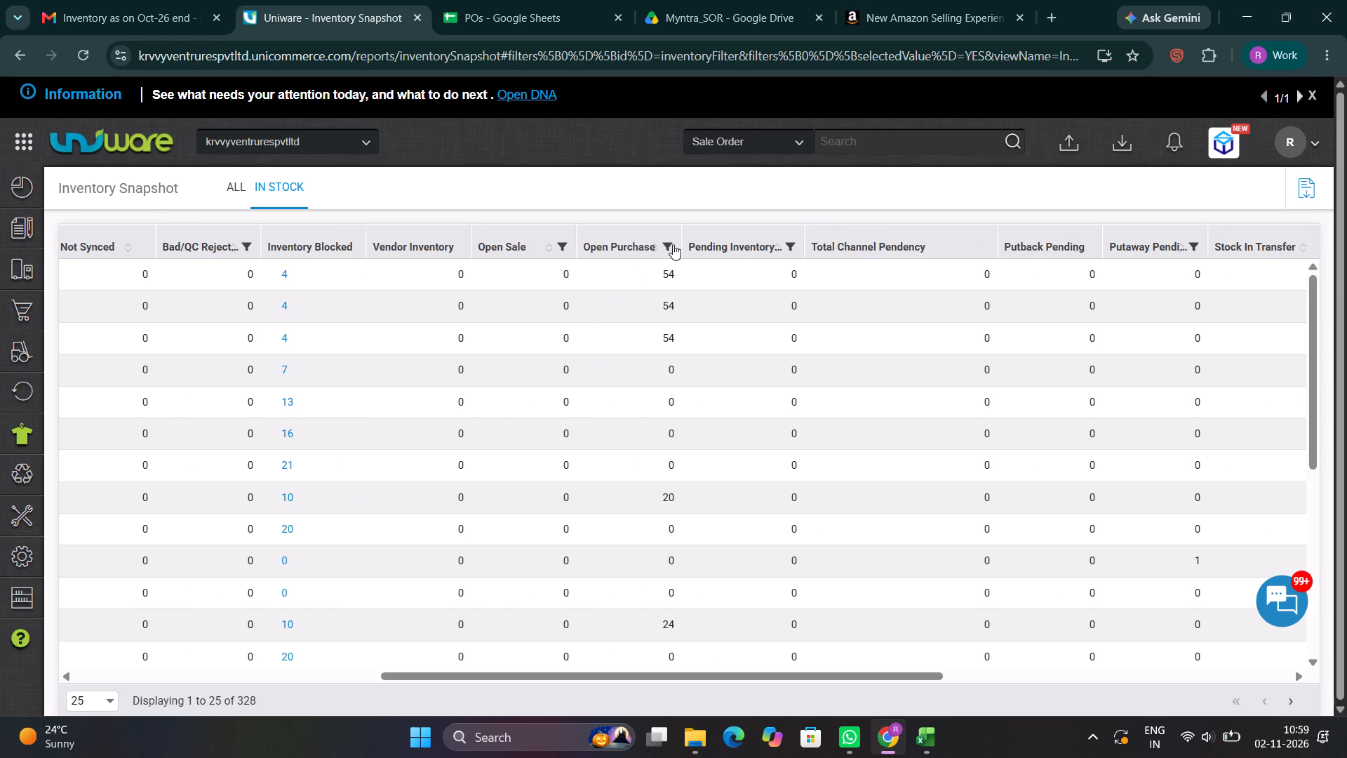
scroll(457, 427, "right", 6)
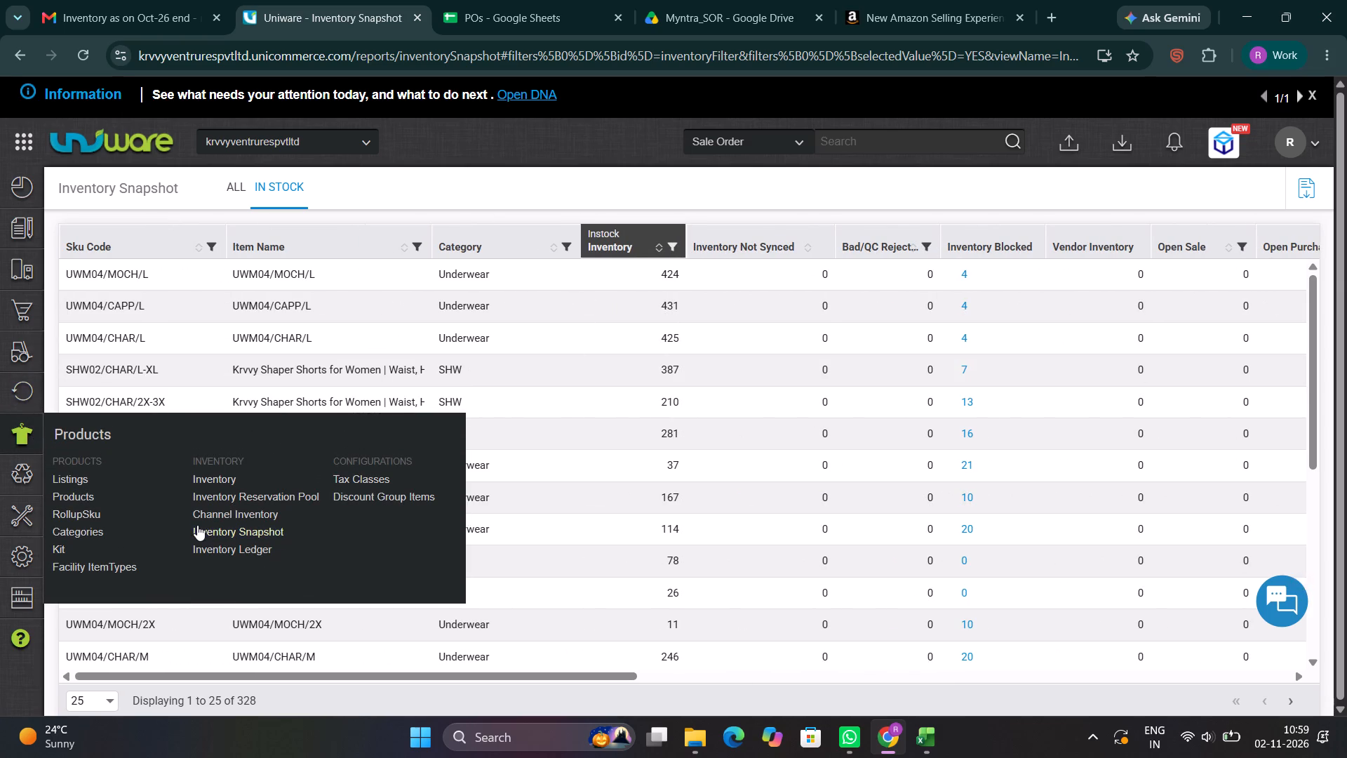
Check the Channel Inventory report and open the Inventory Ledger reports list.
left_click(228, 512)
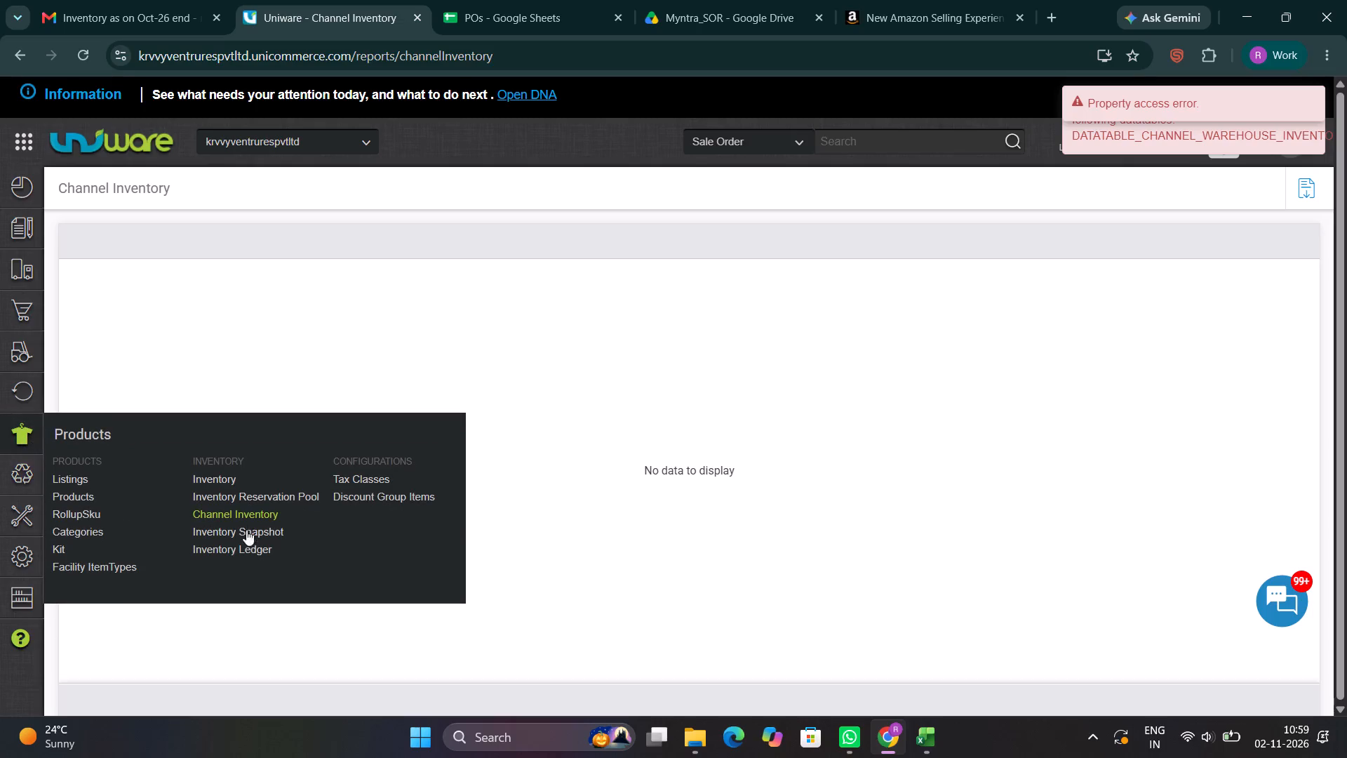
left_click(222, 545)
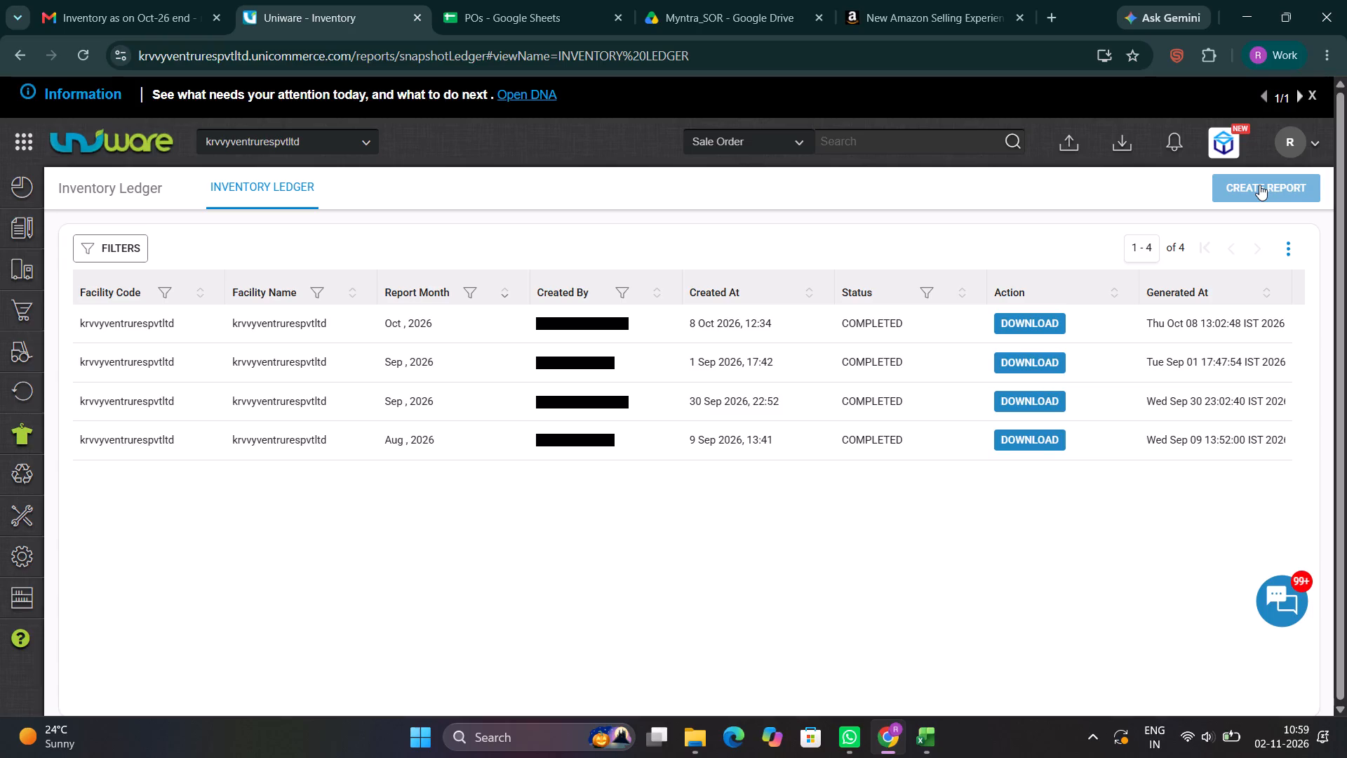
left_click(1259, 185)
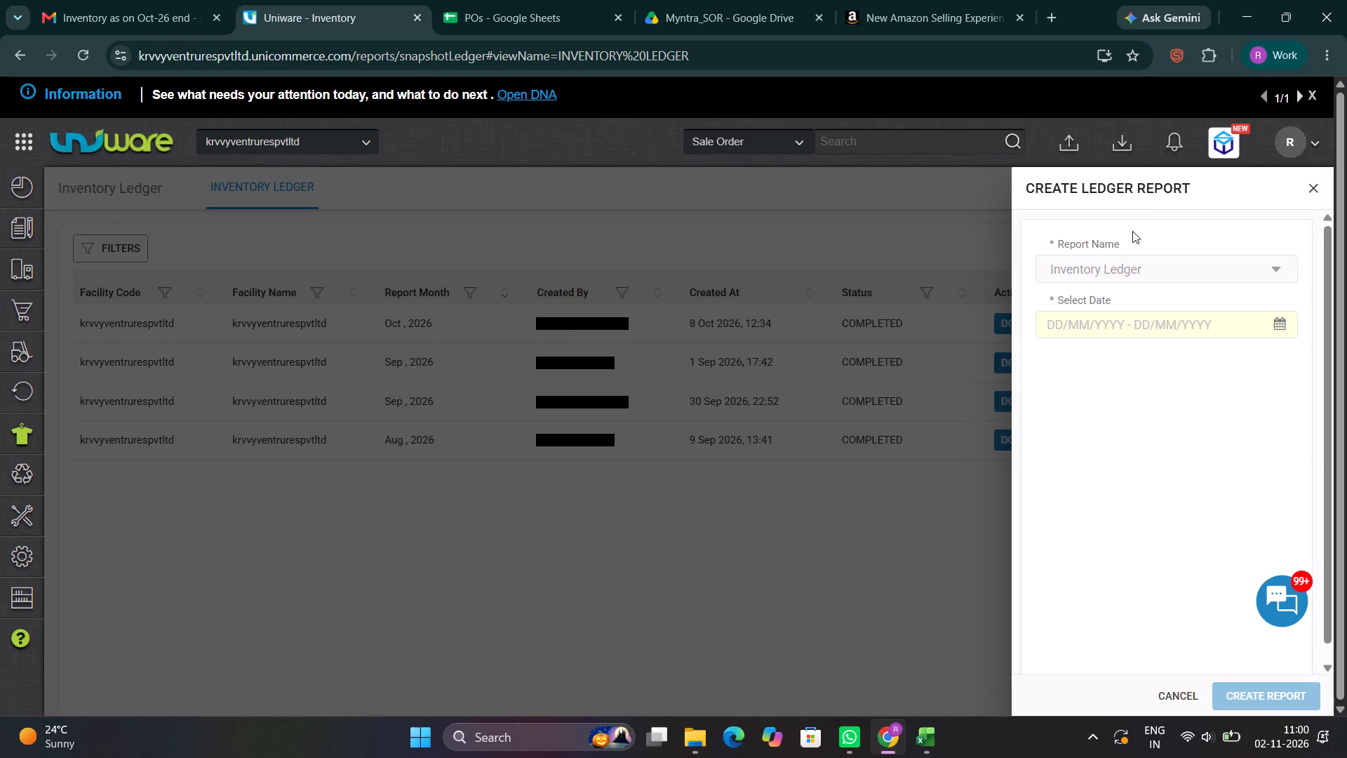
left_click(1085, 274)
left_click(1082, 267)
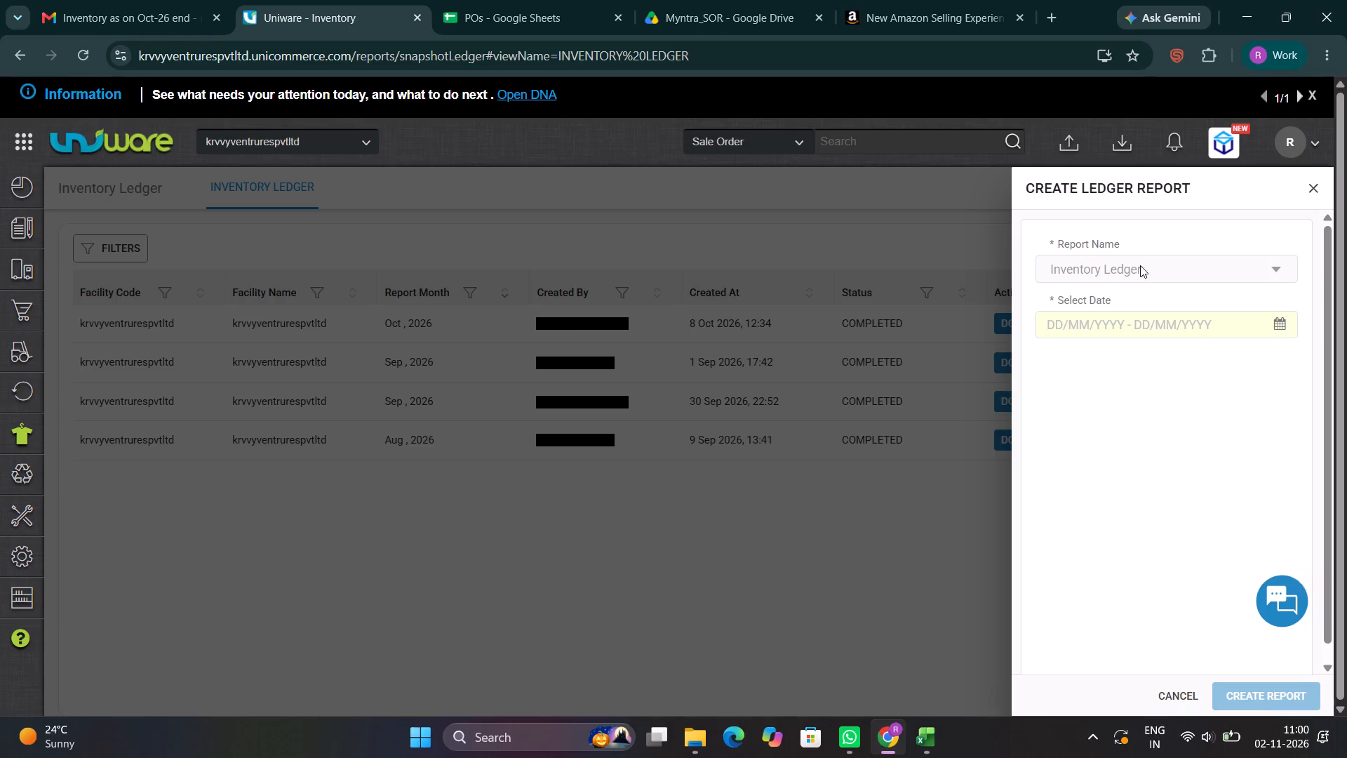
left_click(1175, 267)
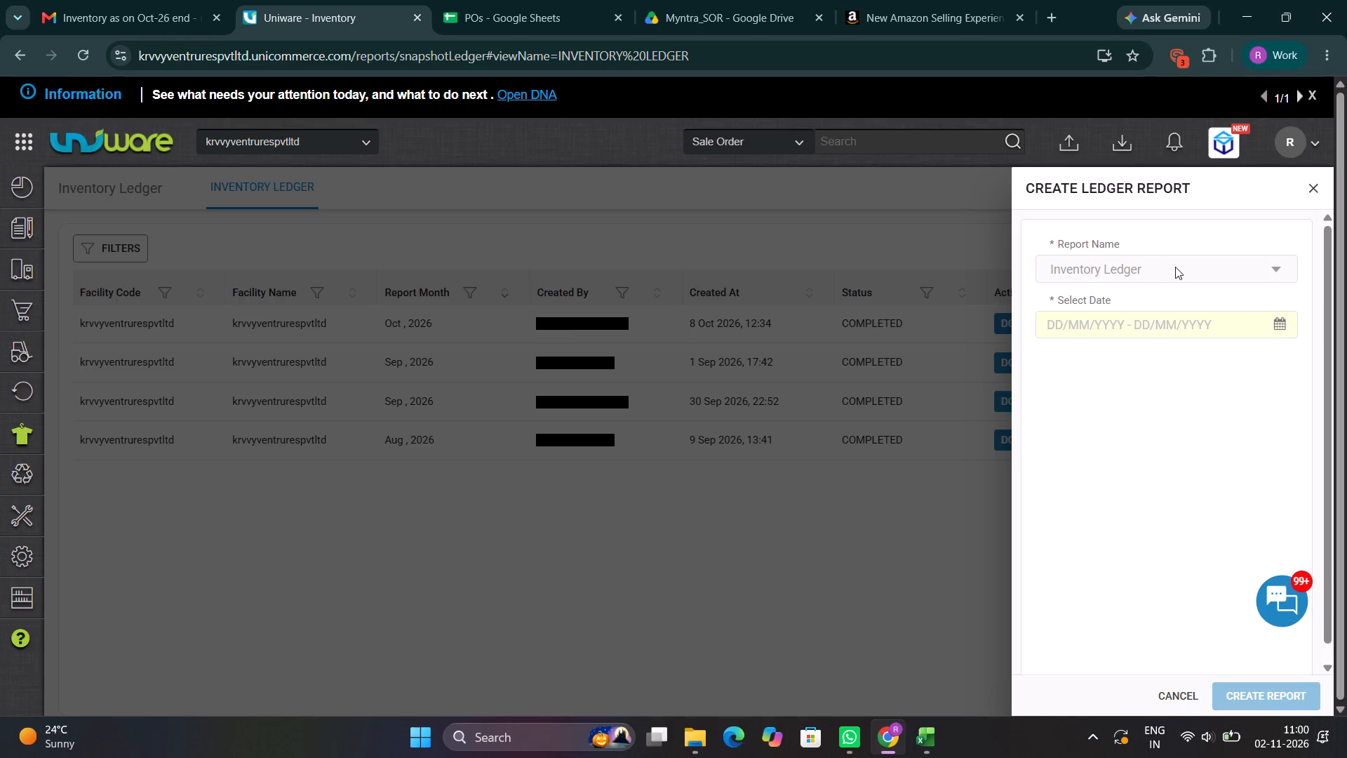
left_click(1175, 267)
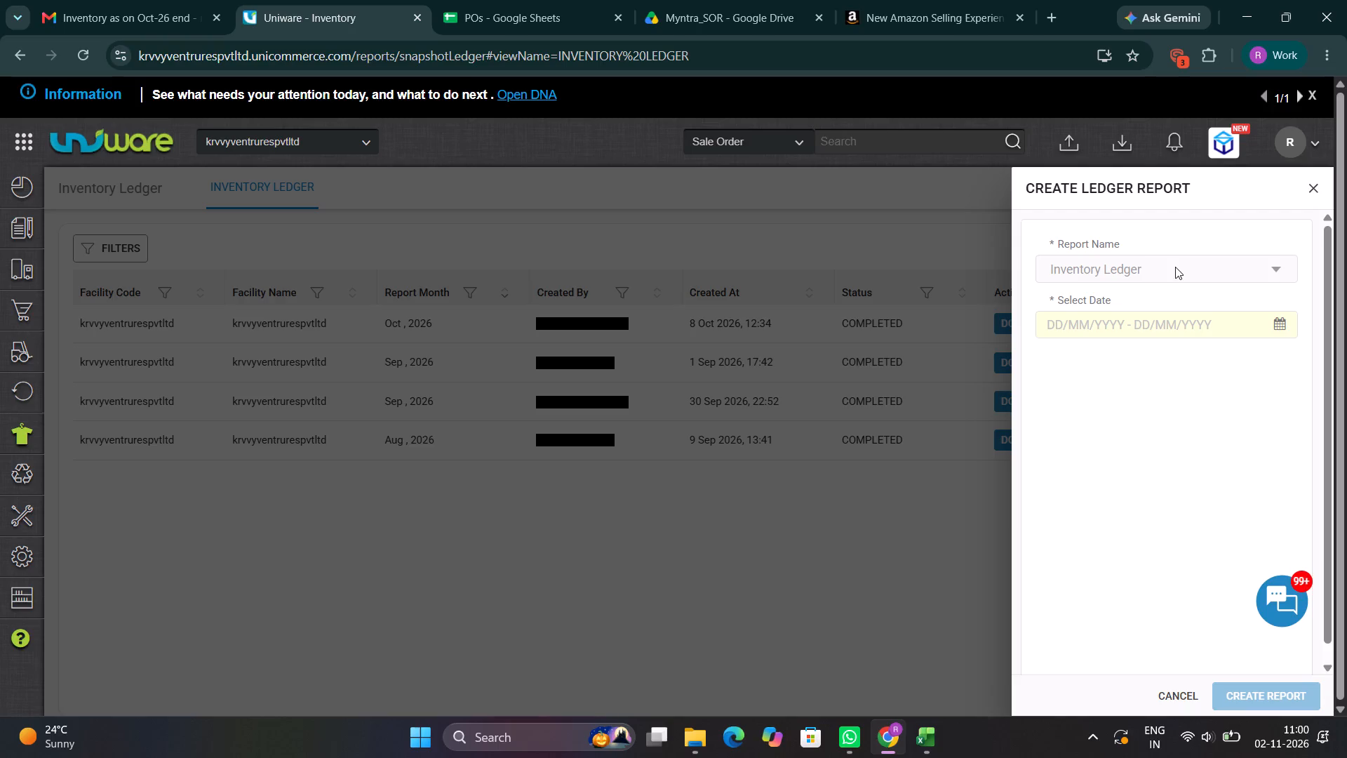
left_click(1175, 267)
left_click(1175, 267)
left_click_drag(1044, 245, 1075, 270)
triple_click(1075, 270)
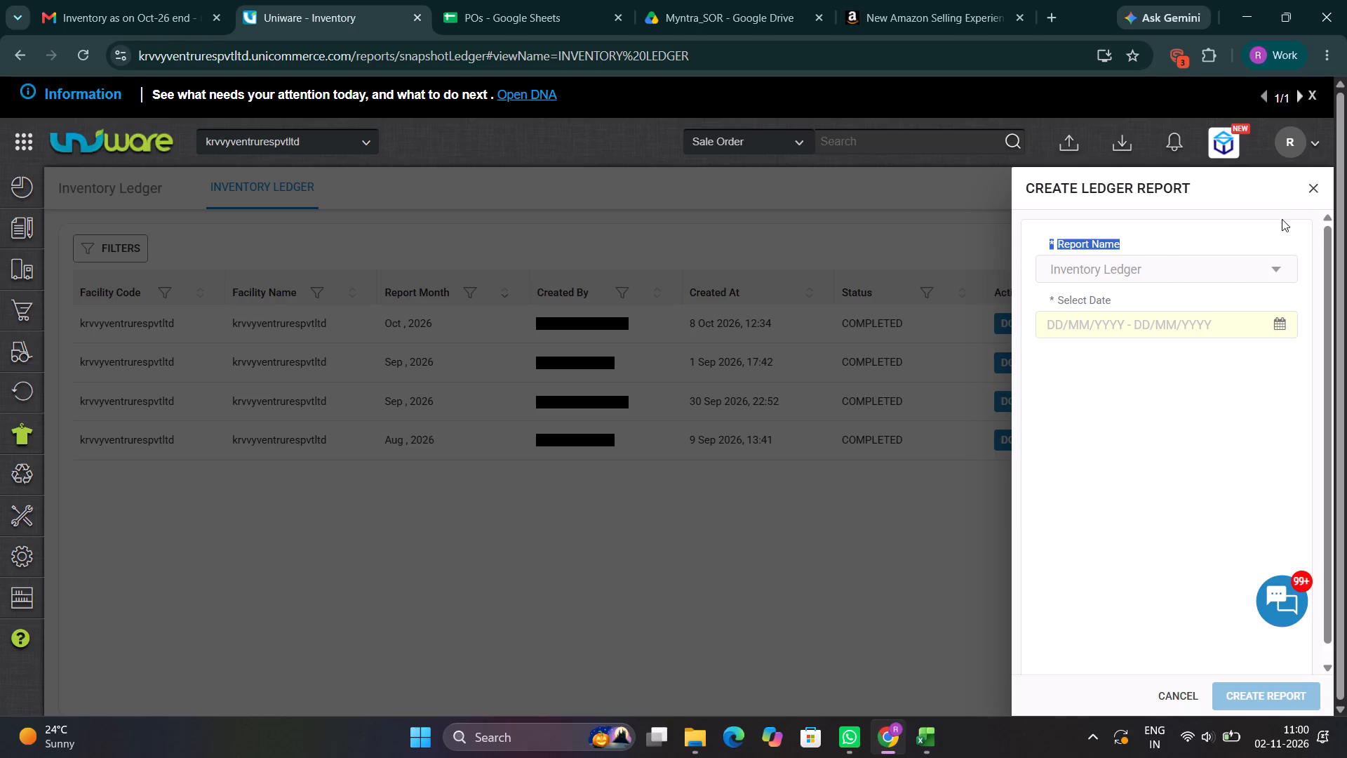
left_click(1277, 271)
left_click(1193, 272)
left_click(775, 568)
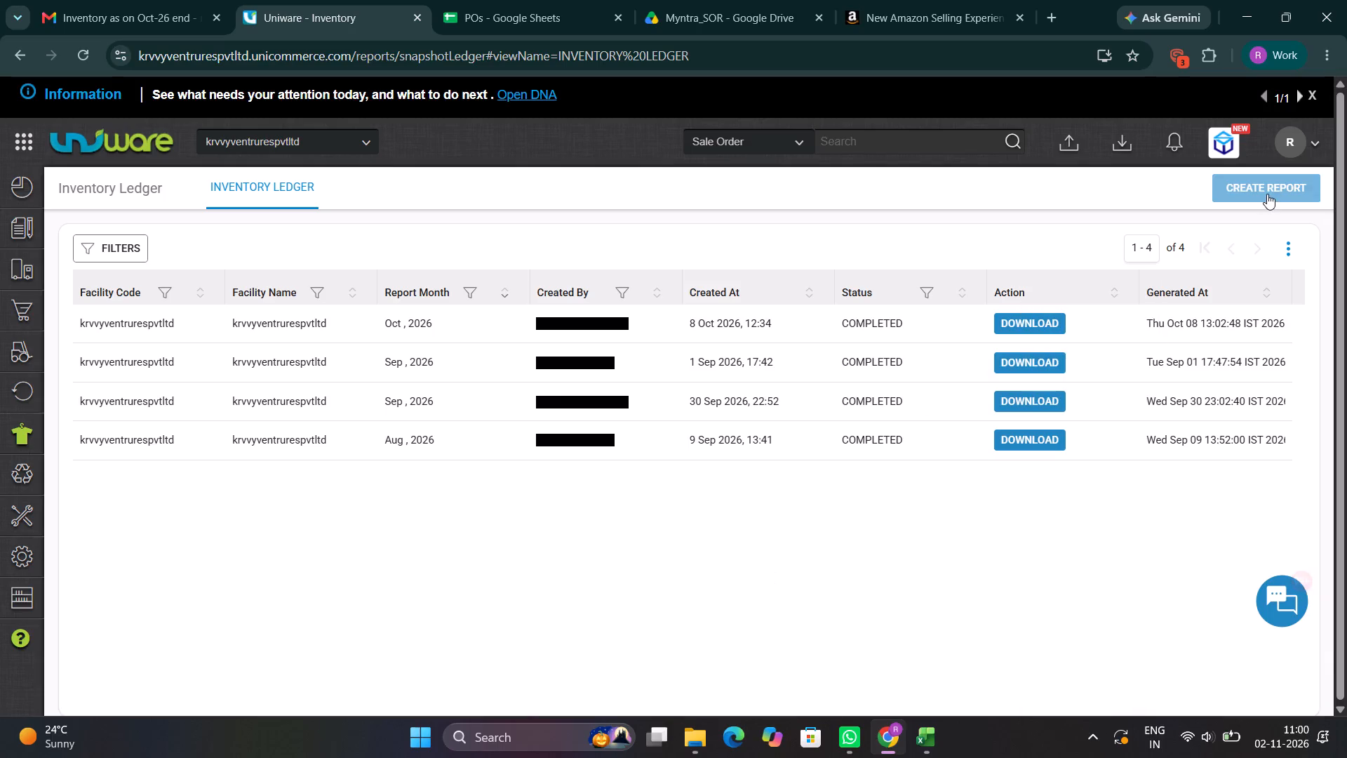
Start a new ledger report and try to choose a different report name from Inventory Ledger.
left_click(1267, 194)
triple_click(1154, 270)
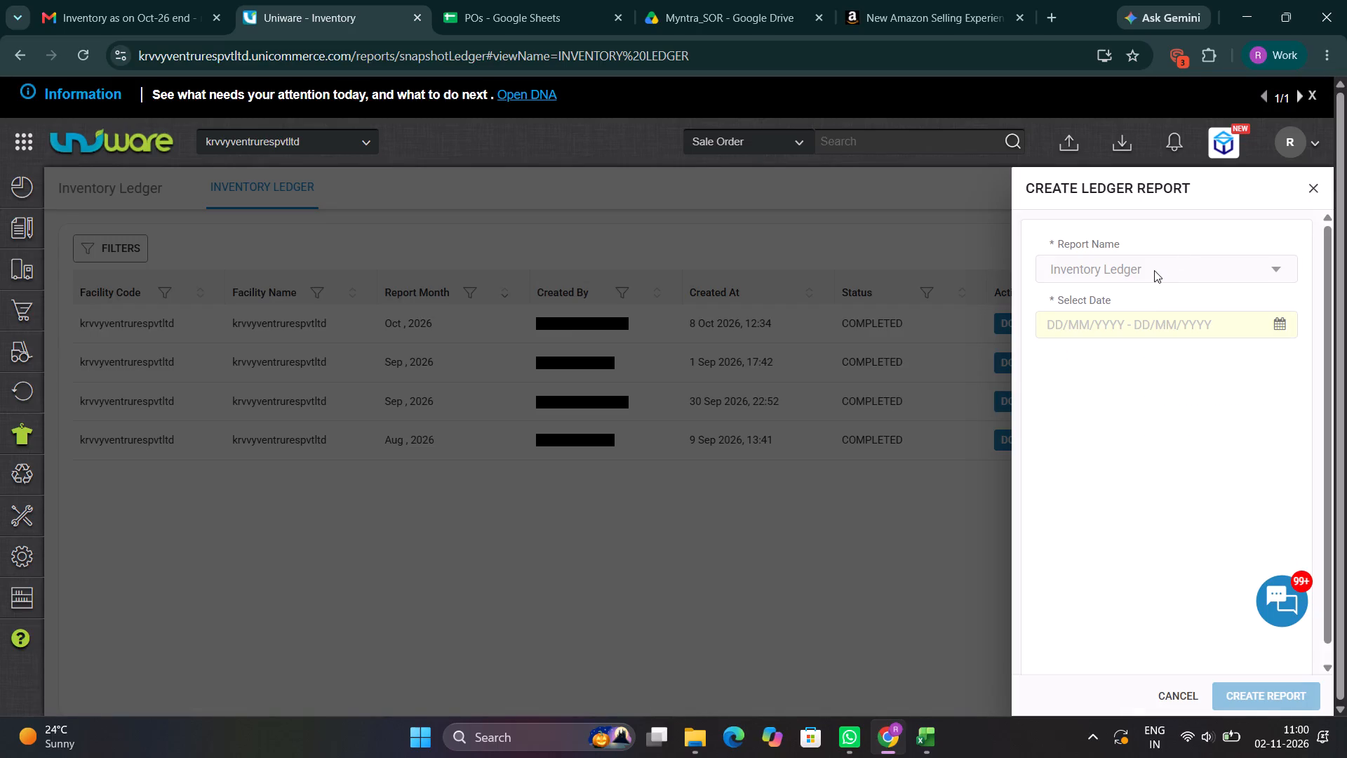
left_click(1154, 270)
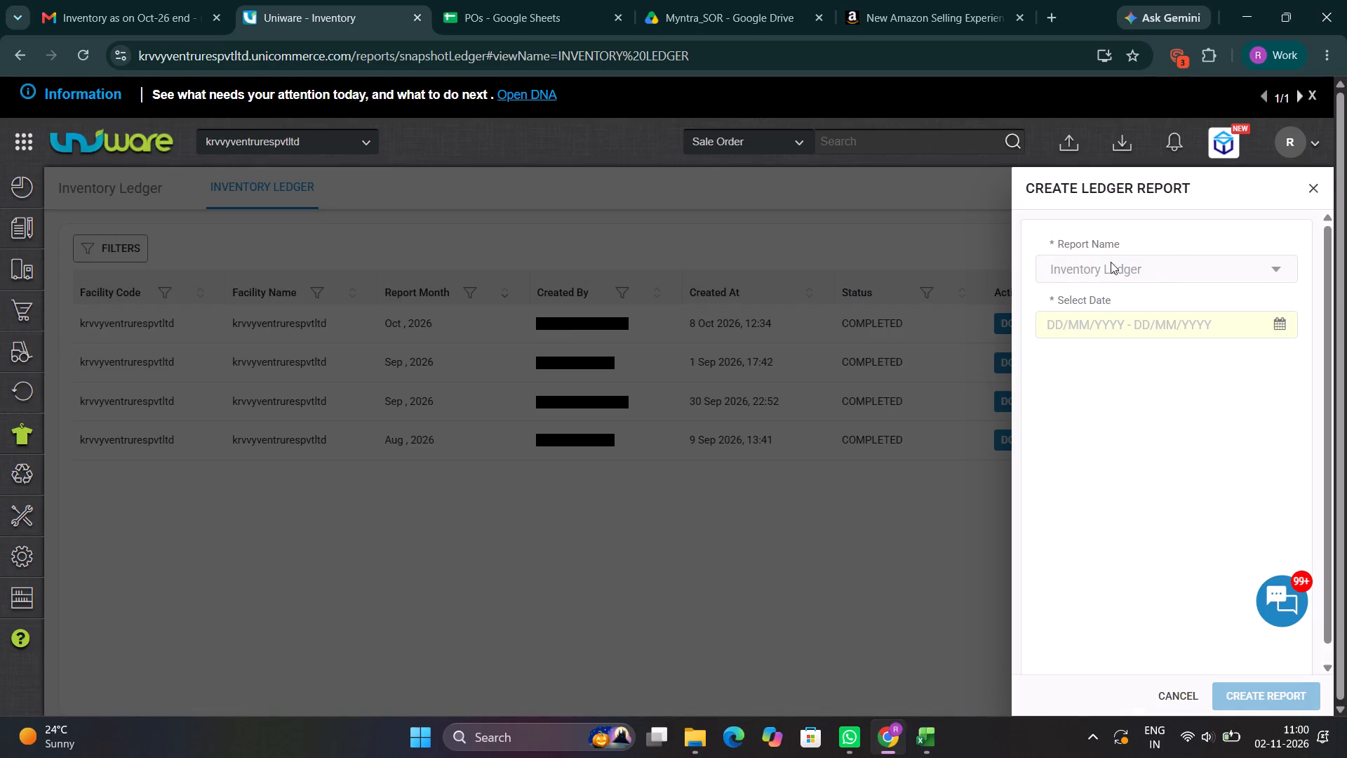
left_click(1115, 260)
triple_click(1124, 262)
double_click(1124, 262)
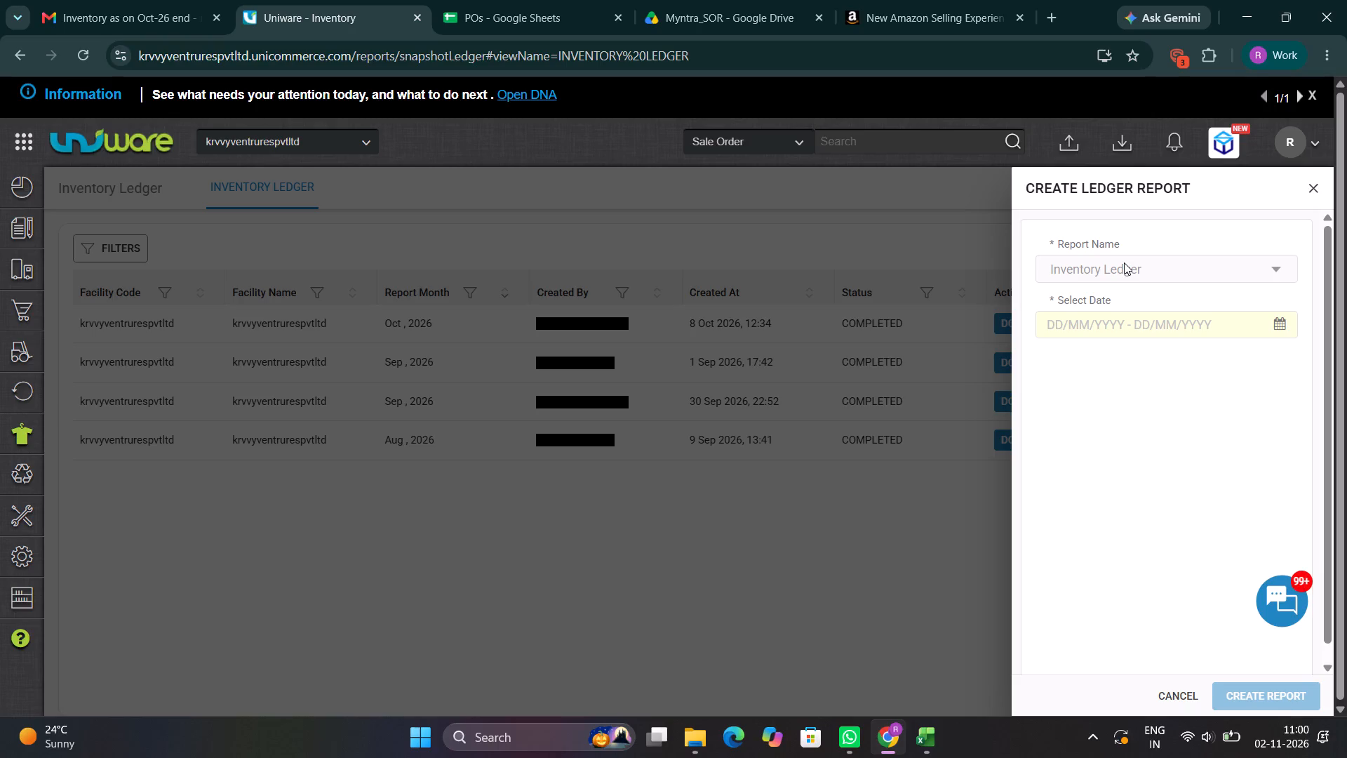
left_click(1137, 268)
left_click(1137, 268)
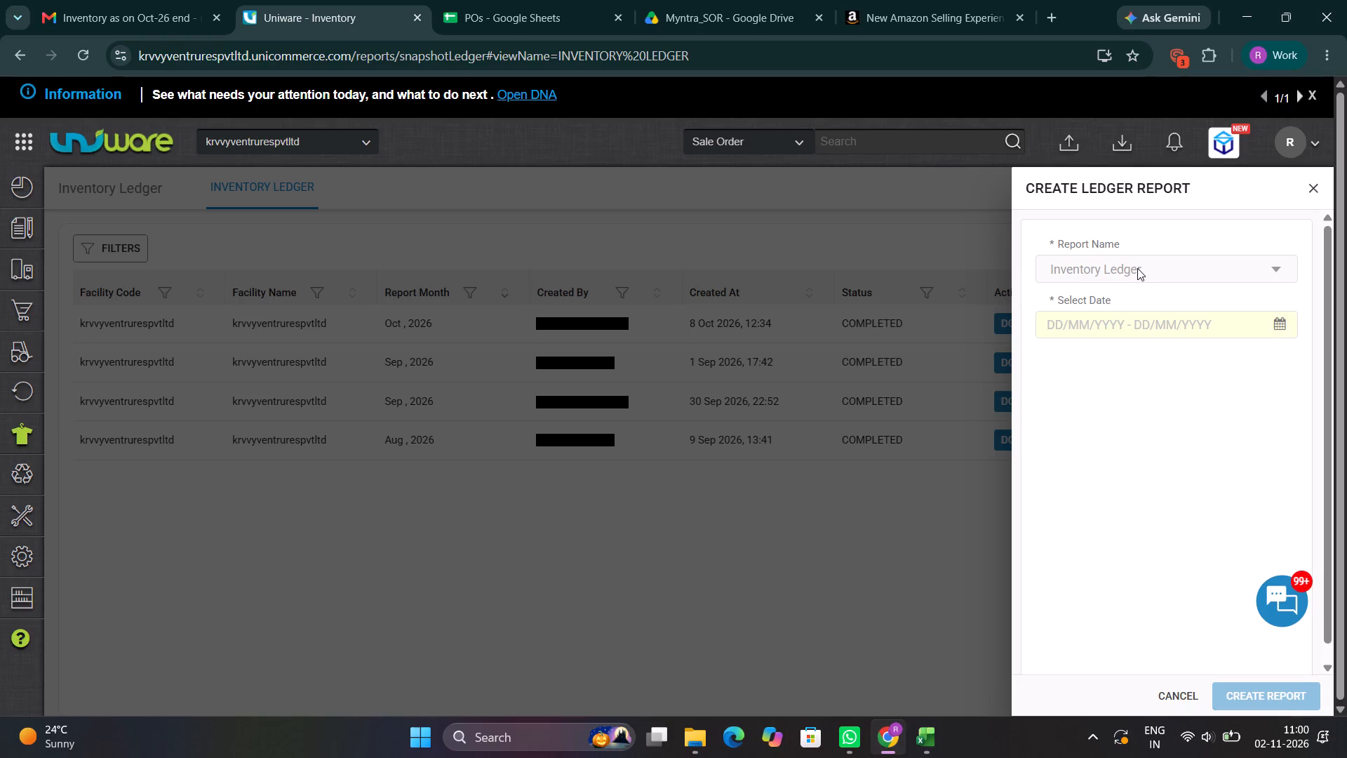
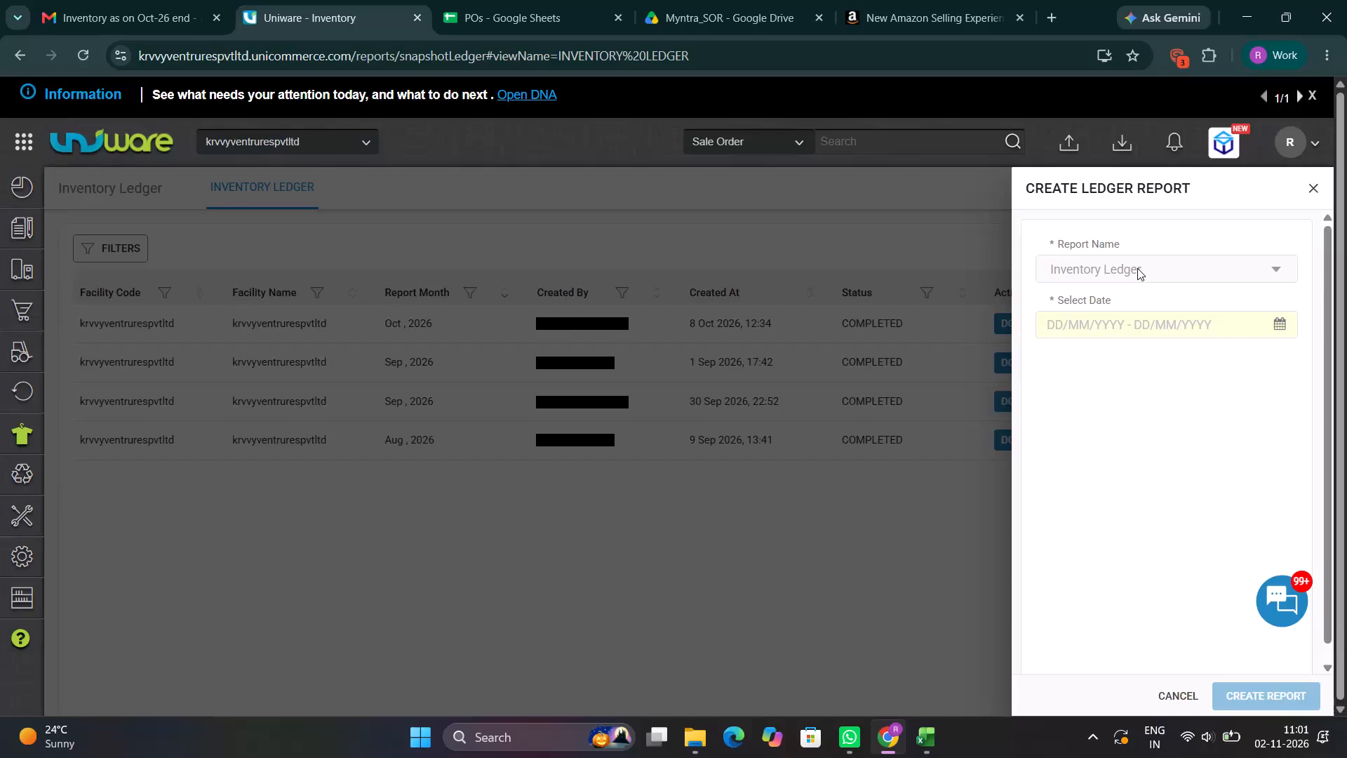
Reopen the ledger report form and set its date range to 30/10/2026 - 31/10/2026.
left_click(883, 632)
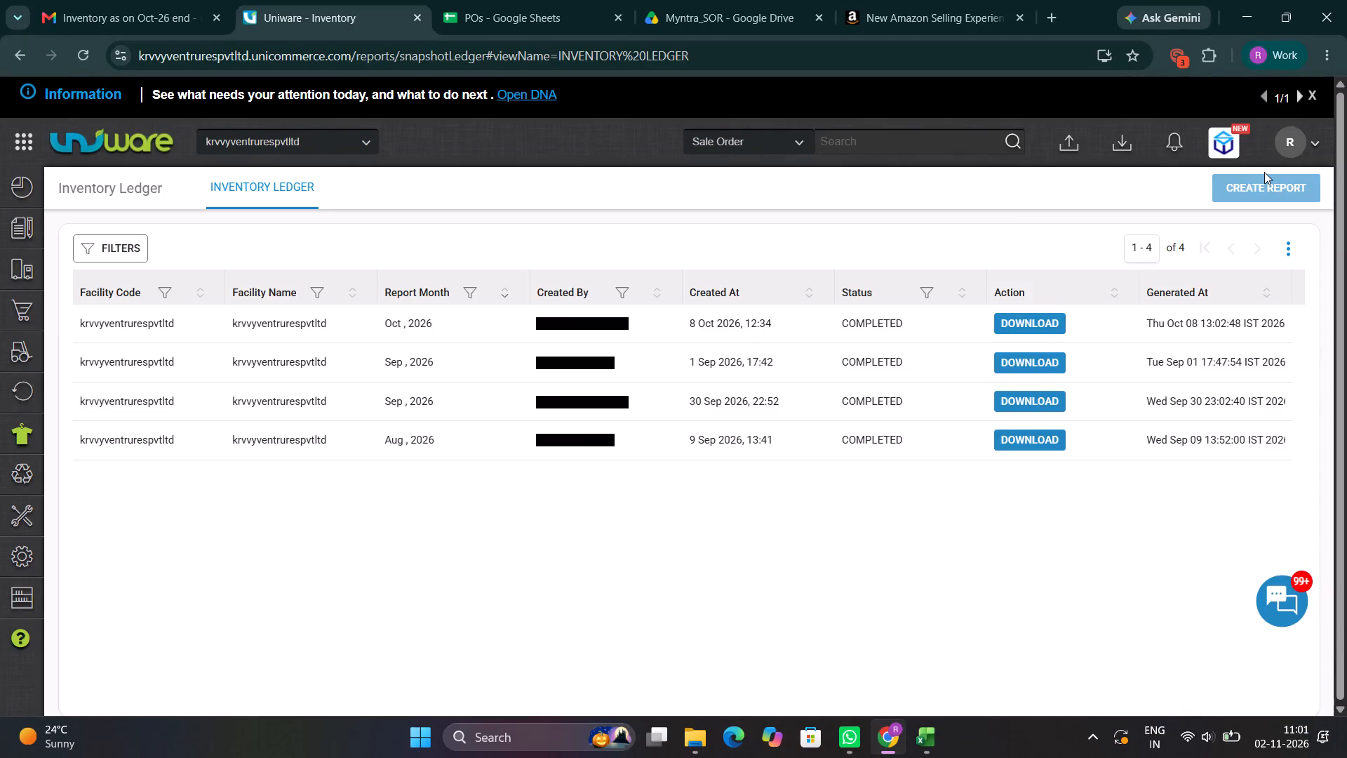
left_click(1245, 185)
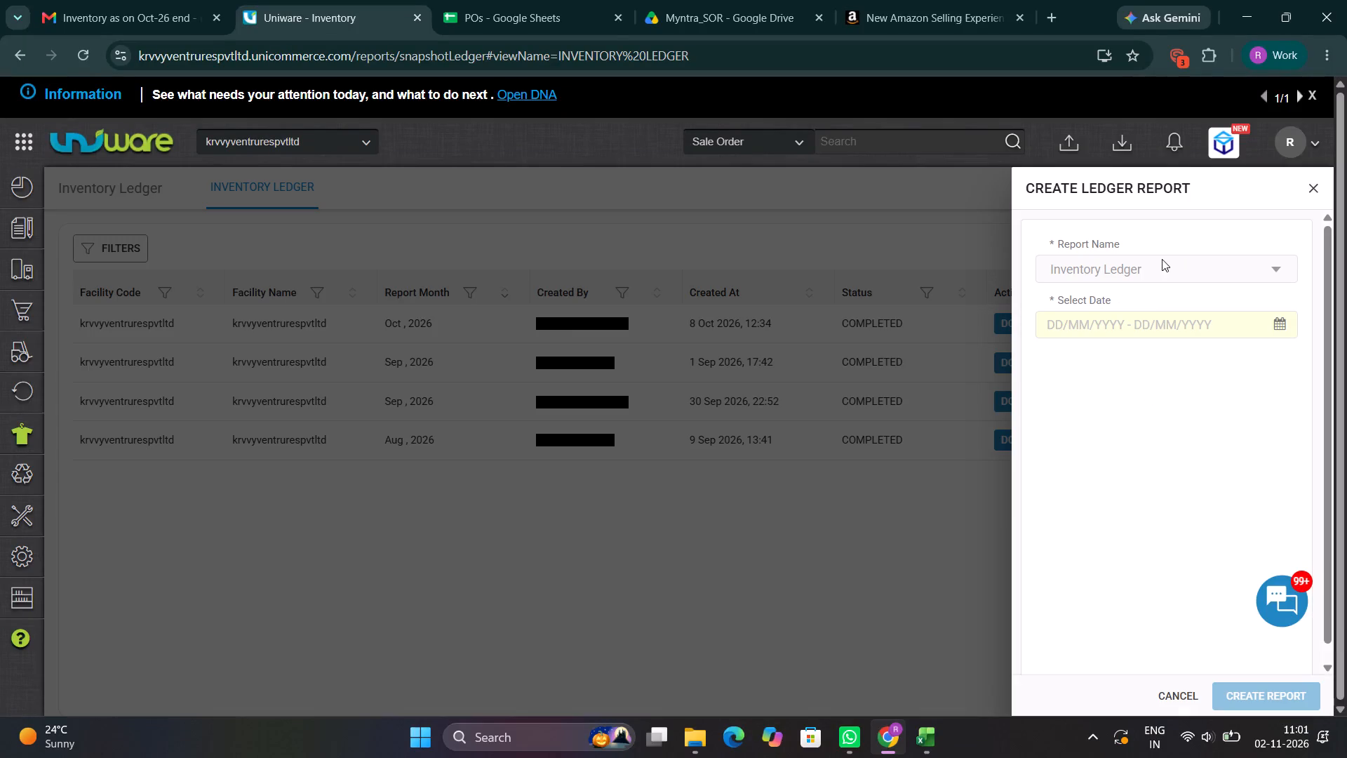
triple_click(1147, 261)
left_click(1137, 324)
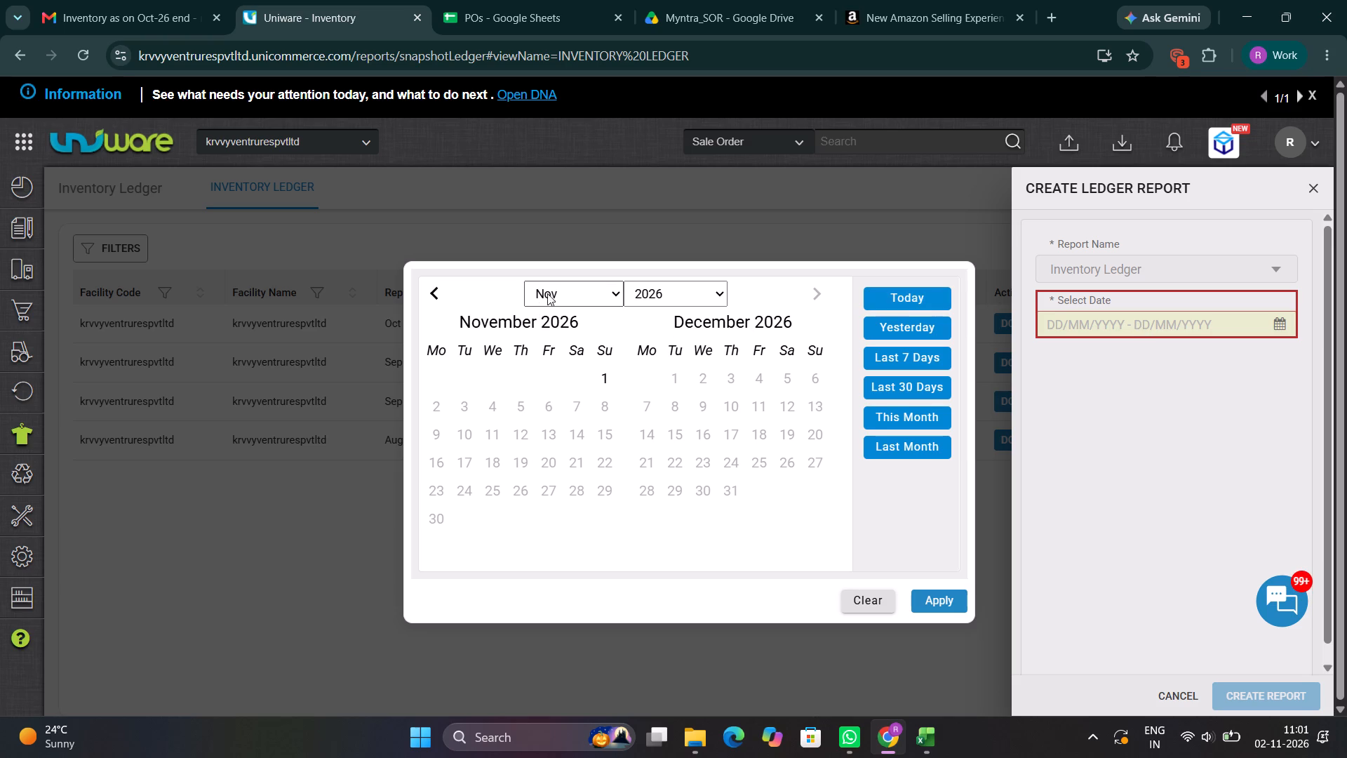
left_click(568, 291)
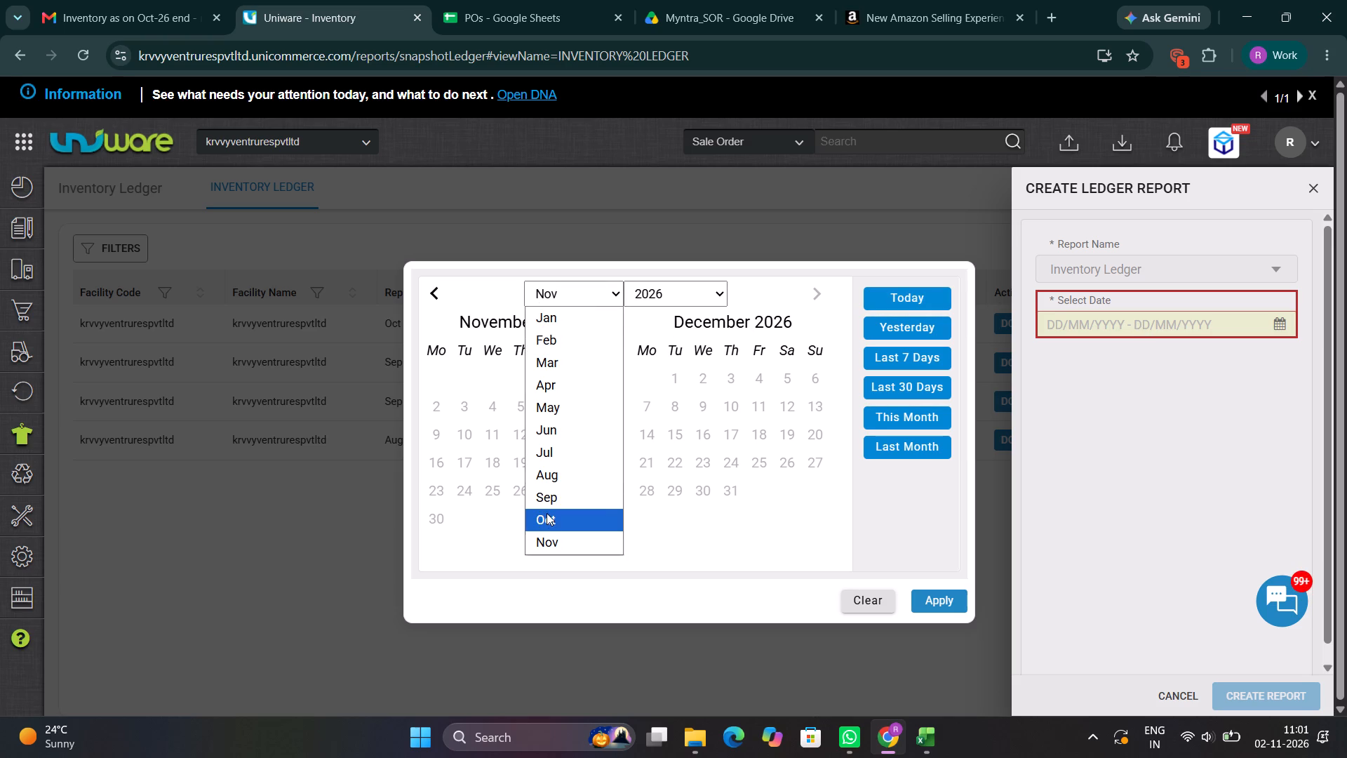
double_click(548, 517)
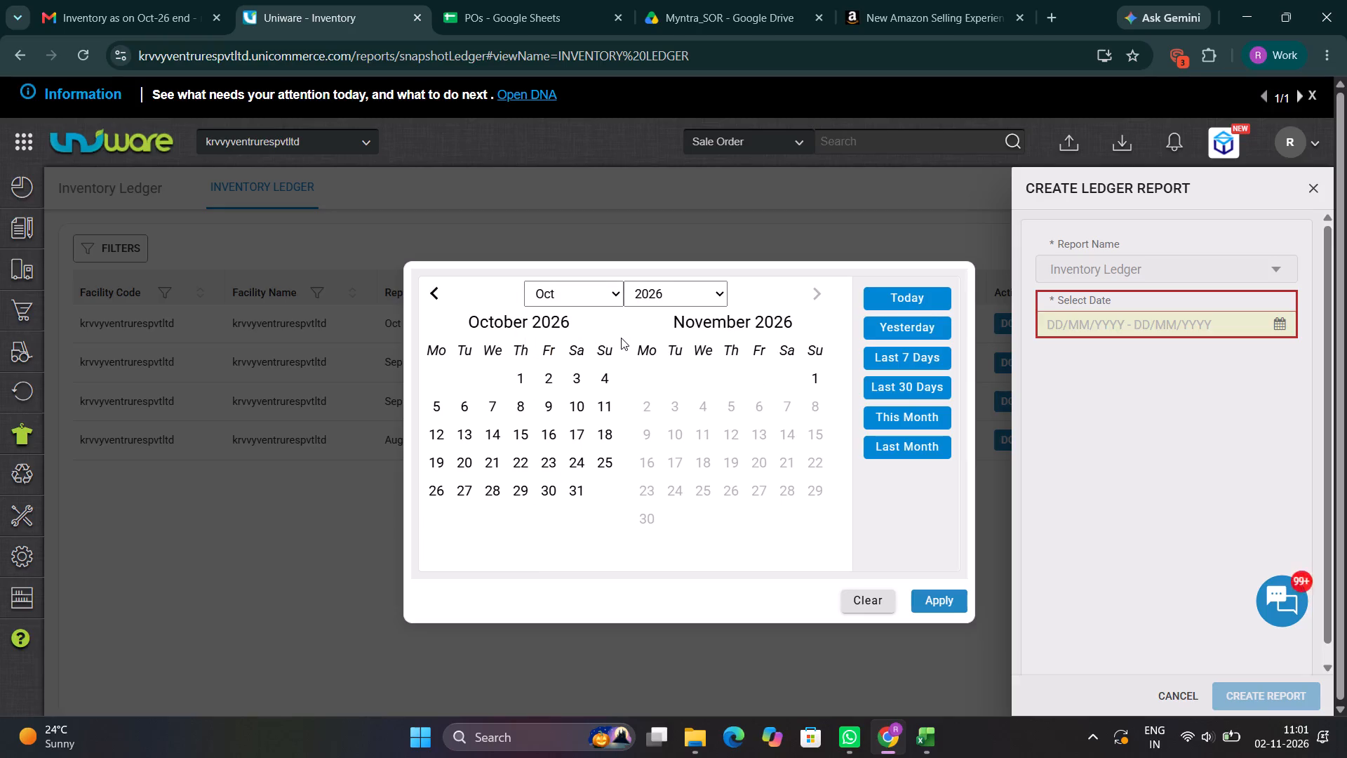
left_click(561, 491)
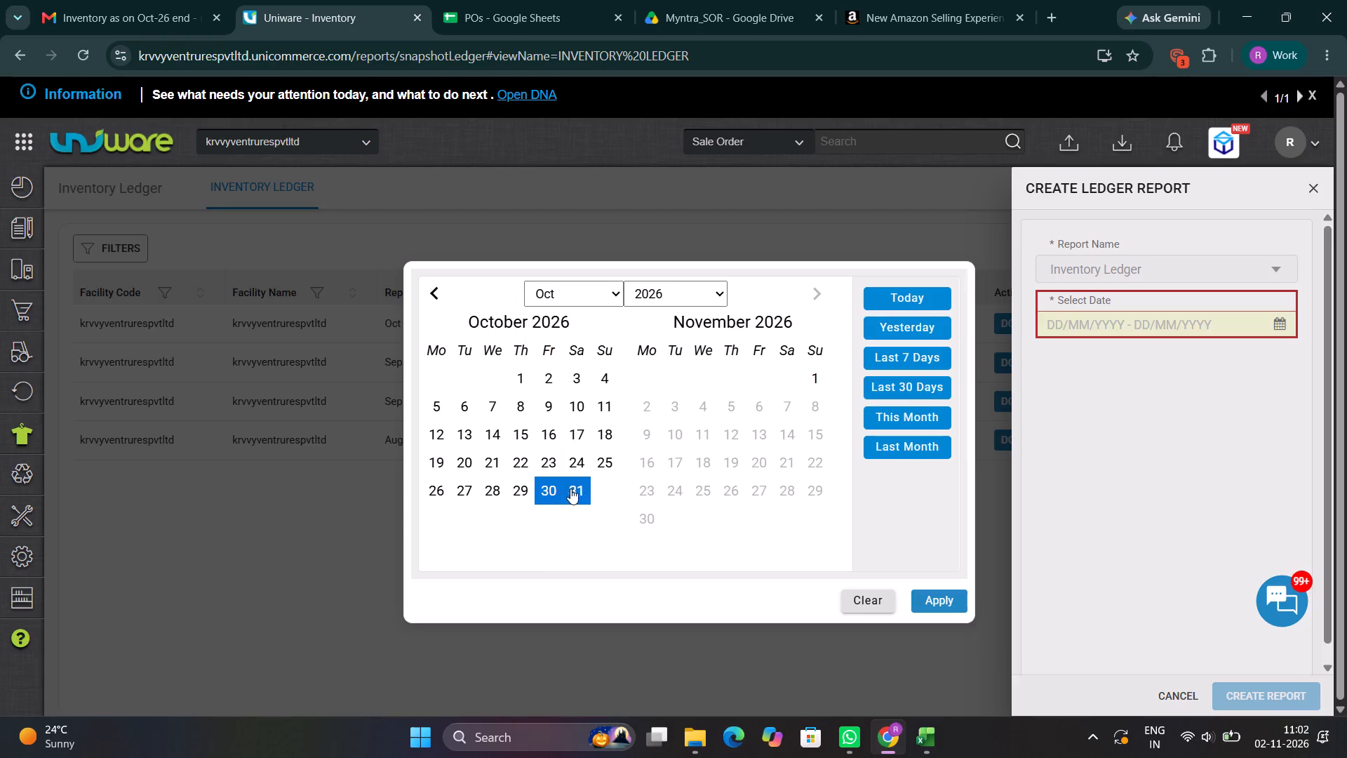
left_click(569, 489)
Set the ledger report's date range to 31/10/2026 - 31/10/2026 and create the report.
left_click(1135, 316)
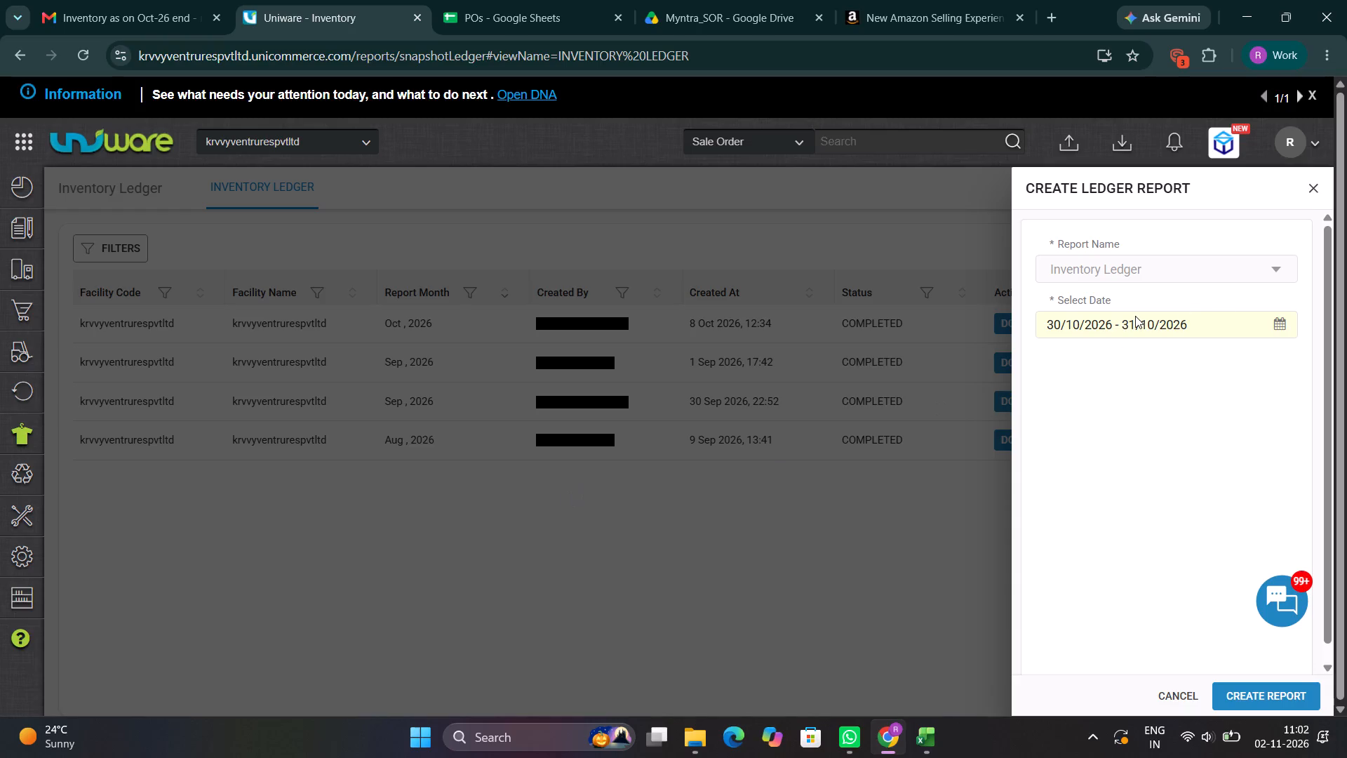
left_click(599, 306)
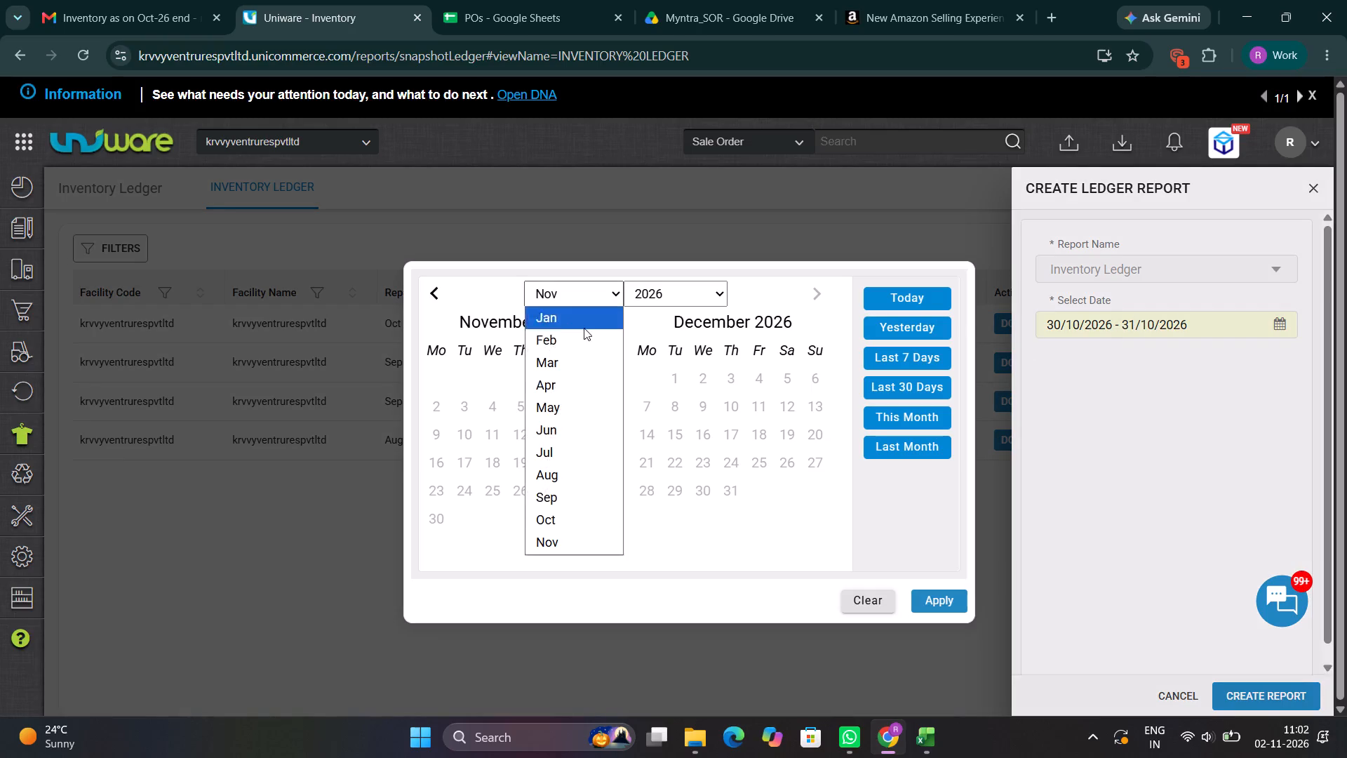
left_click(533, 521)
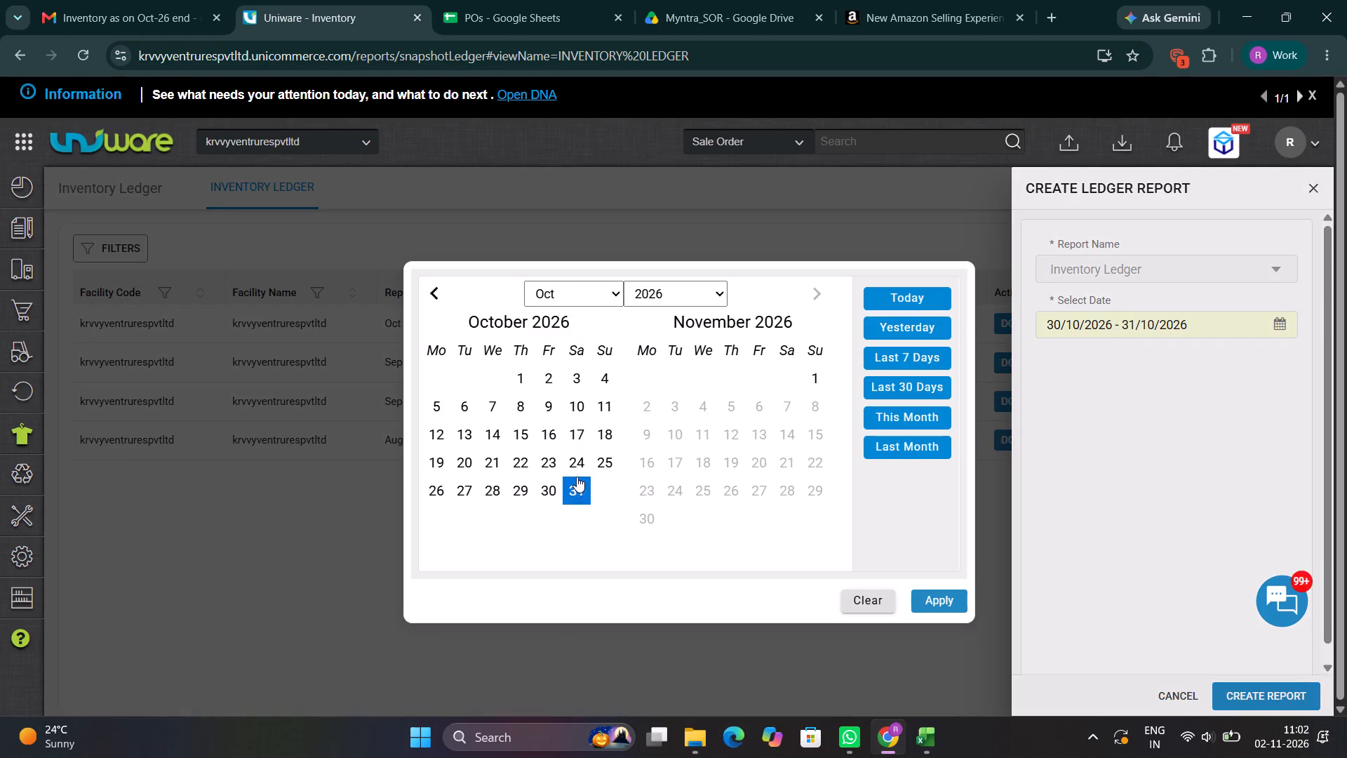
left_click(577, 492)
left_click(577, 492)
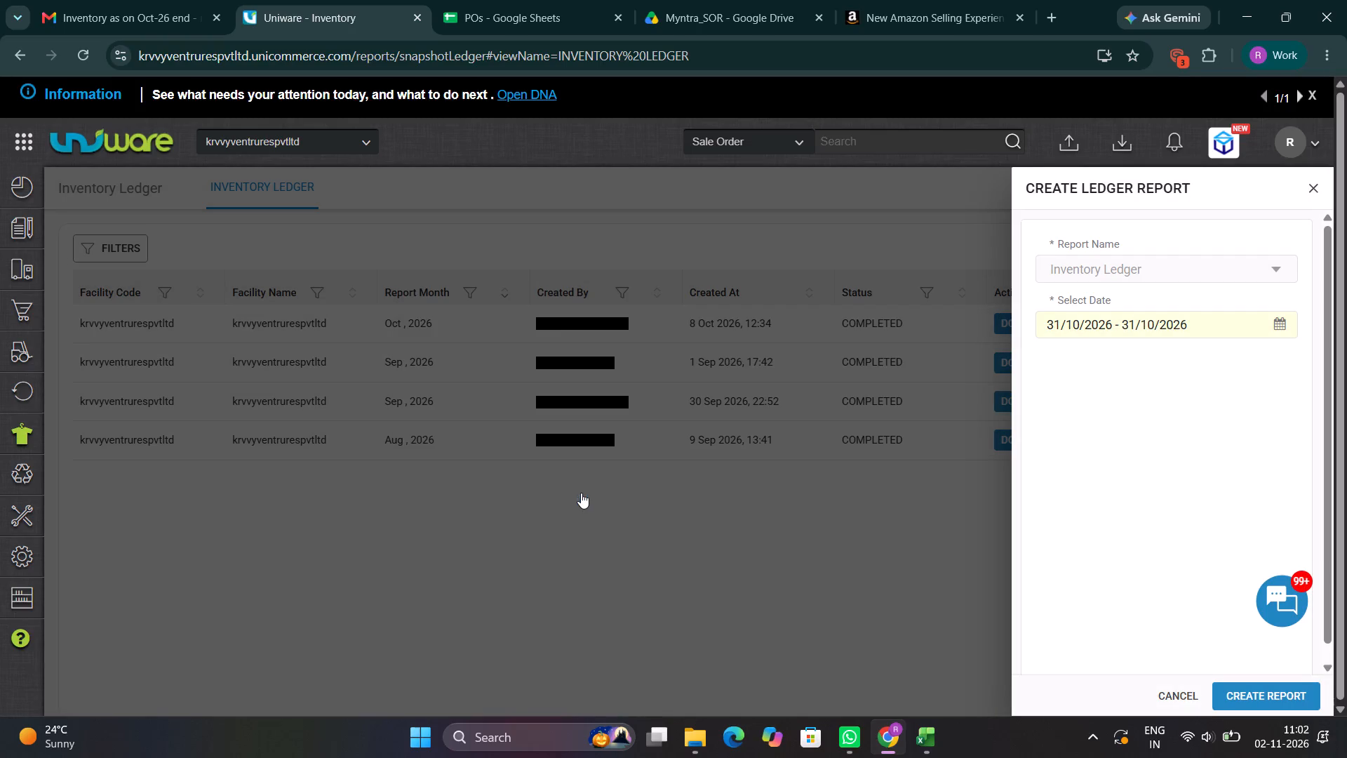
left_click(1238, 697)
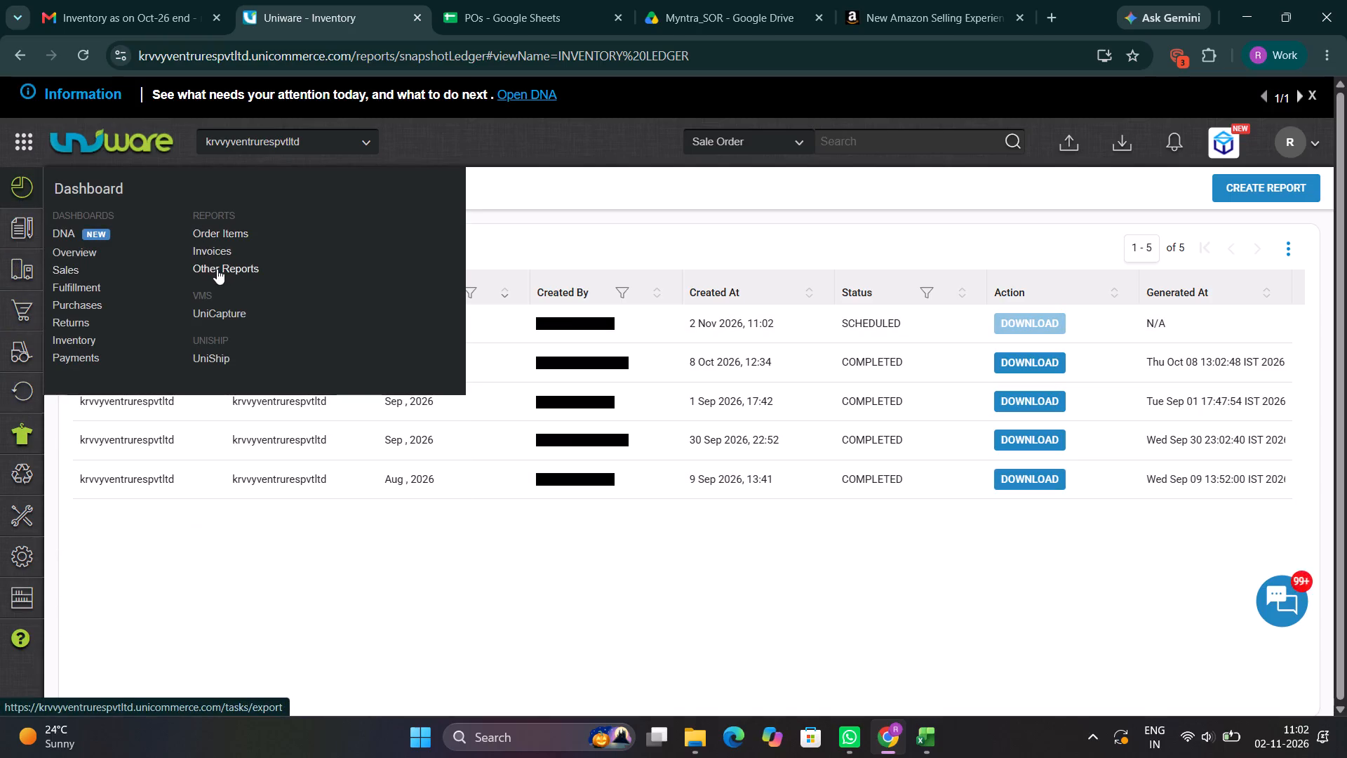
Start a data export of type GRN from the other reports and include all columns.
left_click(217, 269)
left_click(250, 311)
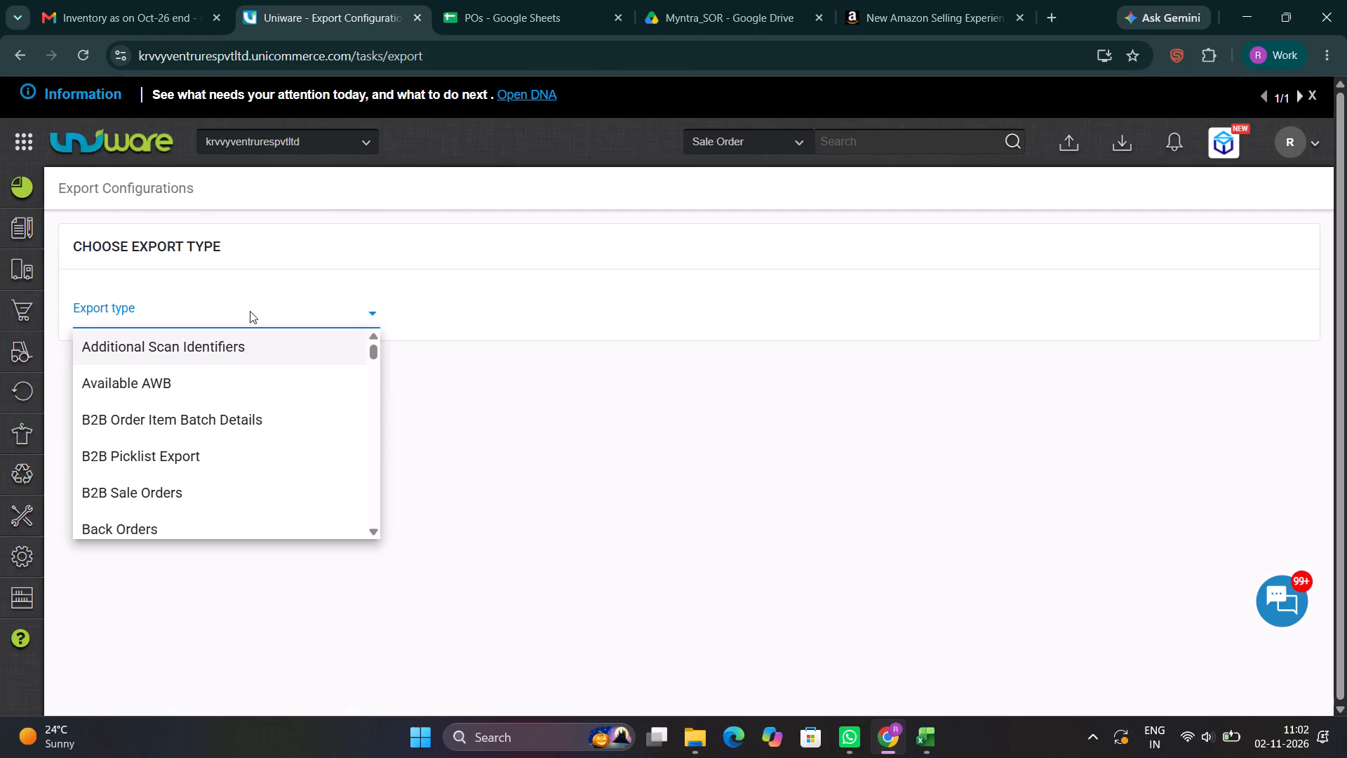
type("grn")
left_click(175, 337)
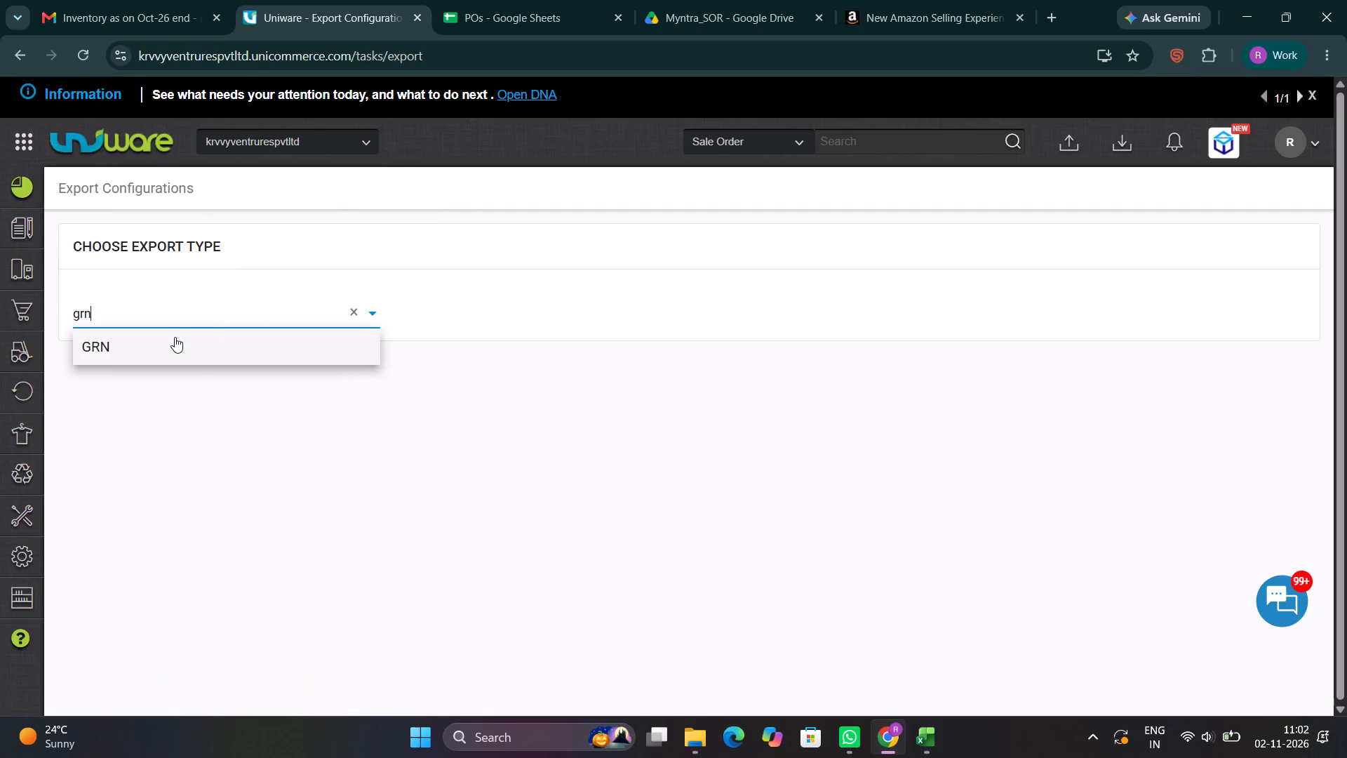
left_click(95, 564)
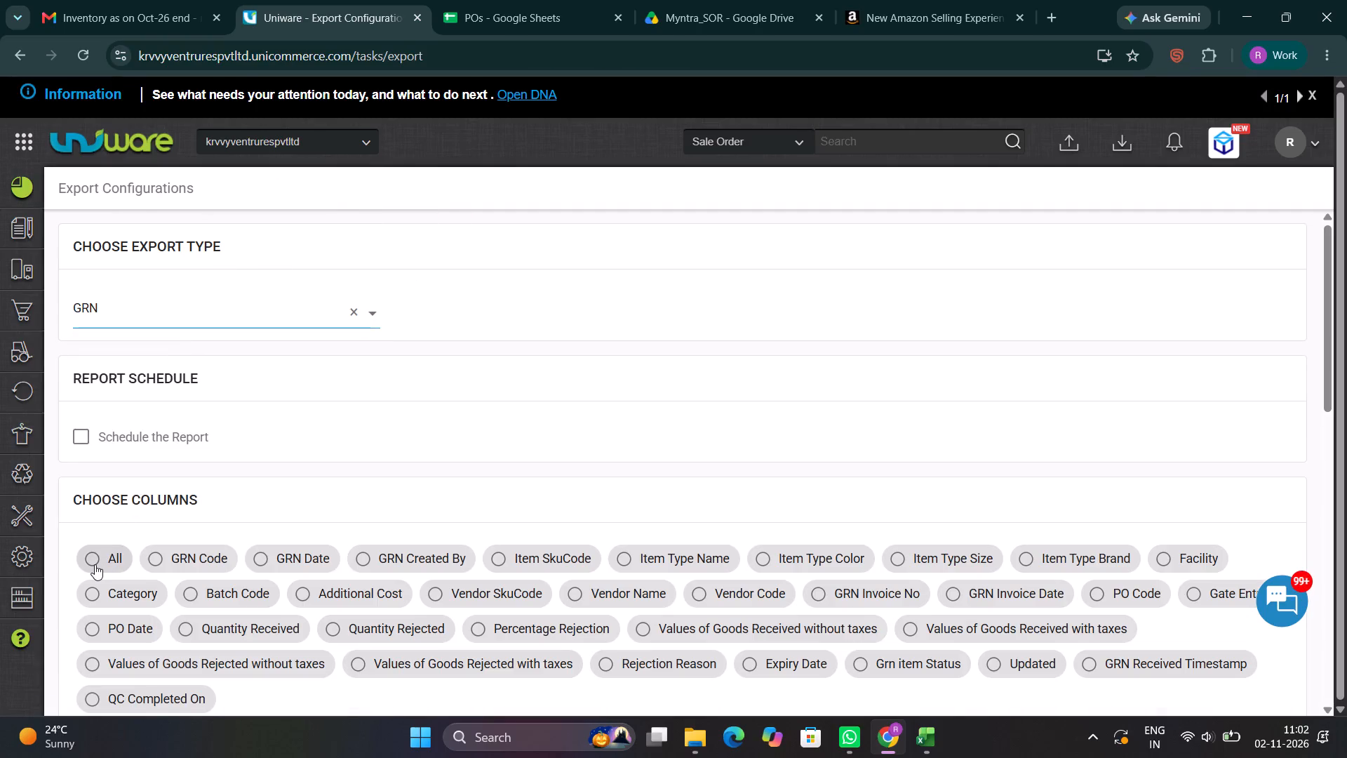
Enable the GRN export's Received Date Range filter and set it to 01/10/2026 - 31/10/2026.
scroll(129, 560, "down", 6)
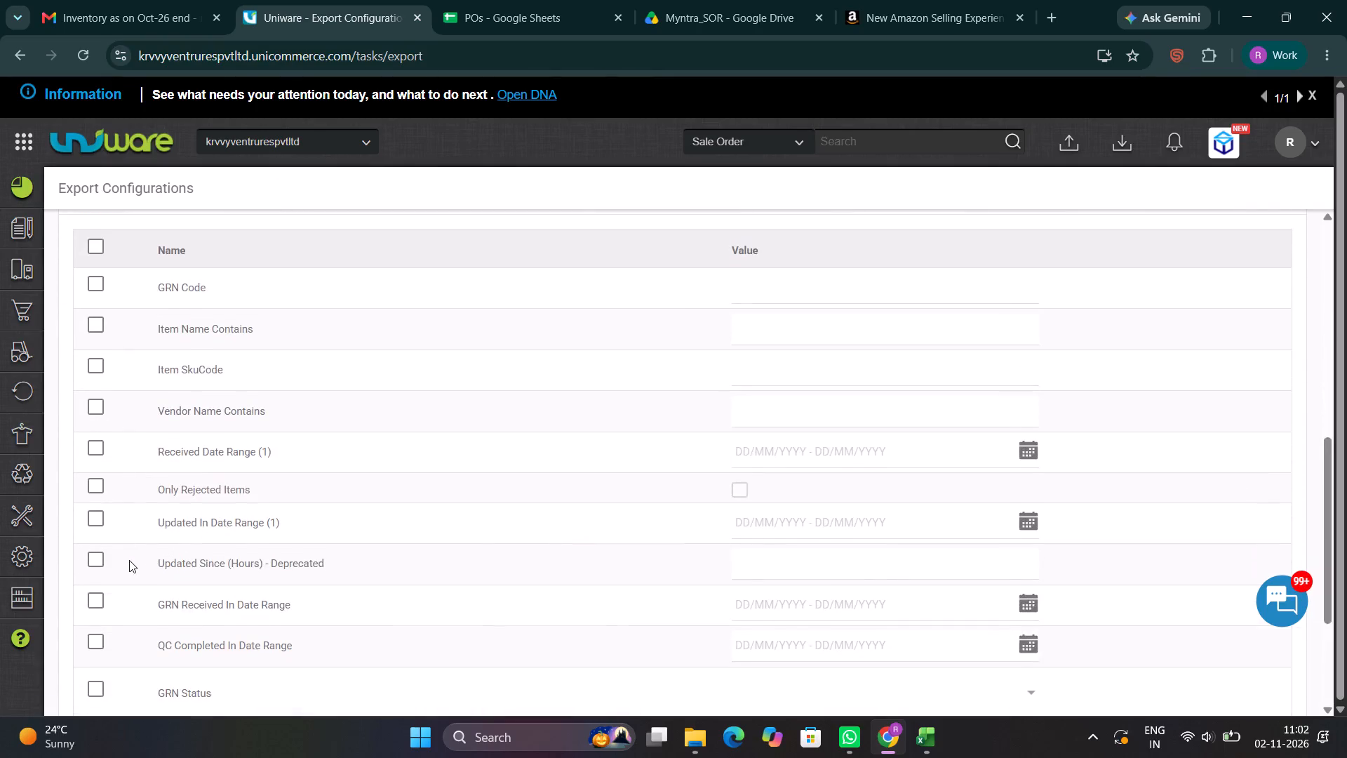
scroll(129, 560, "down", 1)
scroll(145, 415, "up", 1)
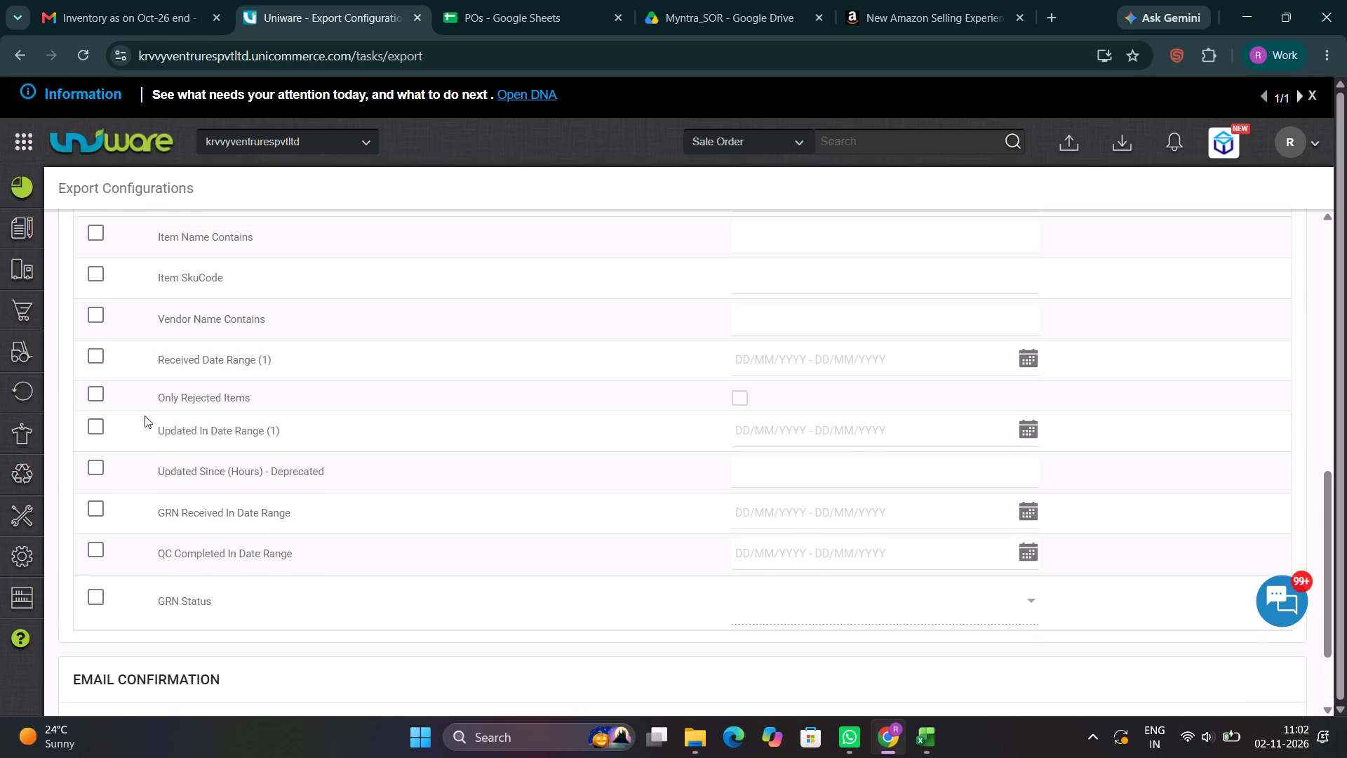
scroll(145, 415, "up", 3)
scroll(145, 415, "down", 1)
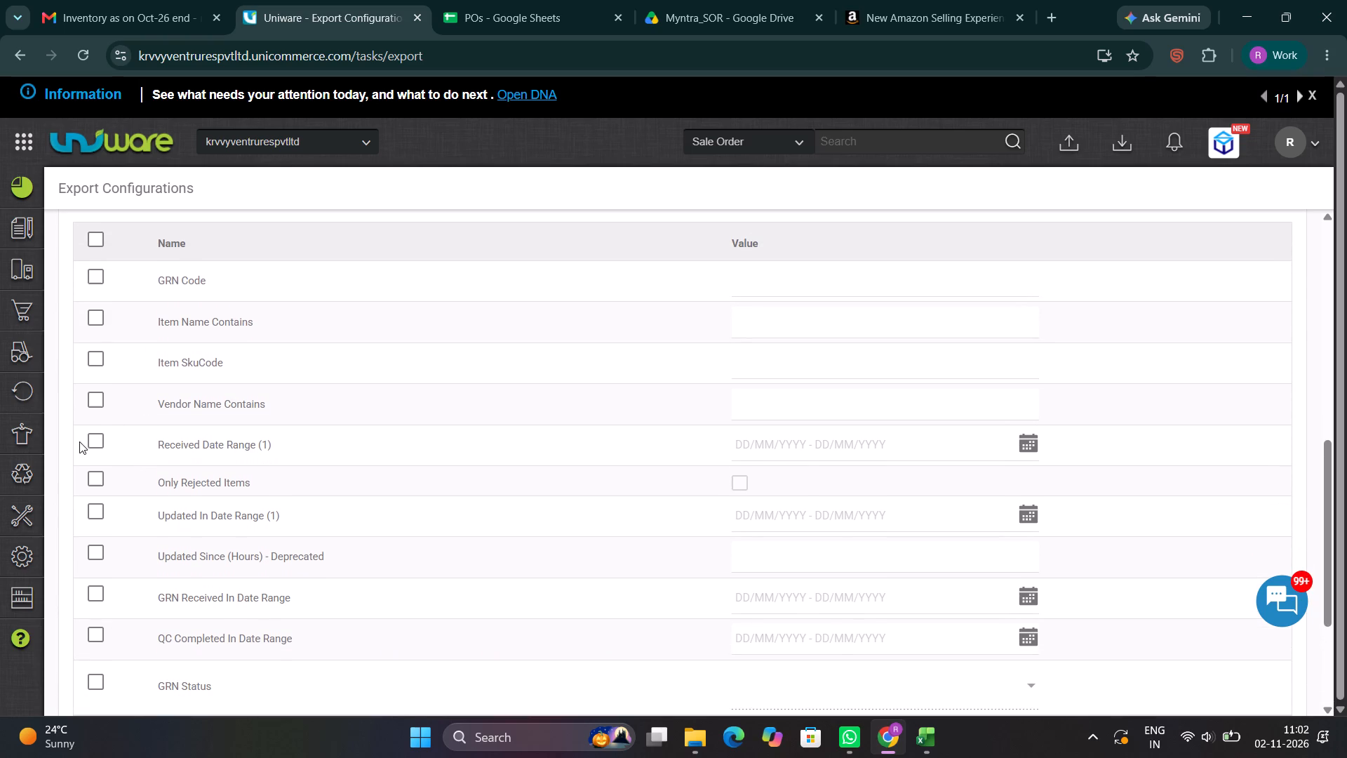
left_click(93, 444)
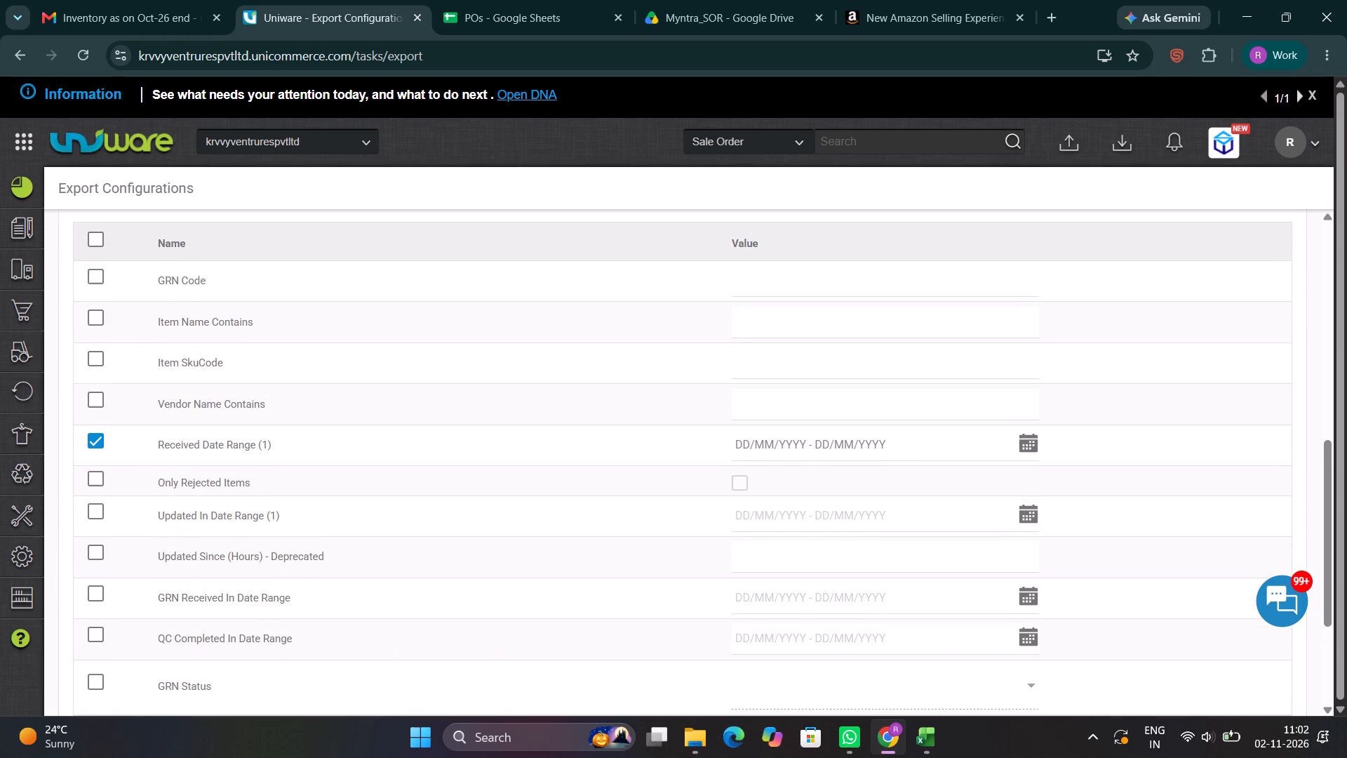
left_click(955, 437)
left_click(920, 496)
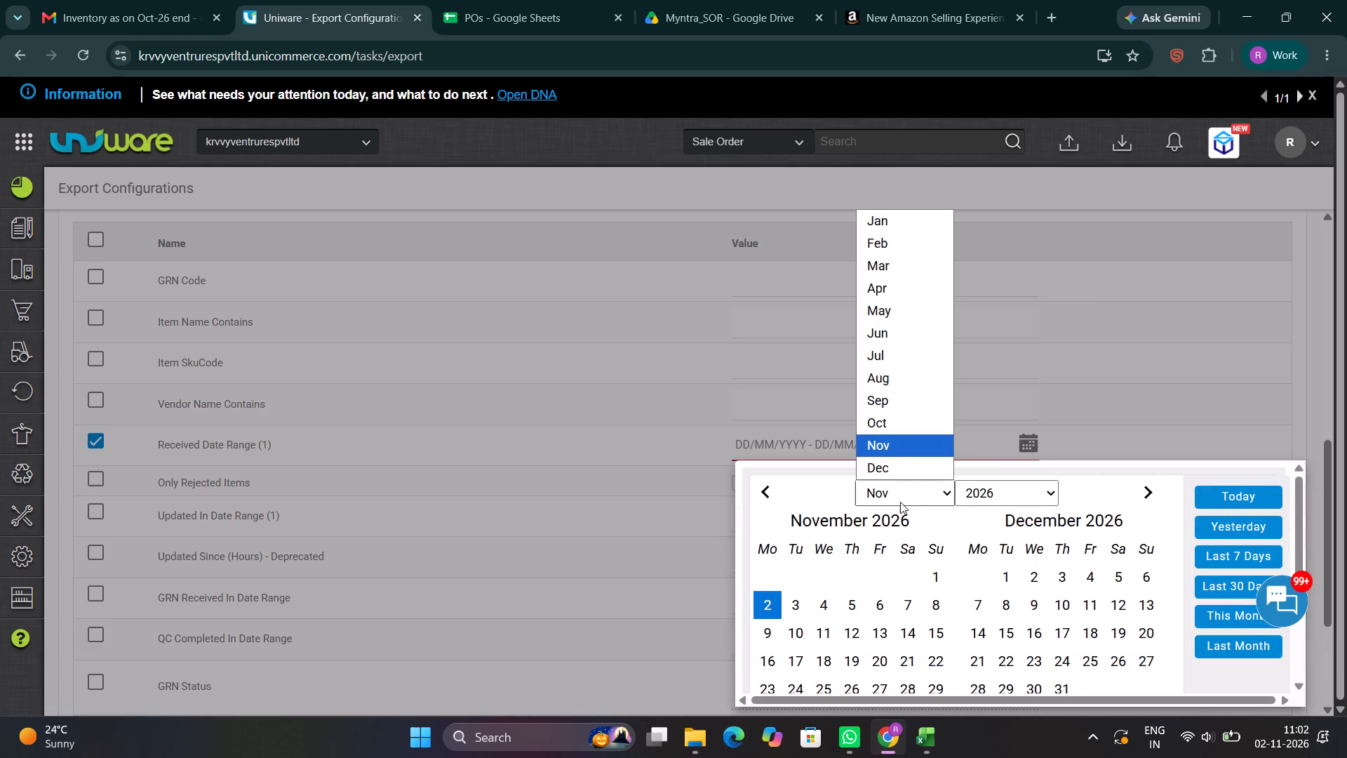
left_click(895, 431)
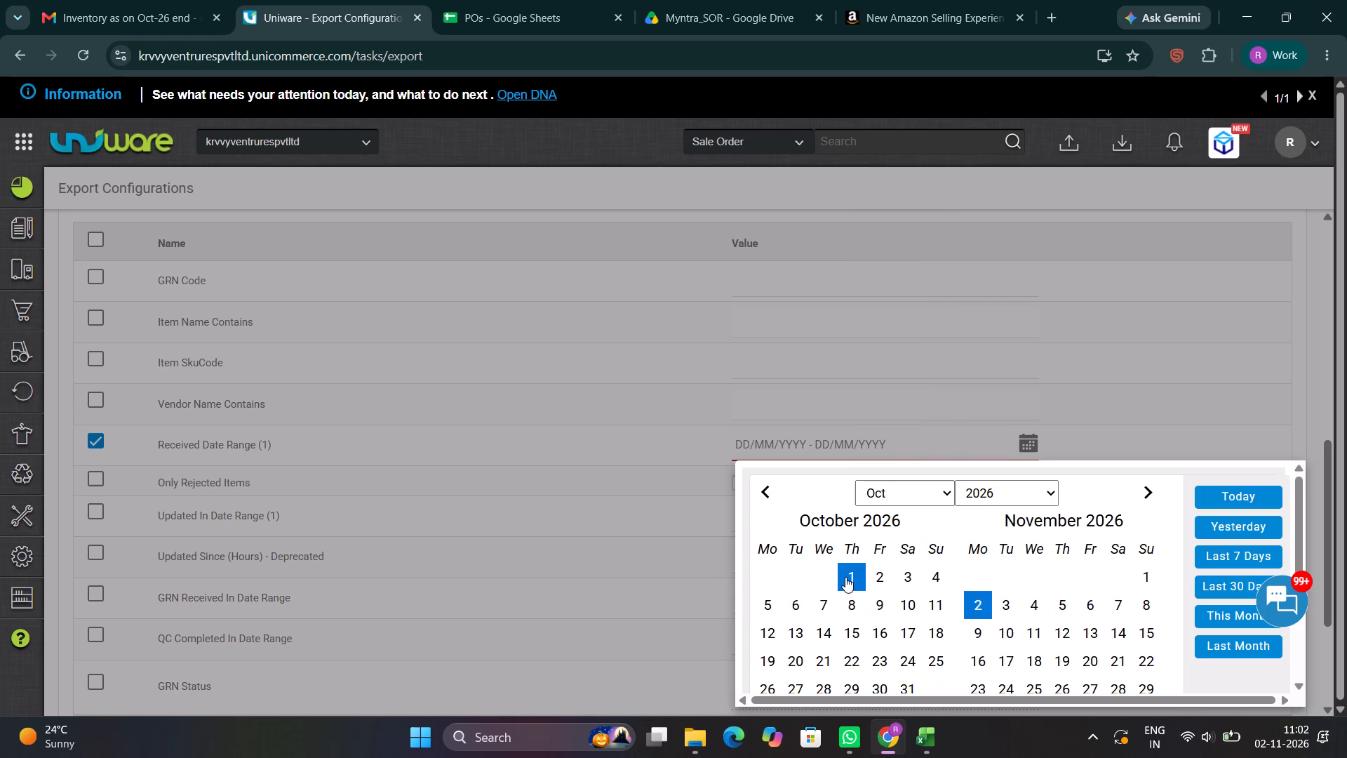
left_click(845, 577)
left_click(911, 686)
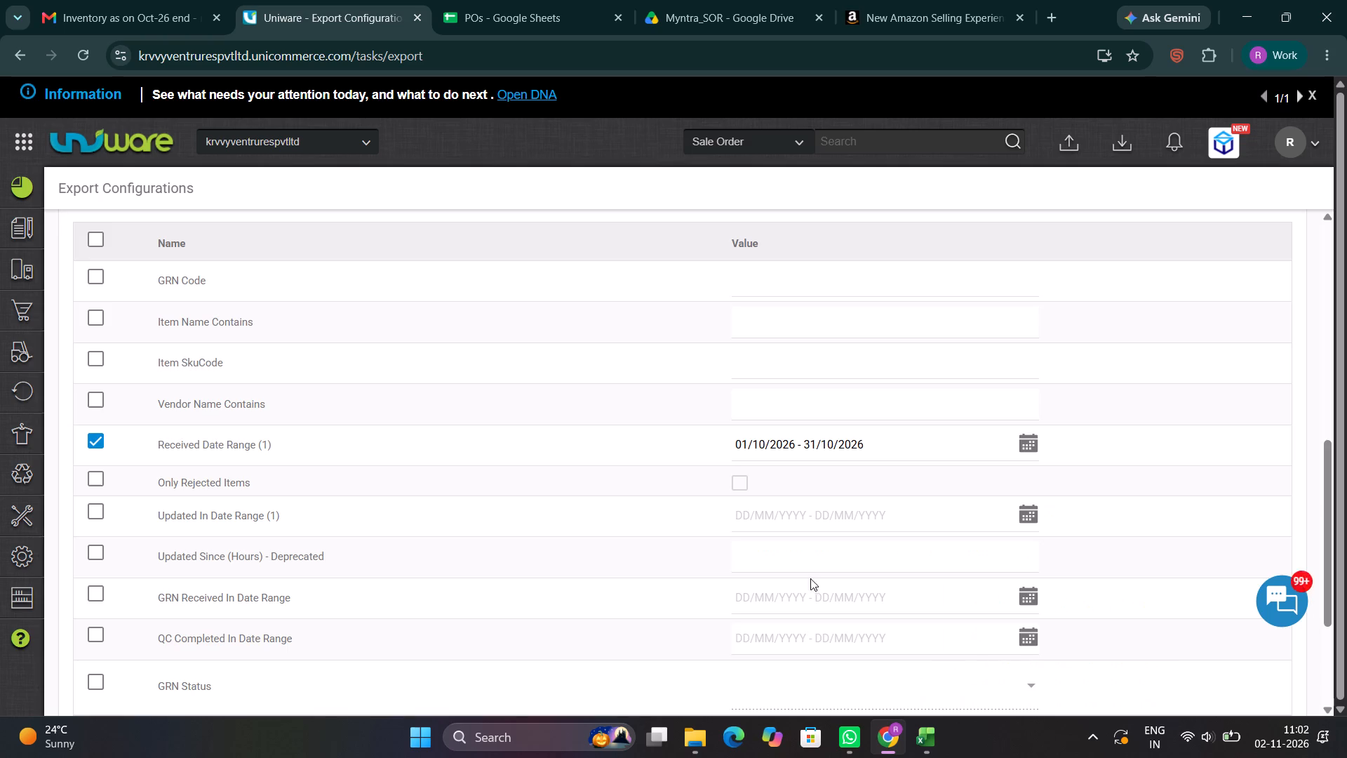
Disable the Received Date Range filter and enable GRN Received In Date Range set to last month instead.
scroll(708, 541, "down", 2)
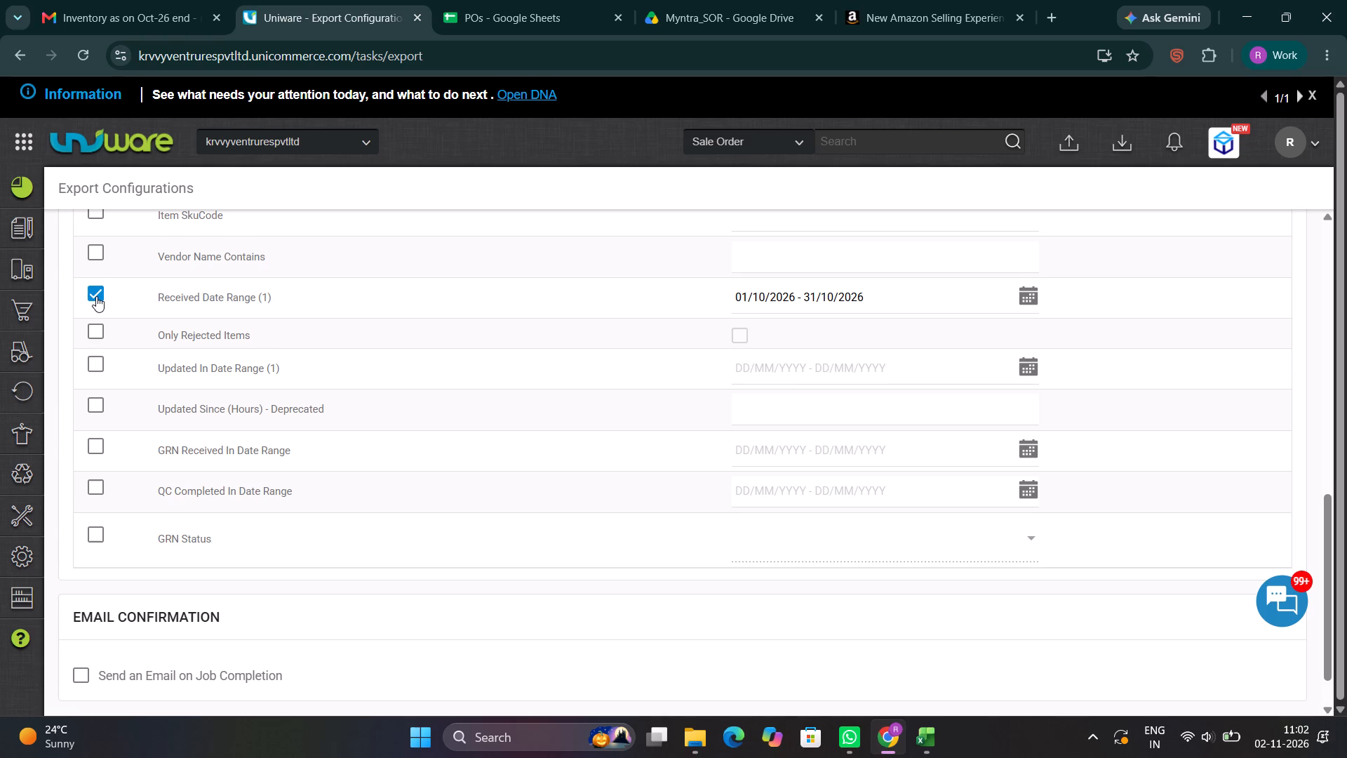
scroll(96, 296, "up", 1)
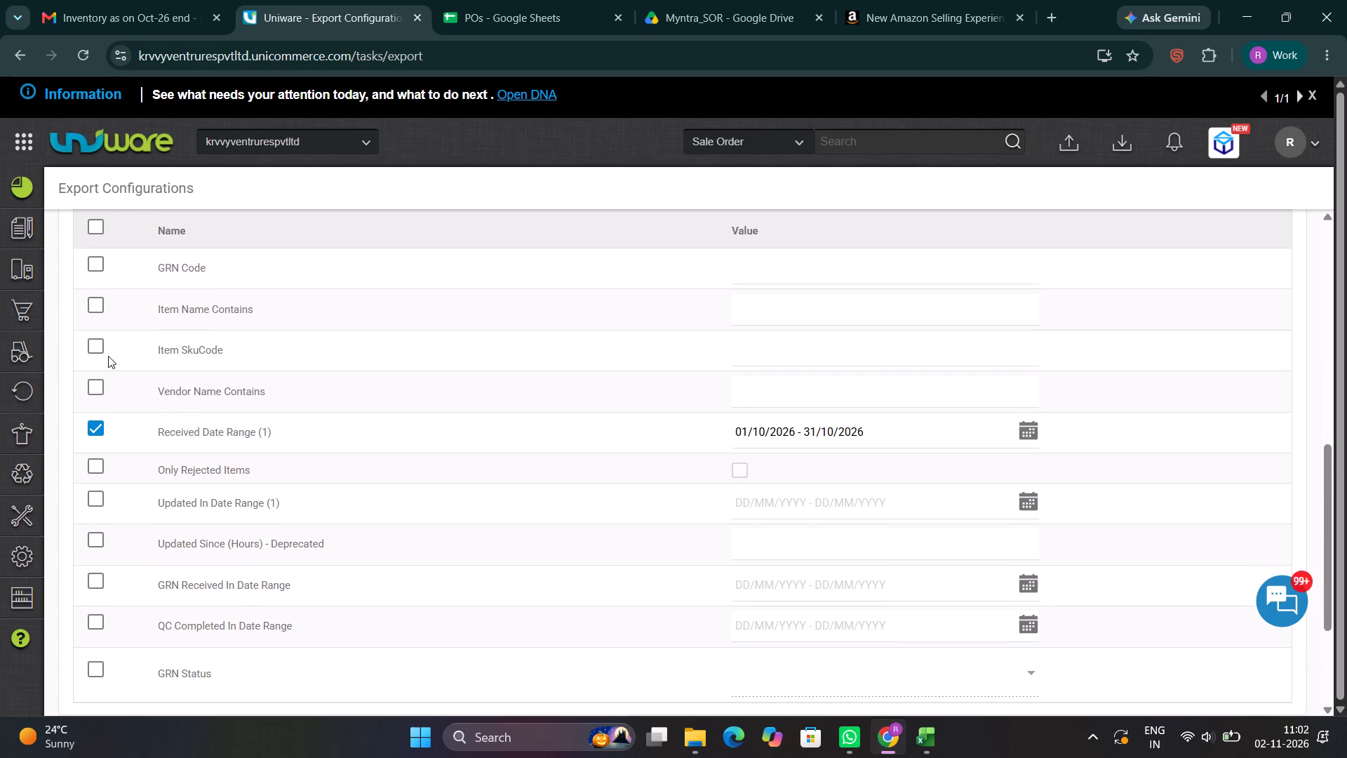
left_click(102, 435)
scroll(158, 616, "down", 2)
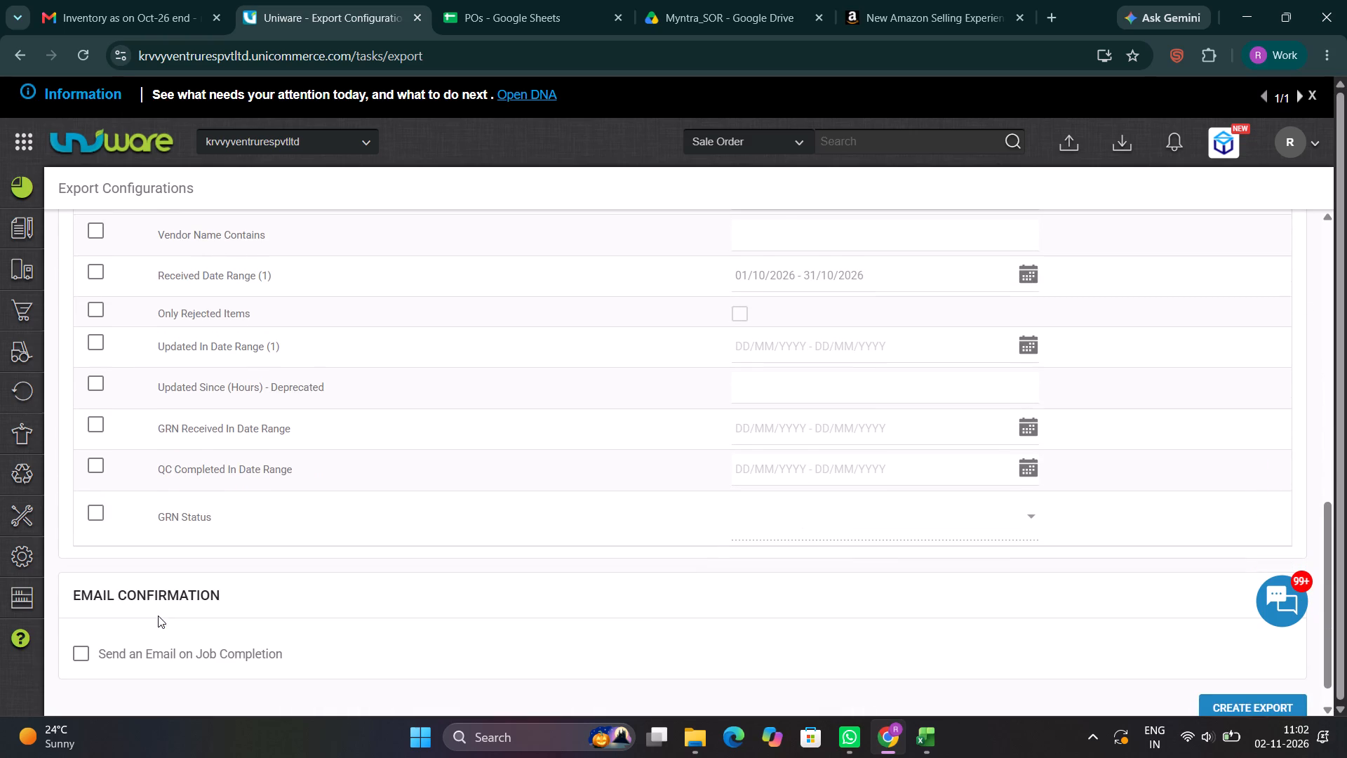
left_click(97, 424)
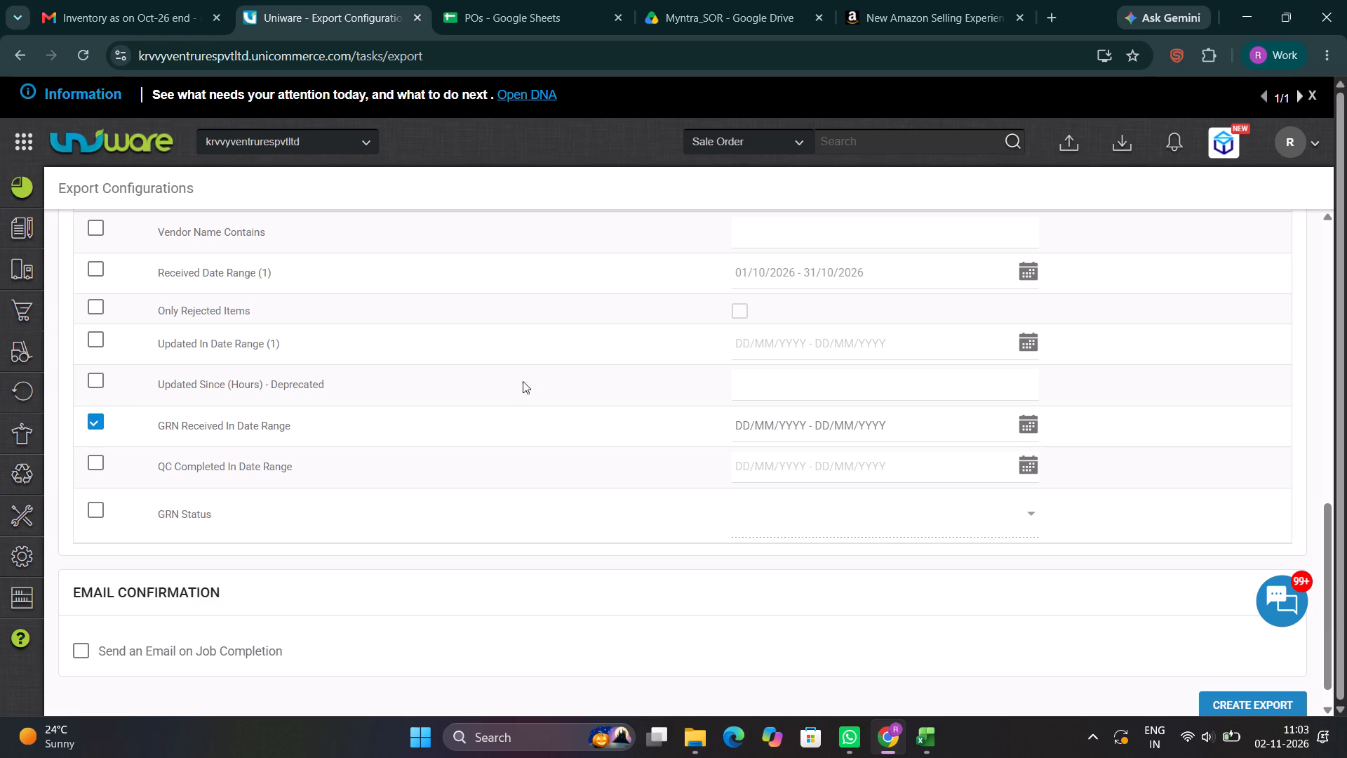
left_click(948, 425)
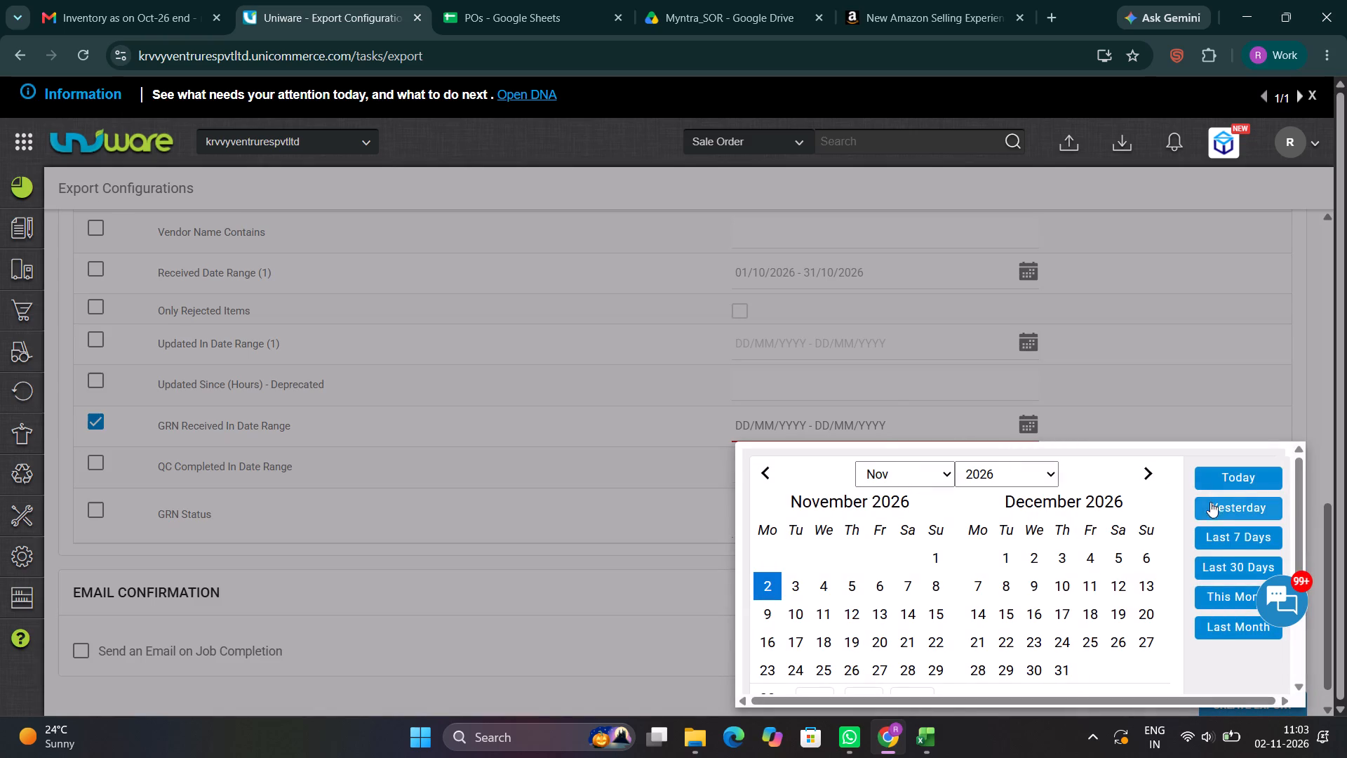
left_click(1219, 634)
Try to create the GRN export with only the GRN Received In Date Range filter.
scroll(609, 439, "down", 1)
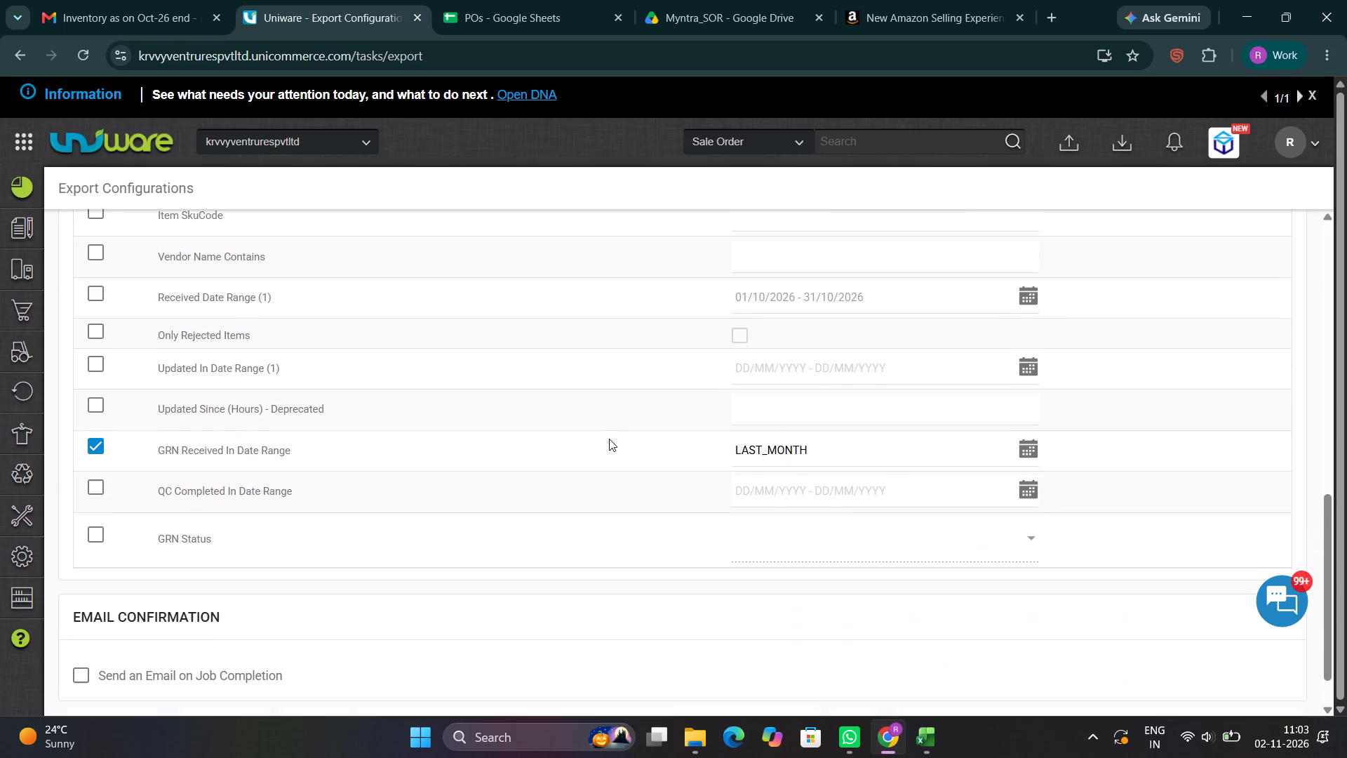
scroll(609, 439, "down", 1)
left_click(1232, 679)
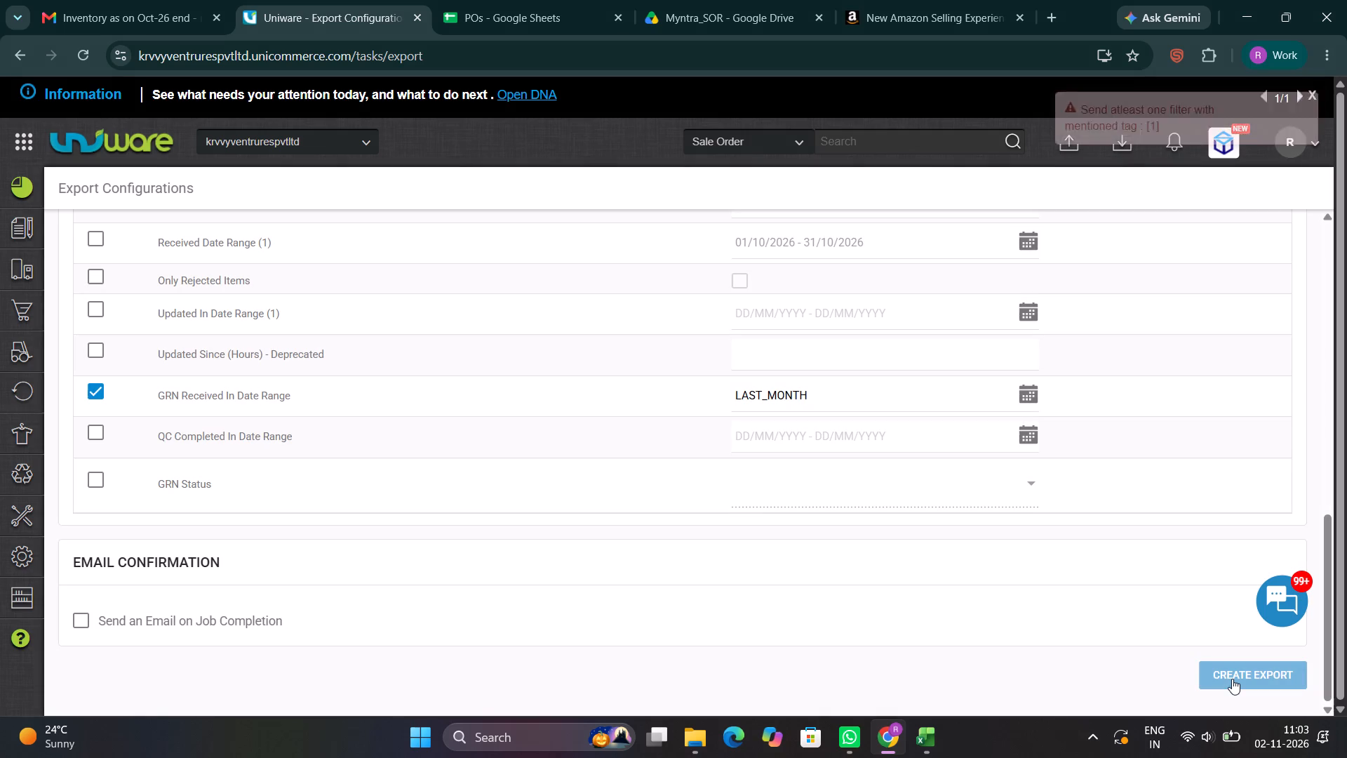
Enable the Received Date Range filter again and set it to last month.
scroll(657, 425, "up", 2)
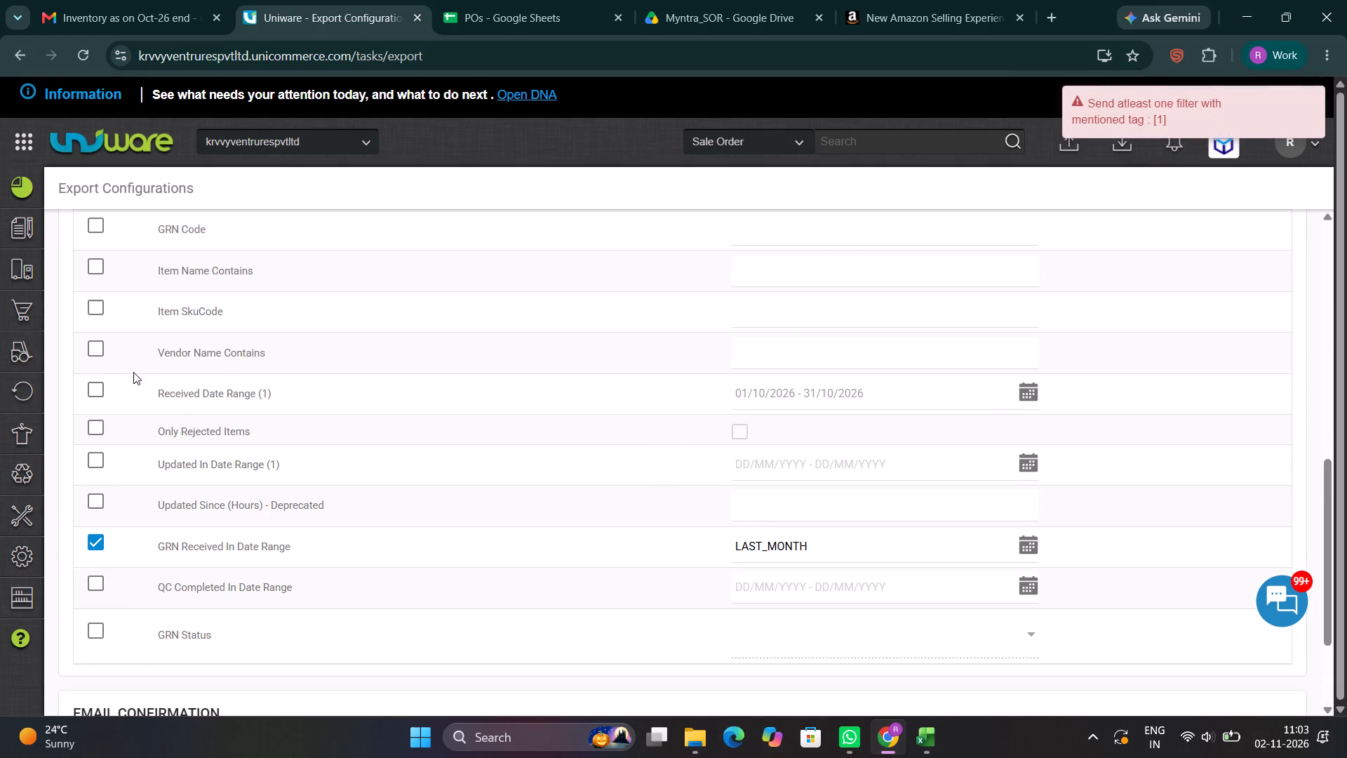
left_click(95, 386)
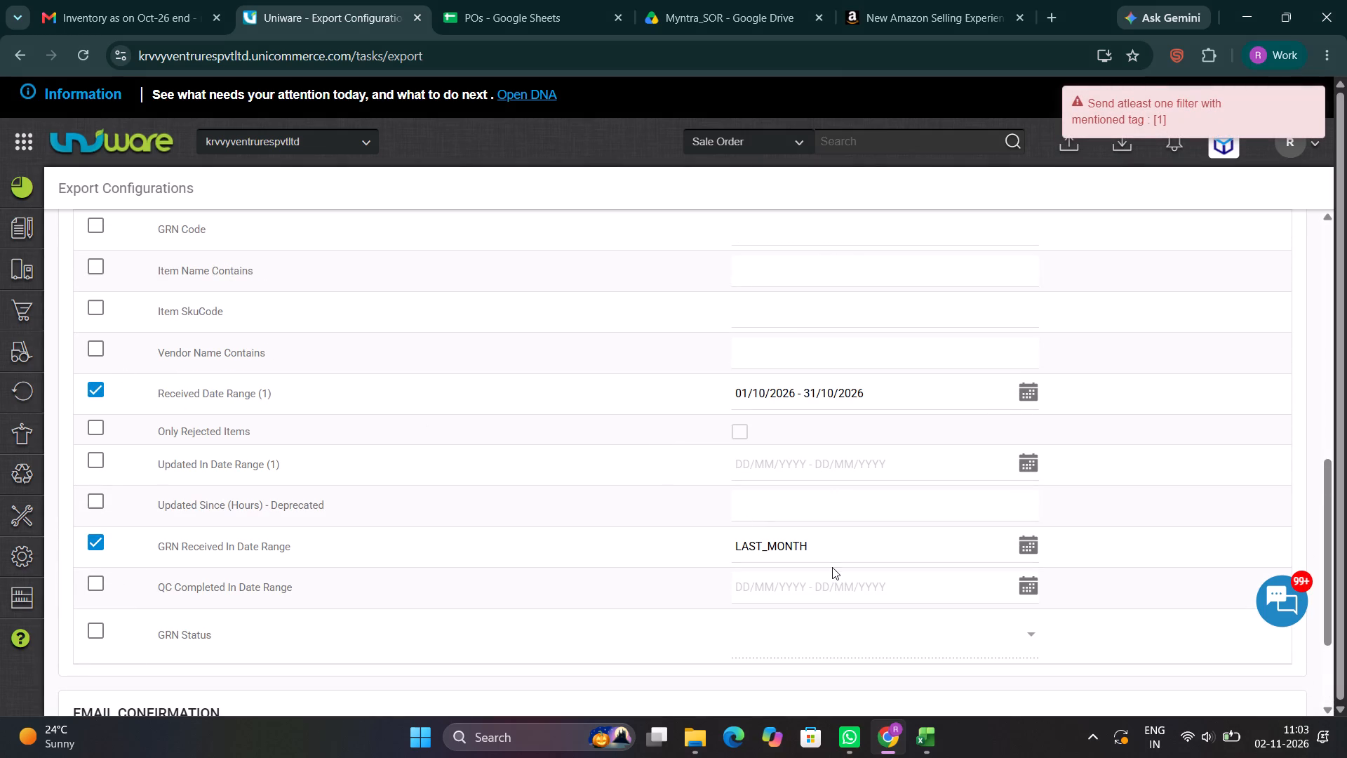
left_click(1024, 392)
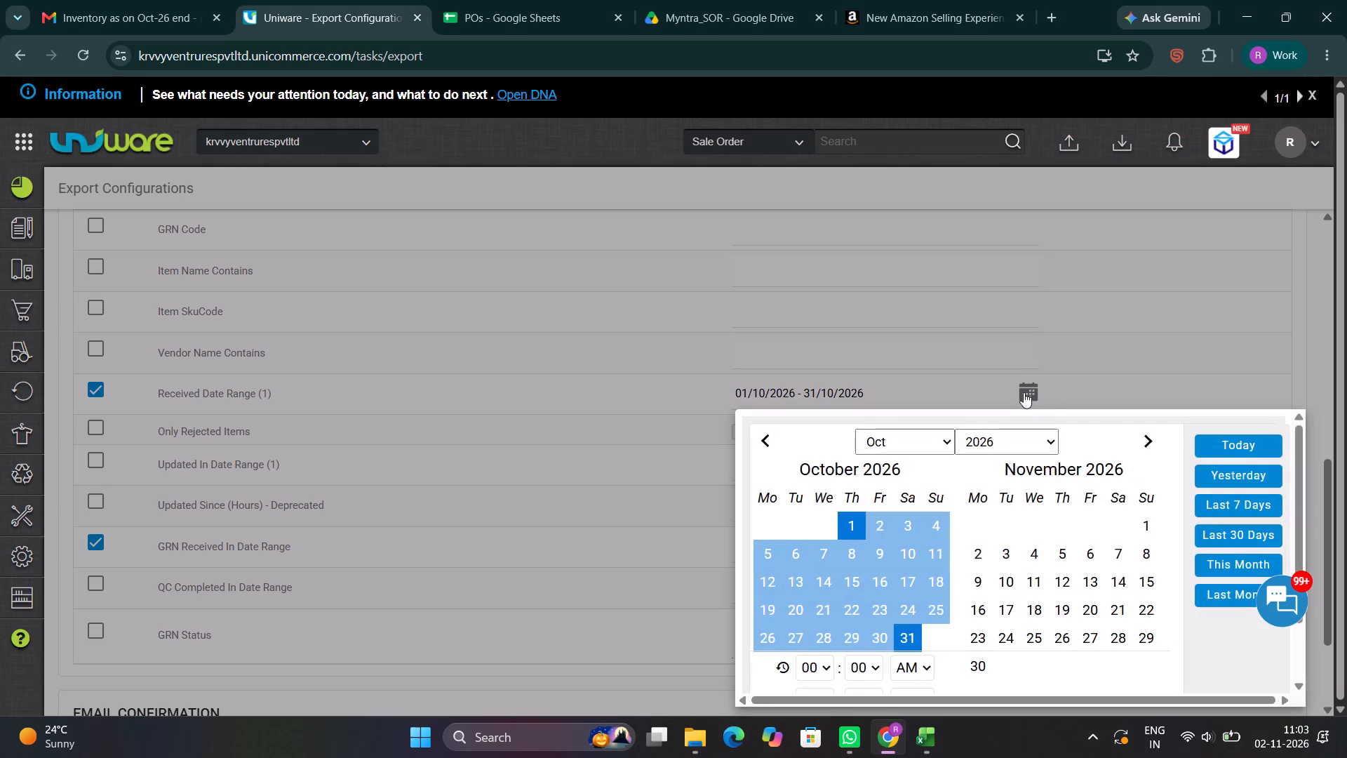
left_click(1212, 536)
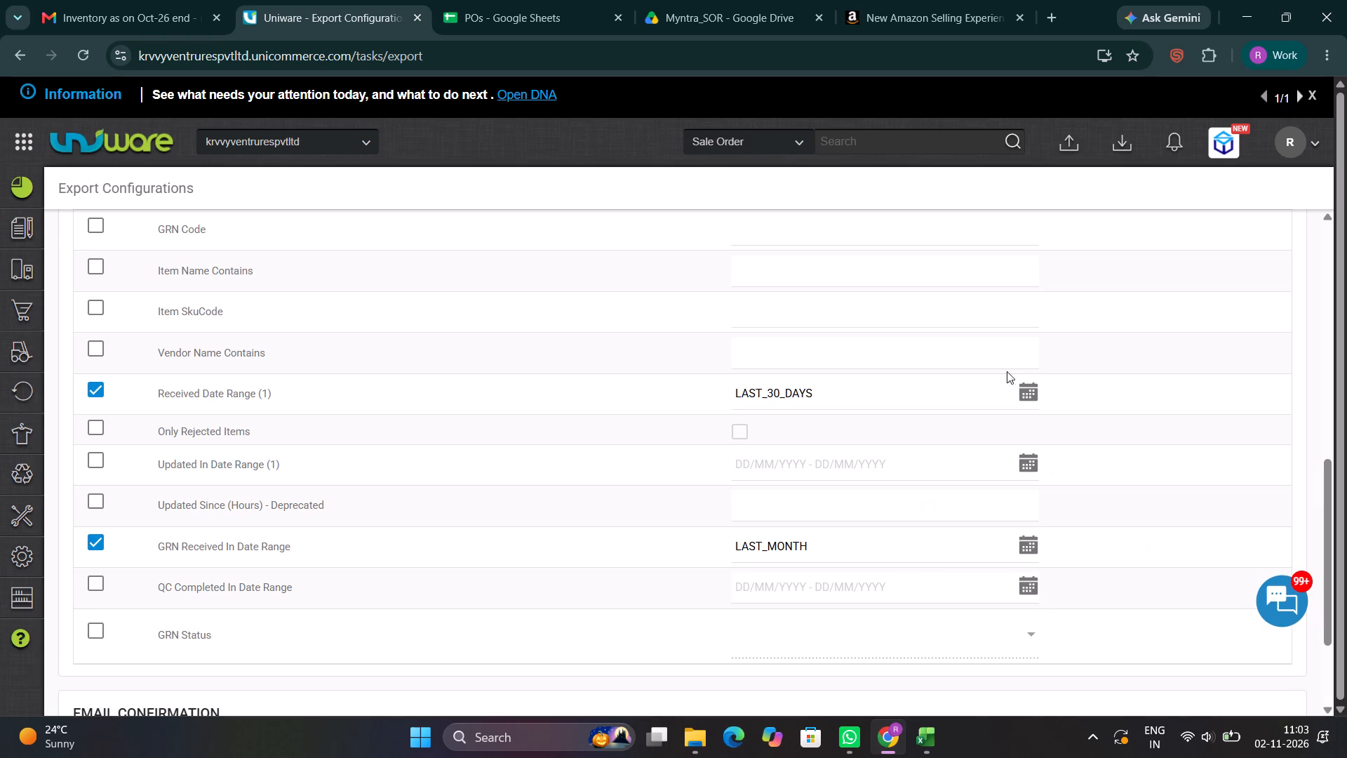
left_click(1031, 388)
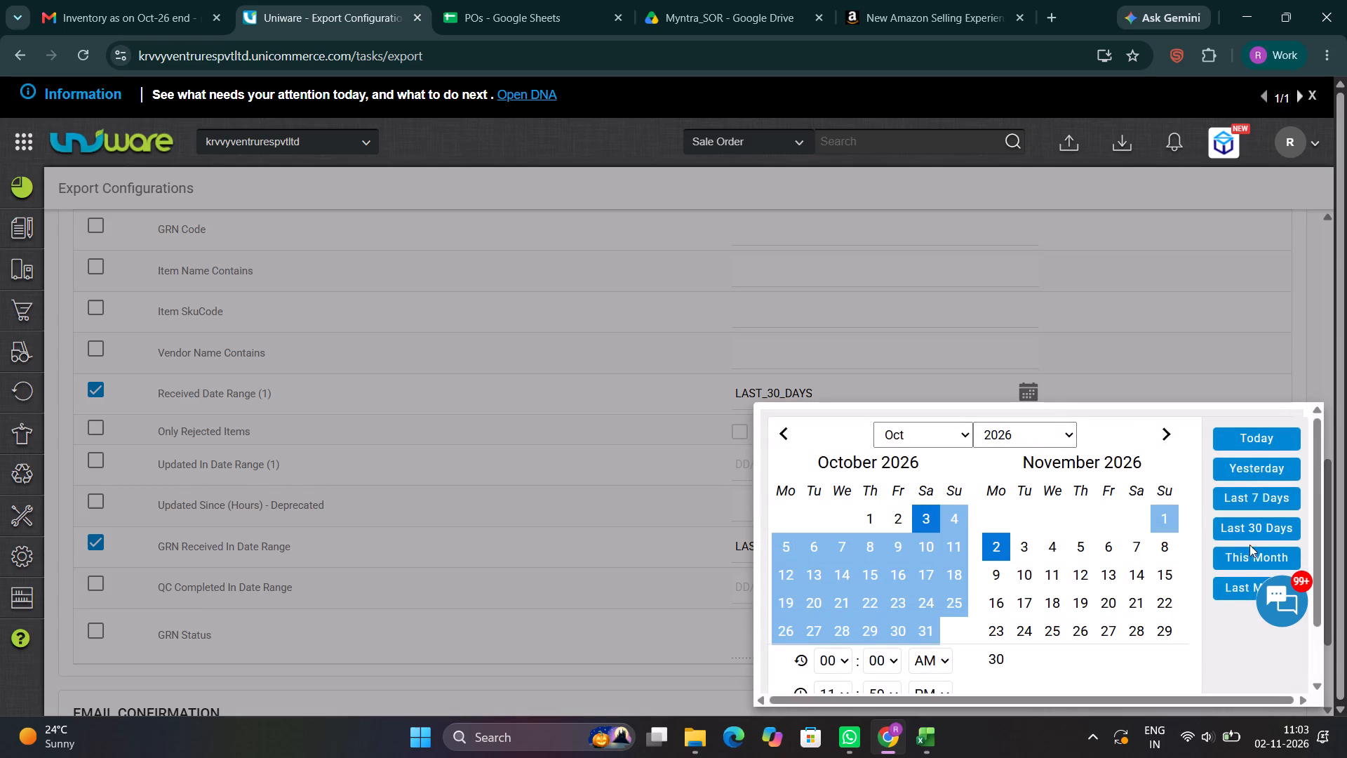
left_click(1230, 590)
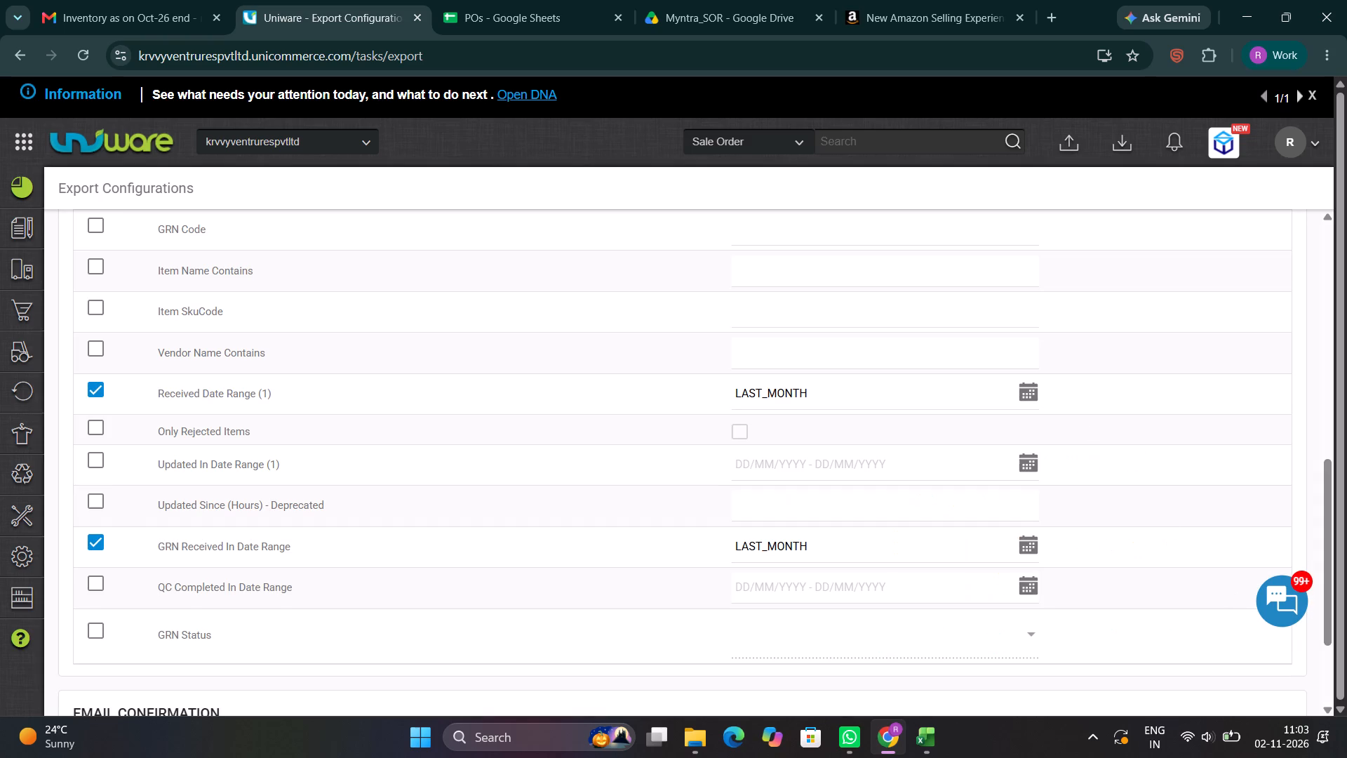
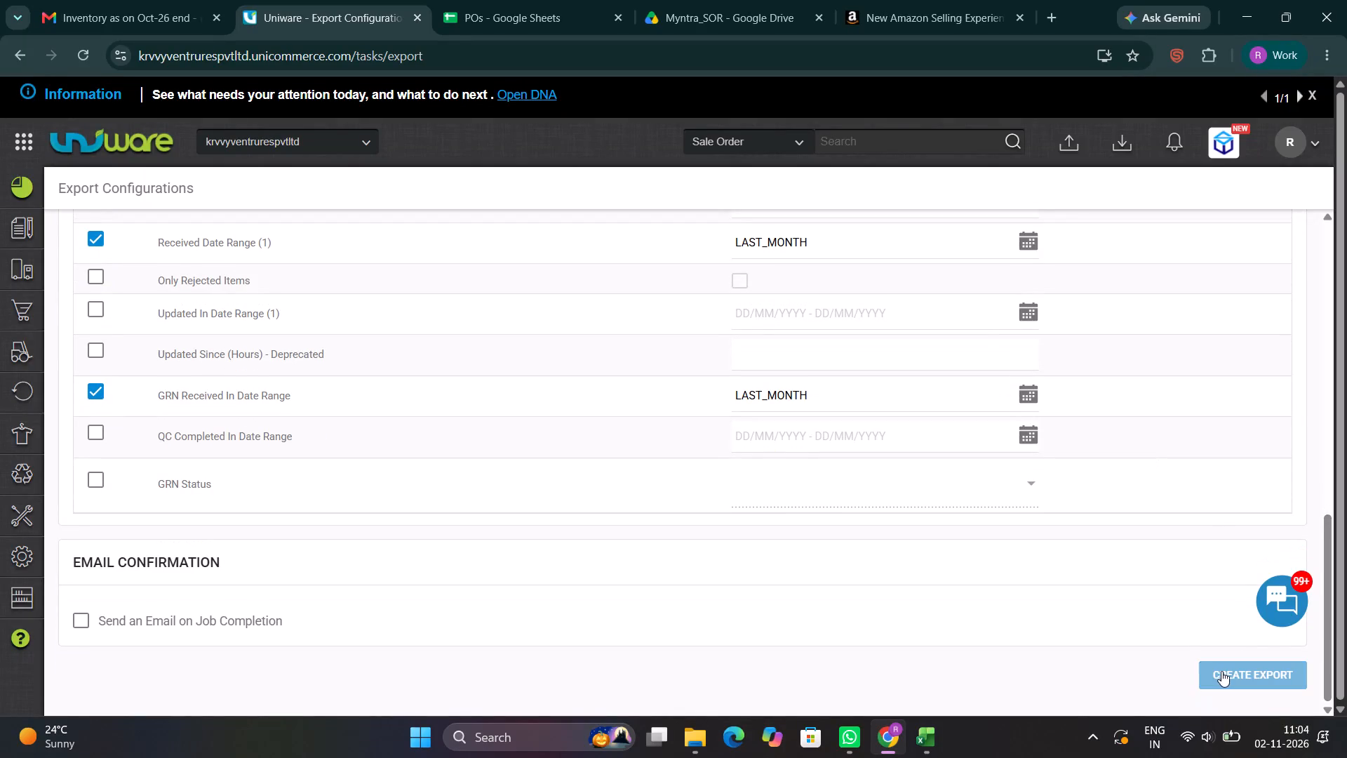
Create the GRN export with both Received Date Range and GRN Received In Date Range set to last month.
left_click(1219, 671)
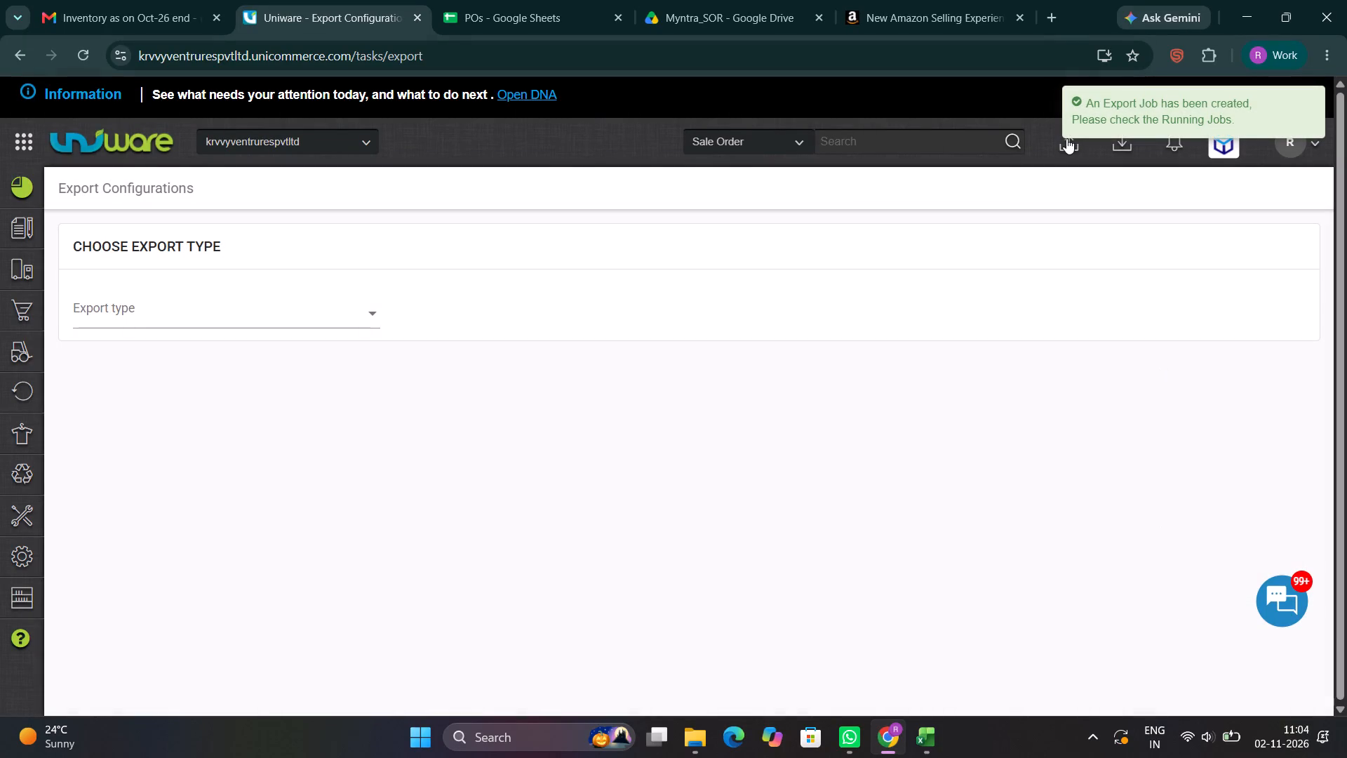
Download the completed Export-GRN job and open the downloaded file in Excel.
left_click(1123, 147)
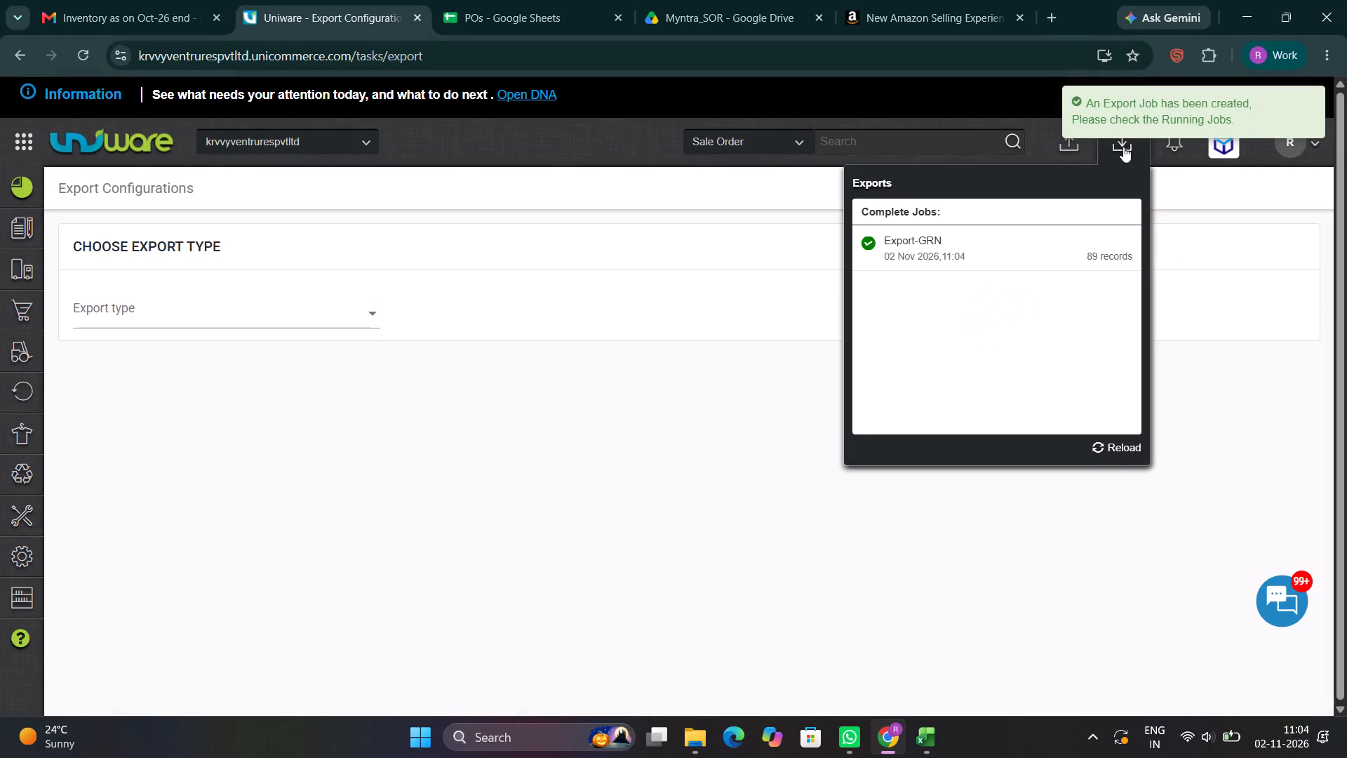
left_click(1105, 248)
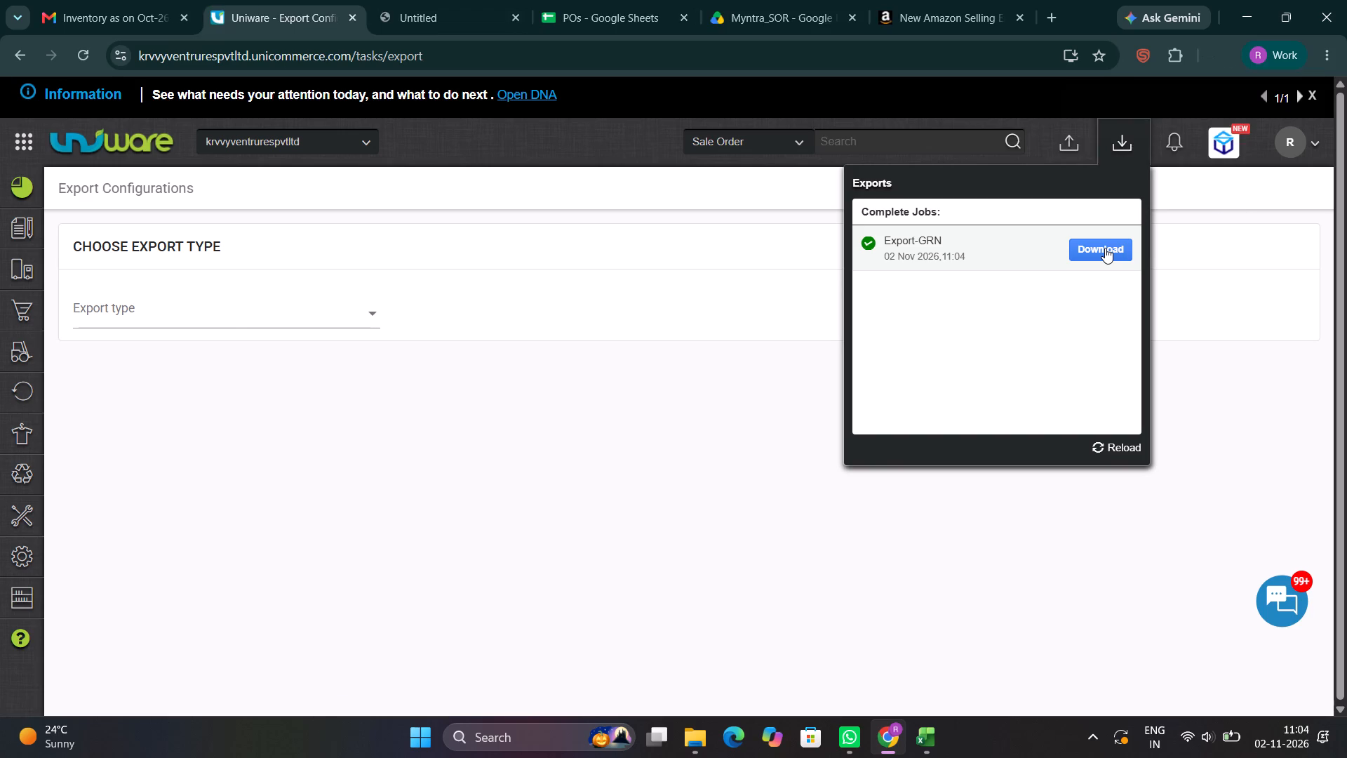
left_click(1043, 102)
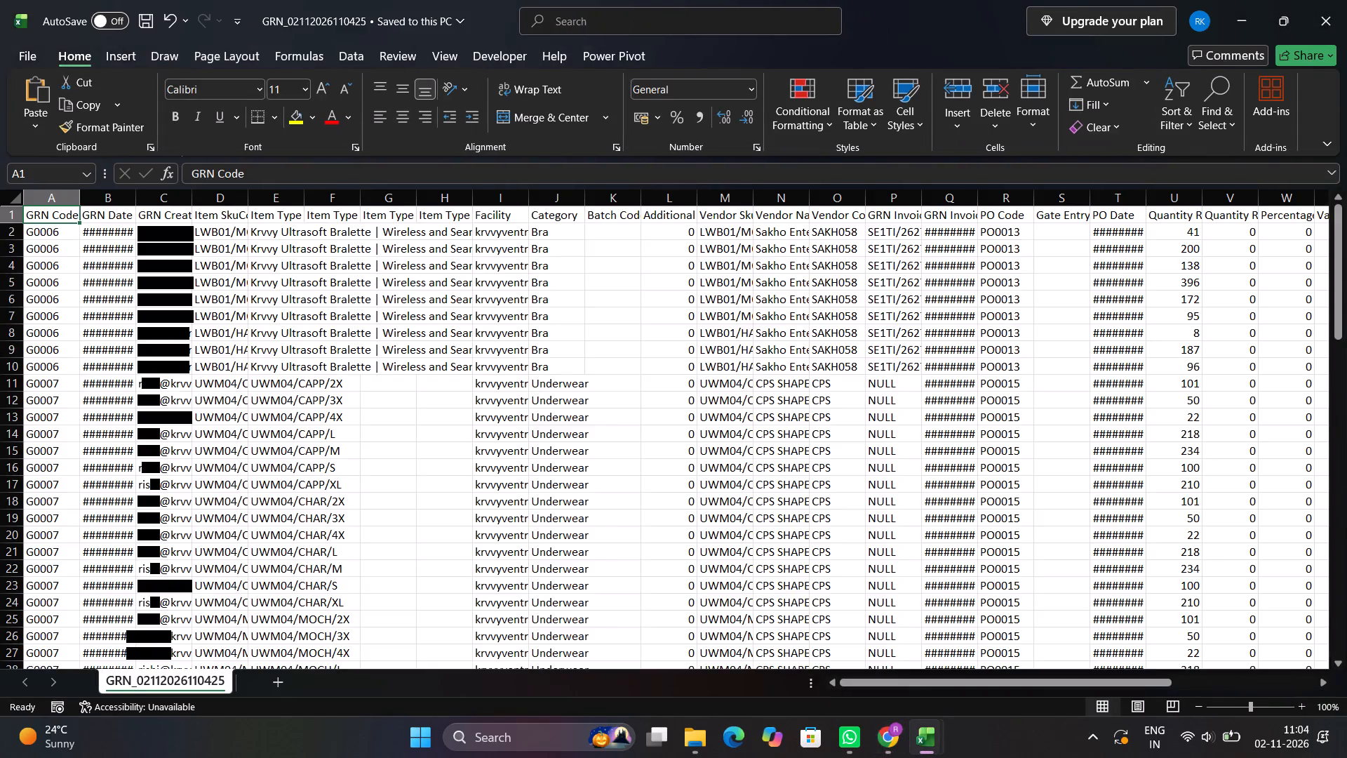
Examine the header row of the GRN export across all columns, through to the GRN item status and timestamp columns.
key("Left")
key("Right")
key("Right")
key("Right")
key("Right")
key("Right")
key("Right")
key("Right")
key("Right")
key("Right")
key("Right")
key("Right")
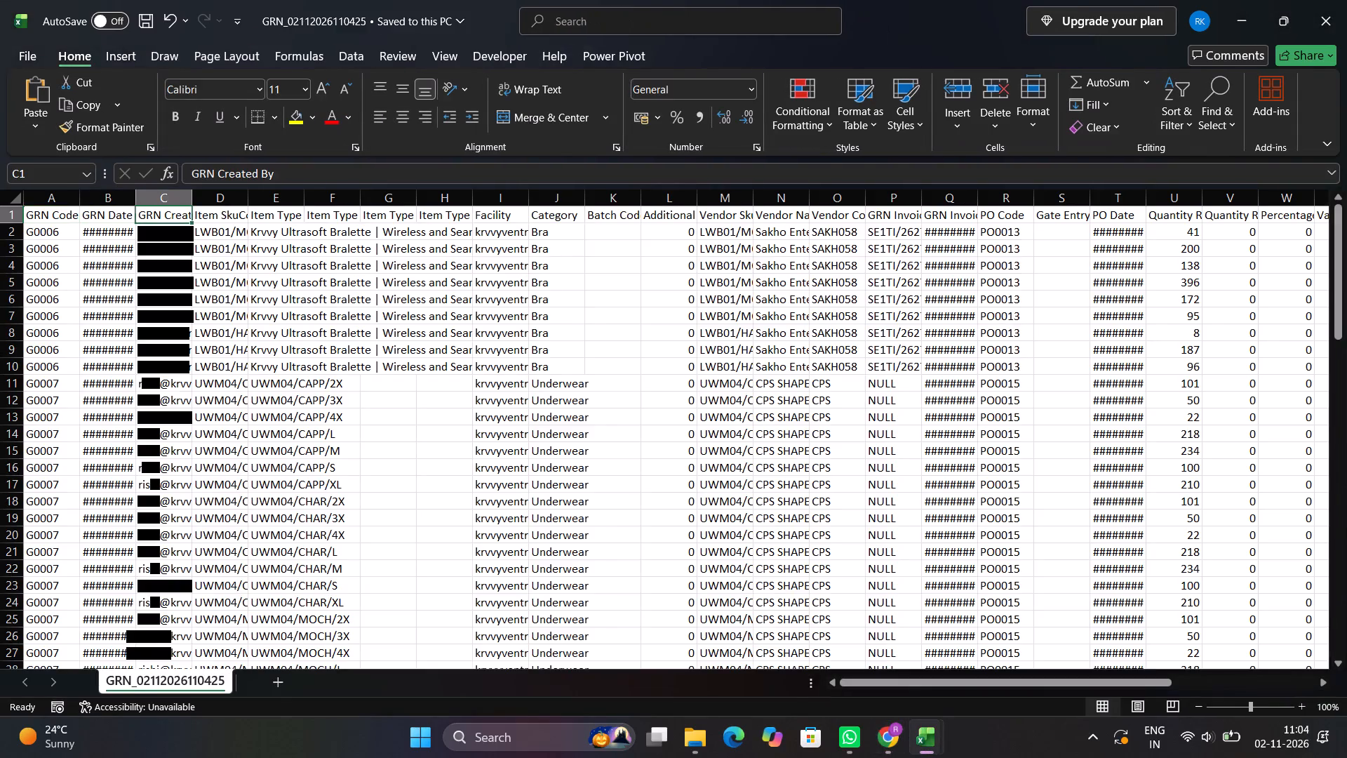
key("Right")
key("Right")
key("Right")
key("Right")
key("Right")
key("Right")
key("Right")
key("Right")
key("Right")
key("Right")
key("Right")
key("Right")
key("Right")
key("Right")
key("Right")
key("Right")
key("Right")
key("Right")
key("Right")
key("Right")
key("Right")
key("Right")
key("Right")
key("Right")
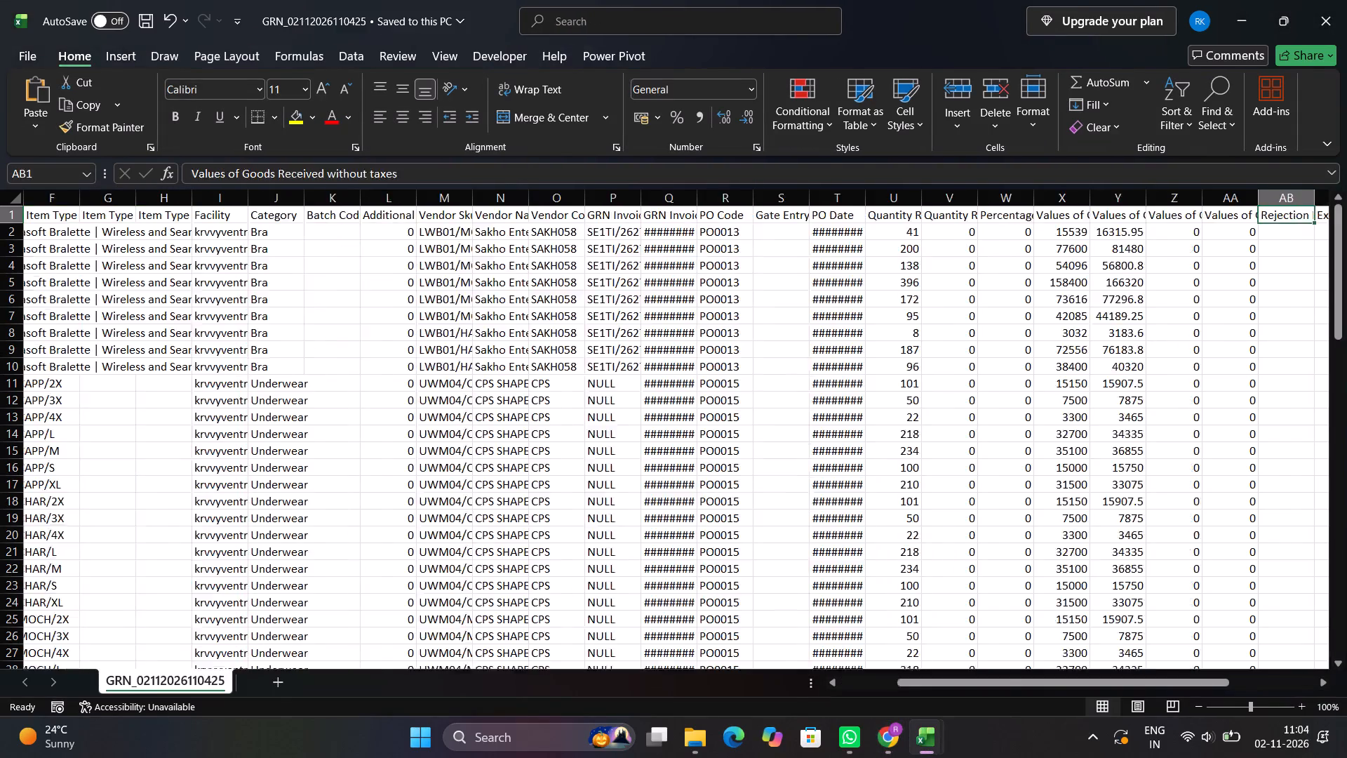
key("Left")
key("Left")
key("Left")
key("Left")
key("Left")
key("Left")
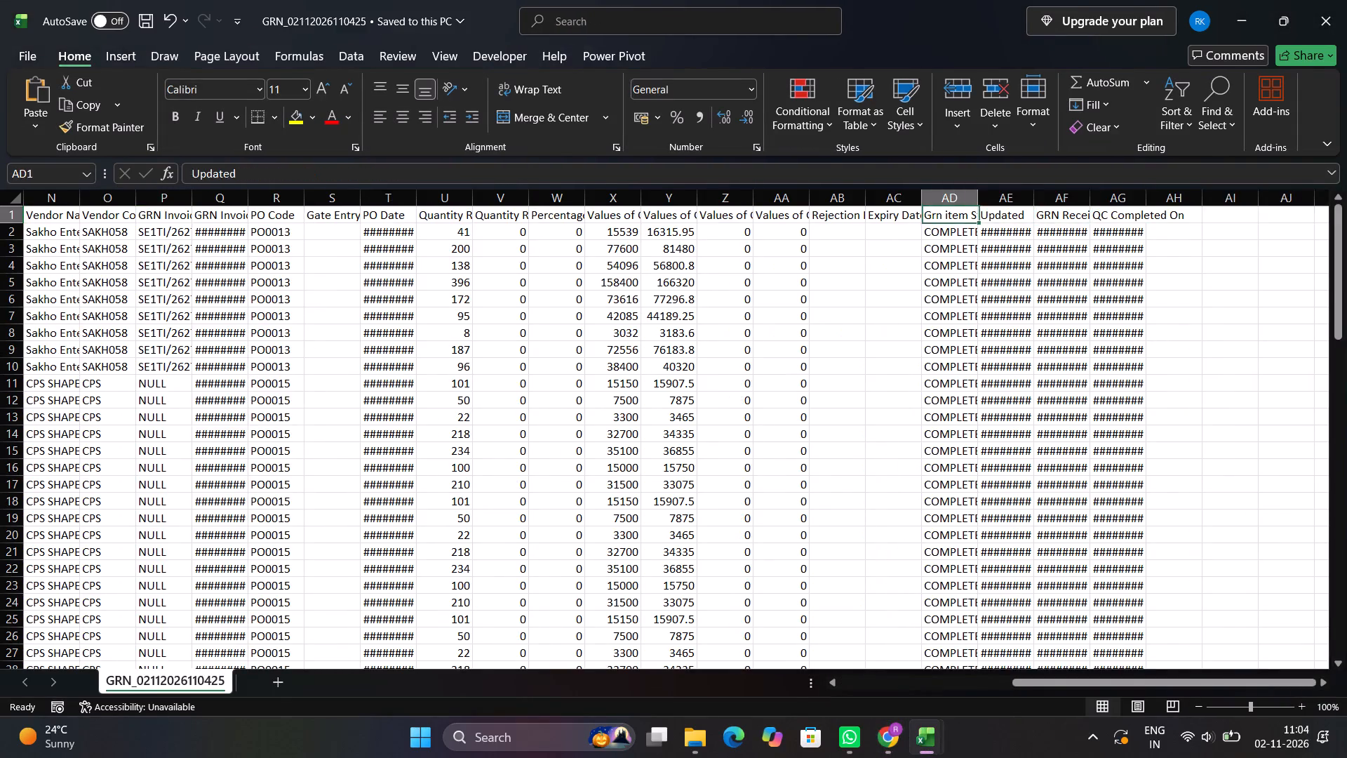
key("Down")
key("Up")
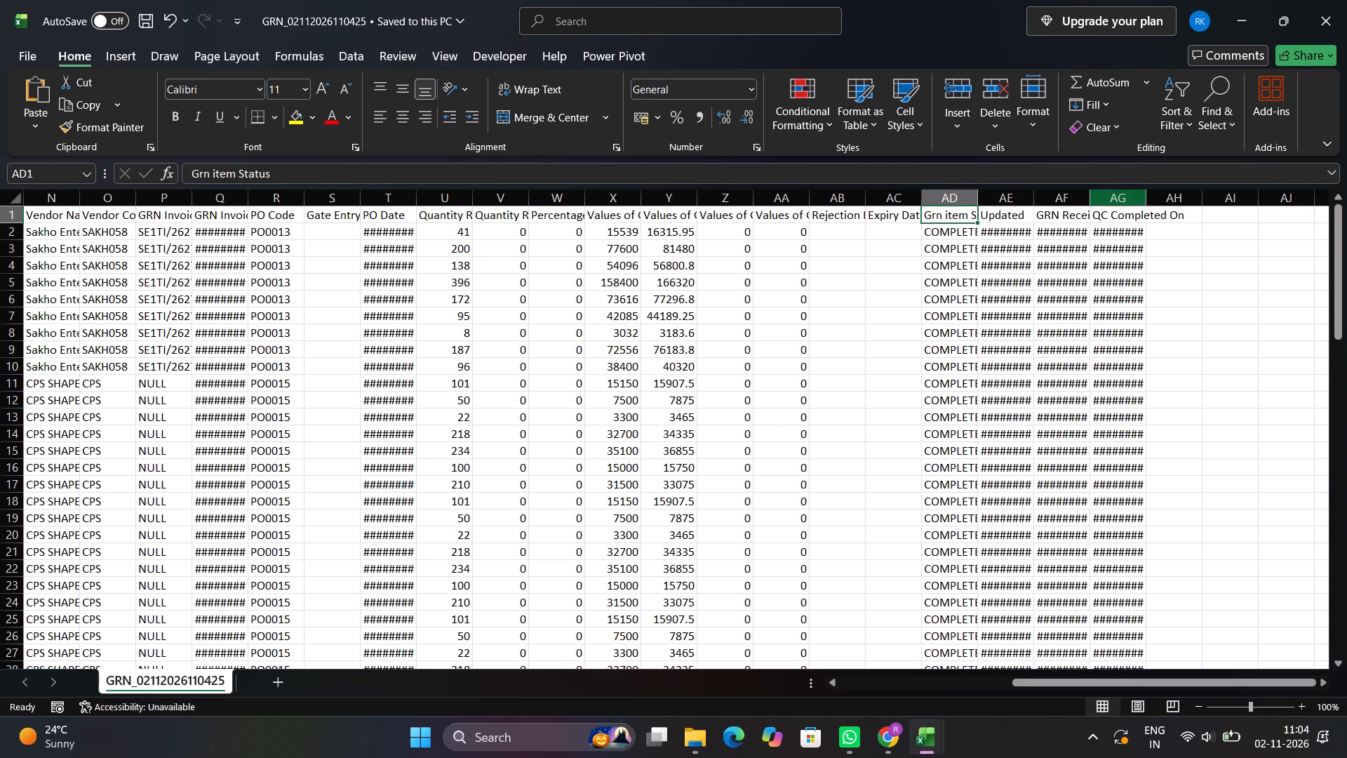
Auto-fit the width of the GRN Received Timestamp column to its contents.
double_click(1086, 199)
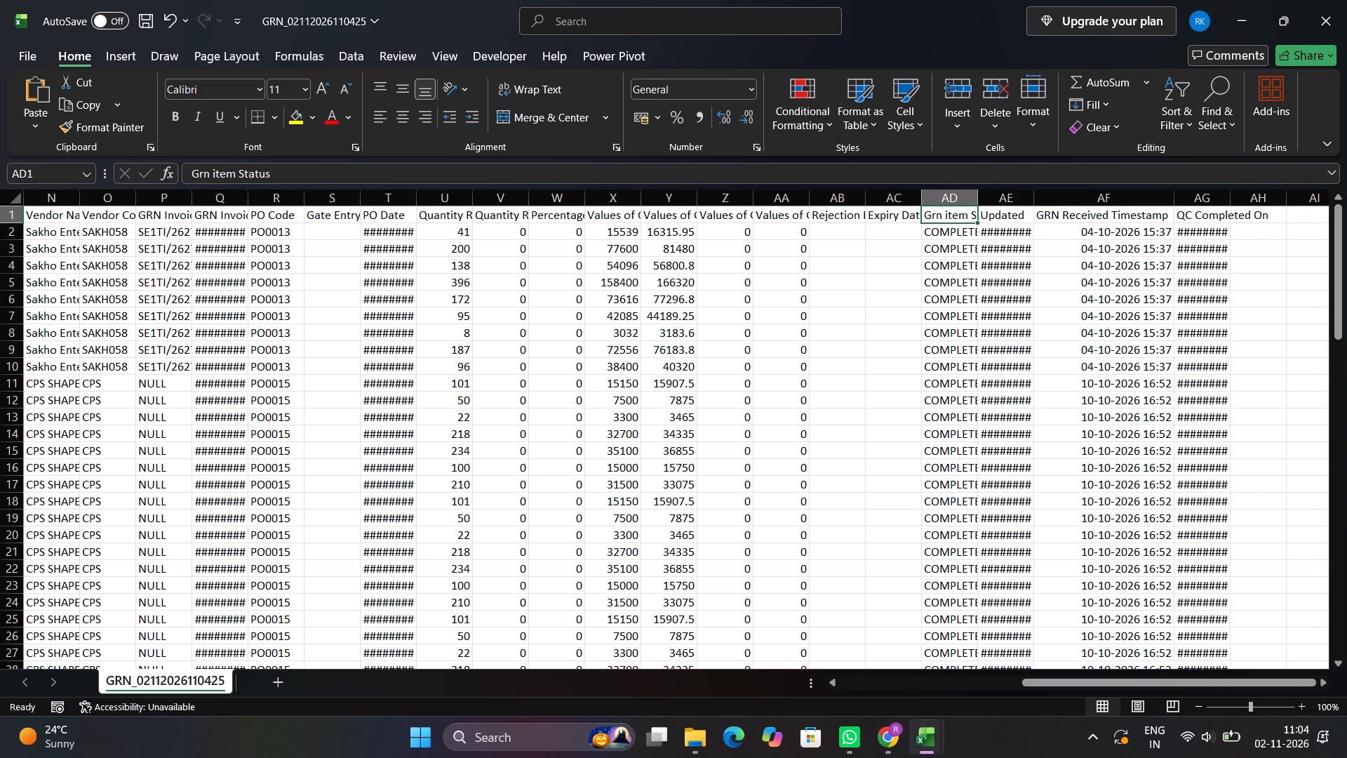
Review the update, received and QC completion columns, and go back over the item type columns at the start of the sheet.
key("Right")
key("Down")
key("Right")
key("Down")
key("Right")
key("Down")
key("Left")
key("Up")
key("Left")
key("Up")
key("Left")
key("Left")
key("ctrl+Left")
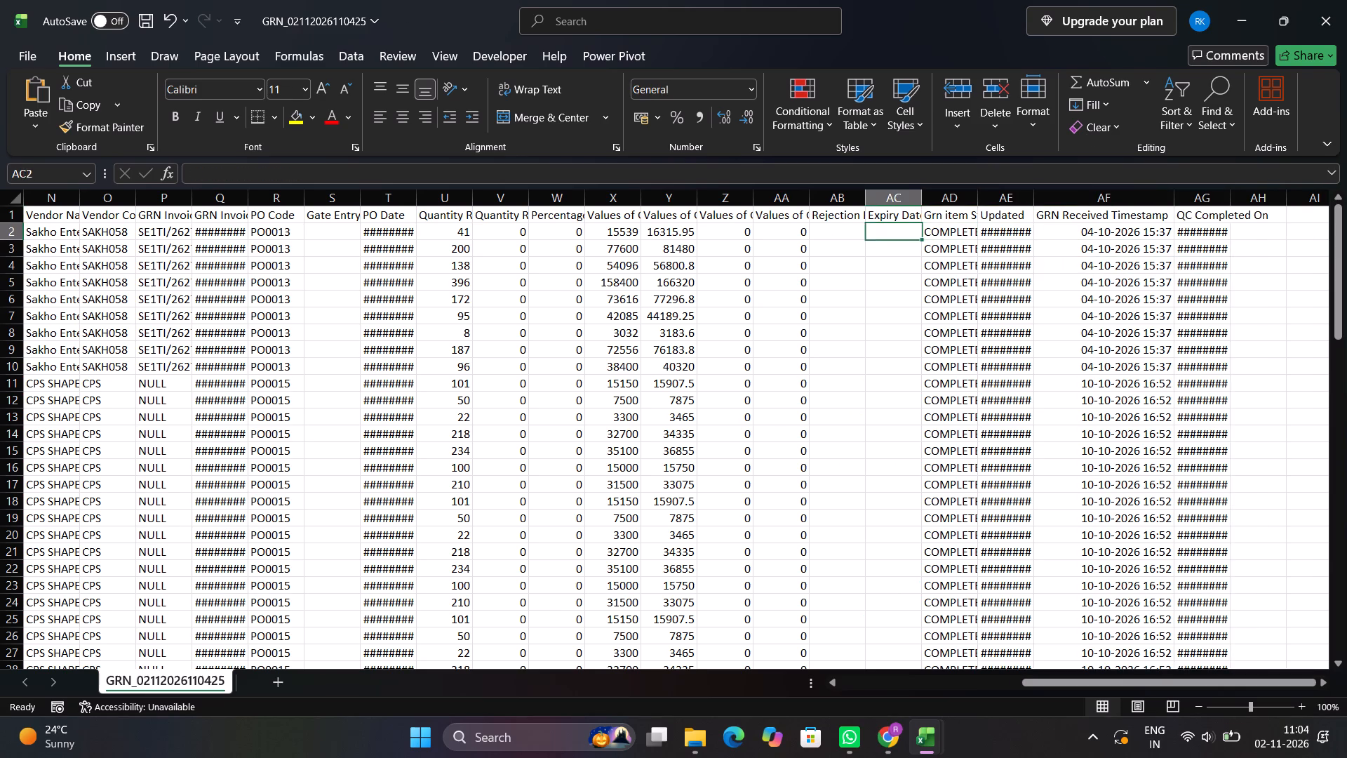
key("ctrl+Left")
key("ctrl+Left")
key("ctrl+Left")
key("ctrl+Left")
key("ctrl+Left")
key("ctrl+Left")
key("ctrl+Left")
key("ctrl+Left")
key("ctrl+Left")
key("ctrl+Left")
key("ctrl+Left")
key("ctrl+Left")
key("ctrl+Left")
key("ctrl+Left")
key("ctrl+Left")
key("ctrl+Left")
key("ctrl+Left")
key("ctrl+Right")
key("Down")
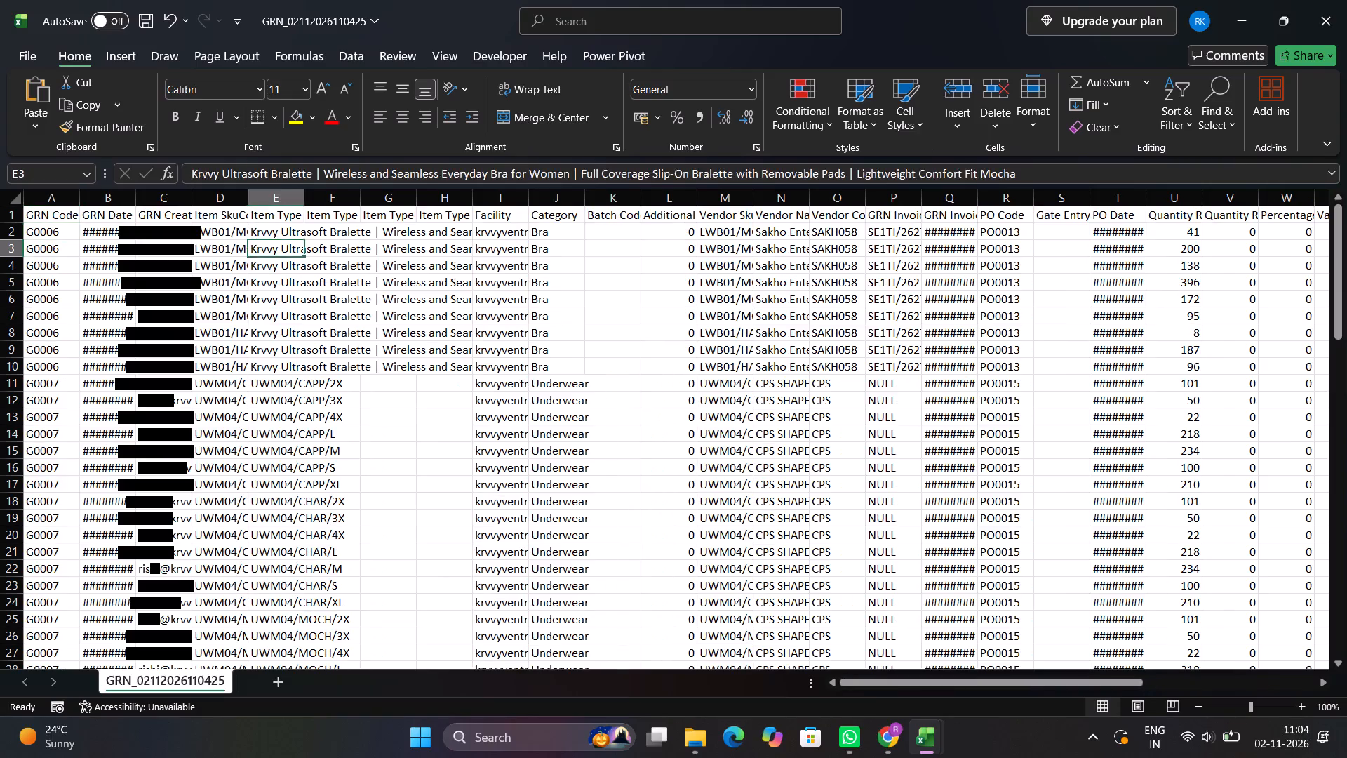
key("Right")
key("Up")
key("Right")
key("Up")
key("Right")
key("Up")
key("Left")
key("Left")
key("Right")
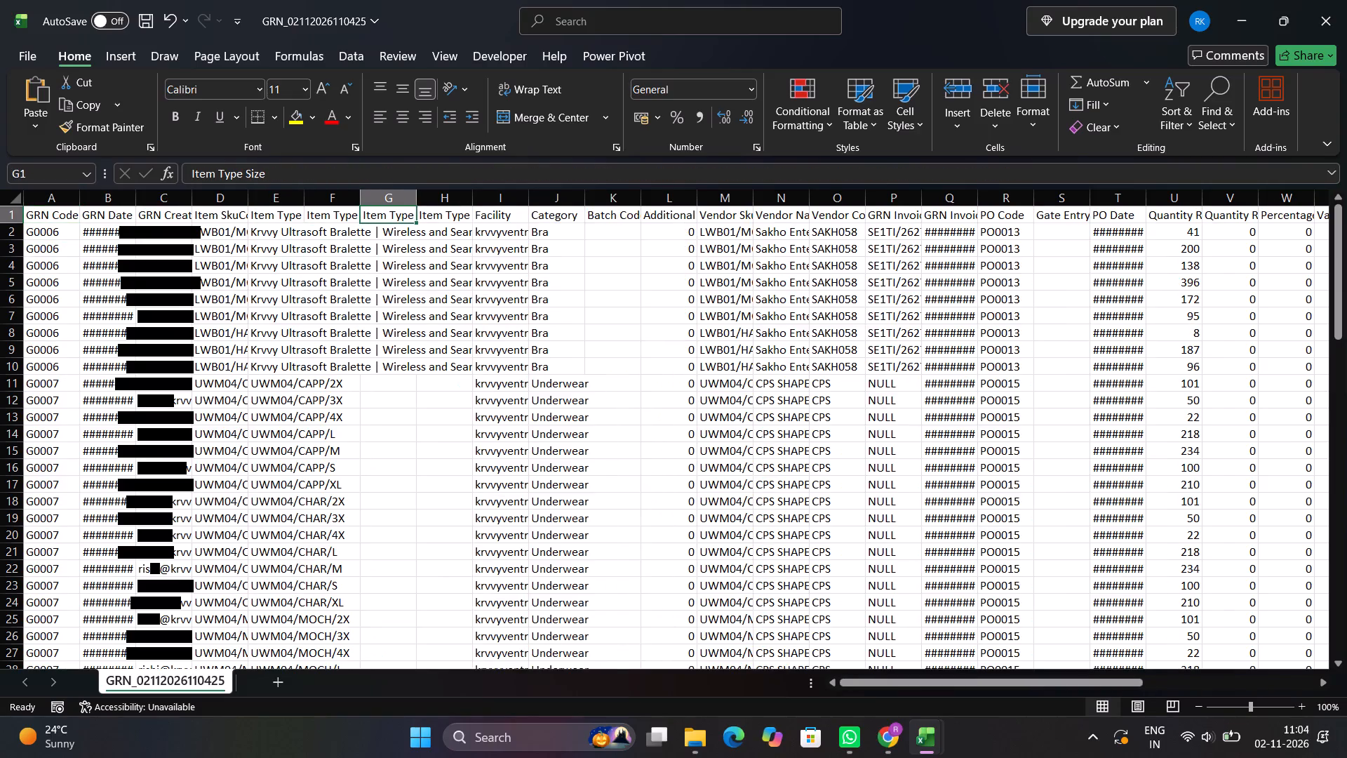
Auto-fit the width of the GRN Invoice No column to its contents.
double_click(919, 196)
scroll(911, 281, "left", 2)
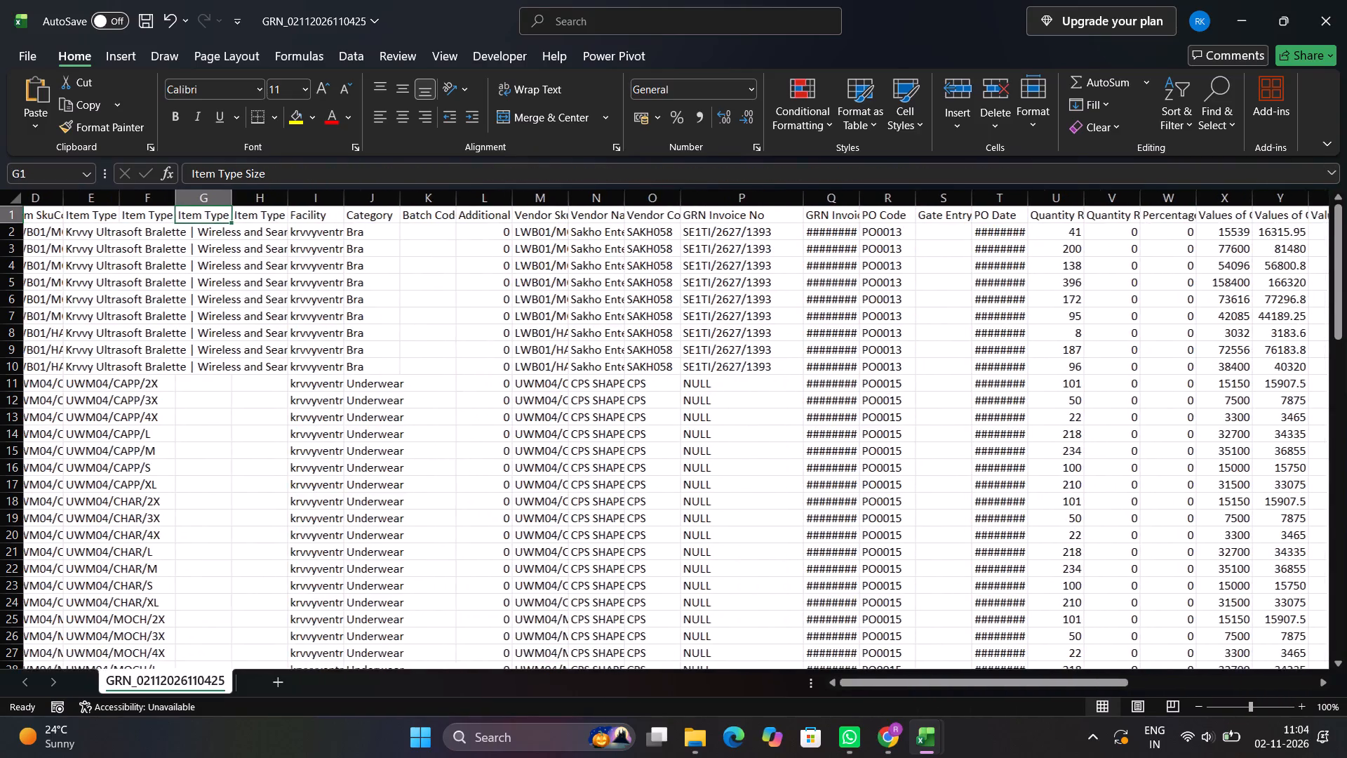
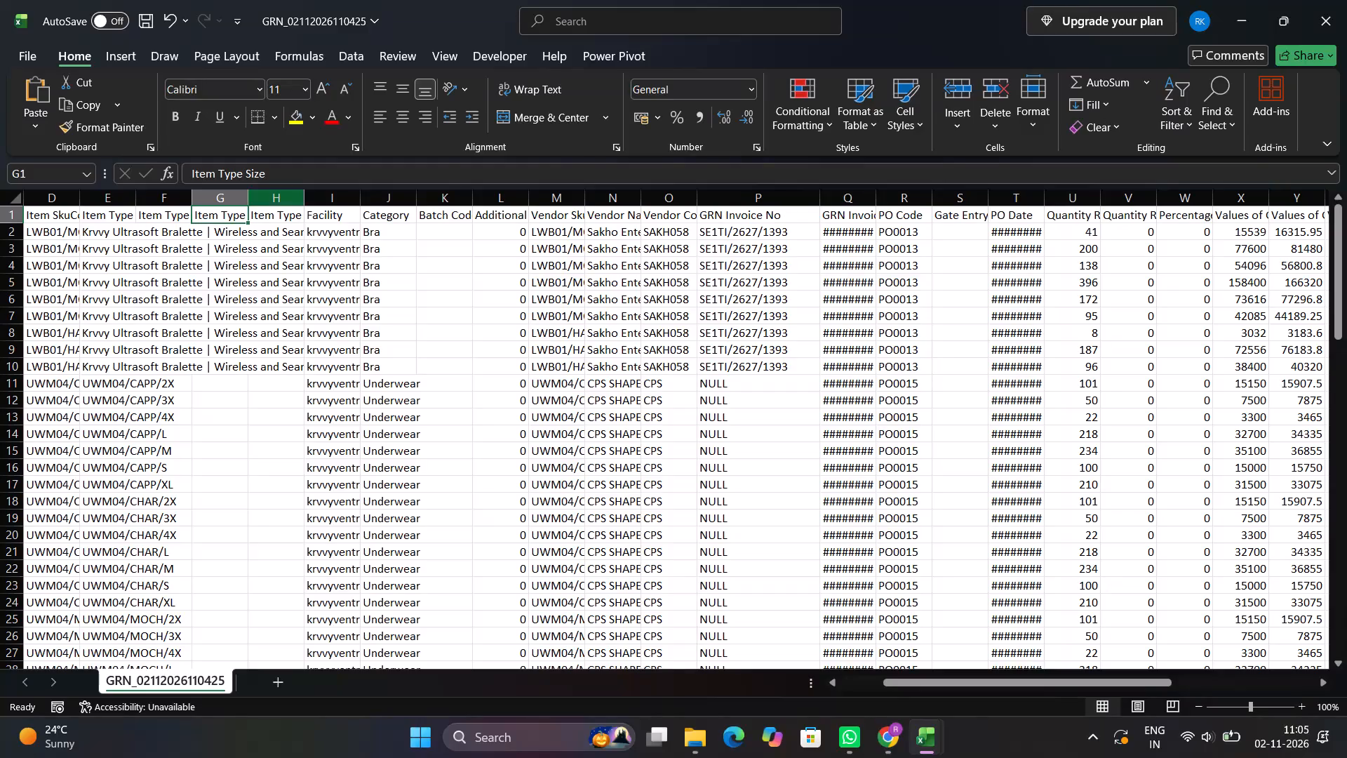
Auto-fit the widths of the Facility and Item SkuCode columns in the GRN export to their contents.
double_click(361, 197)
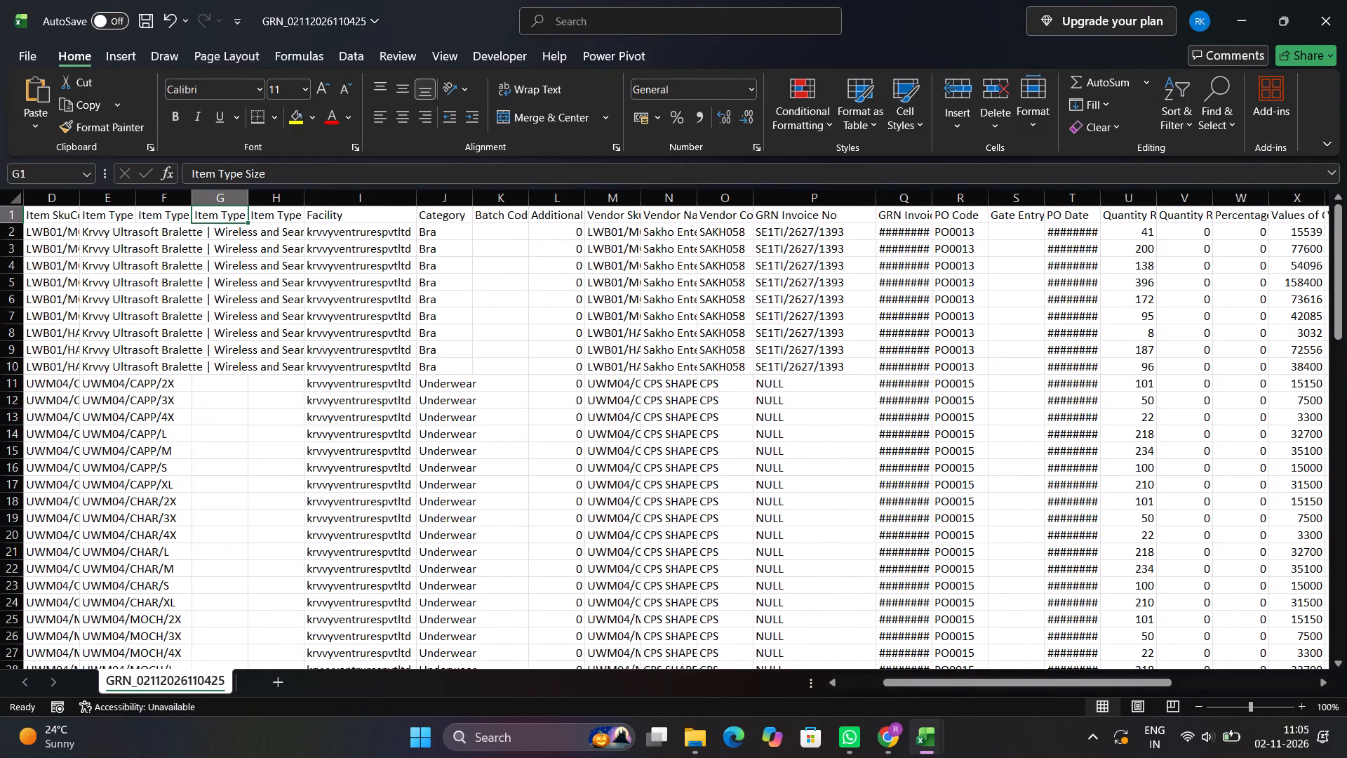
key("Up")
key("Left")
key("Right")
key("Down")
key("Right")
key("Left")
key("Up")
key("Left")
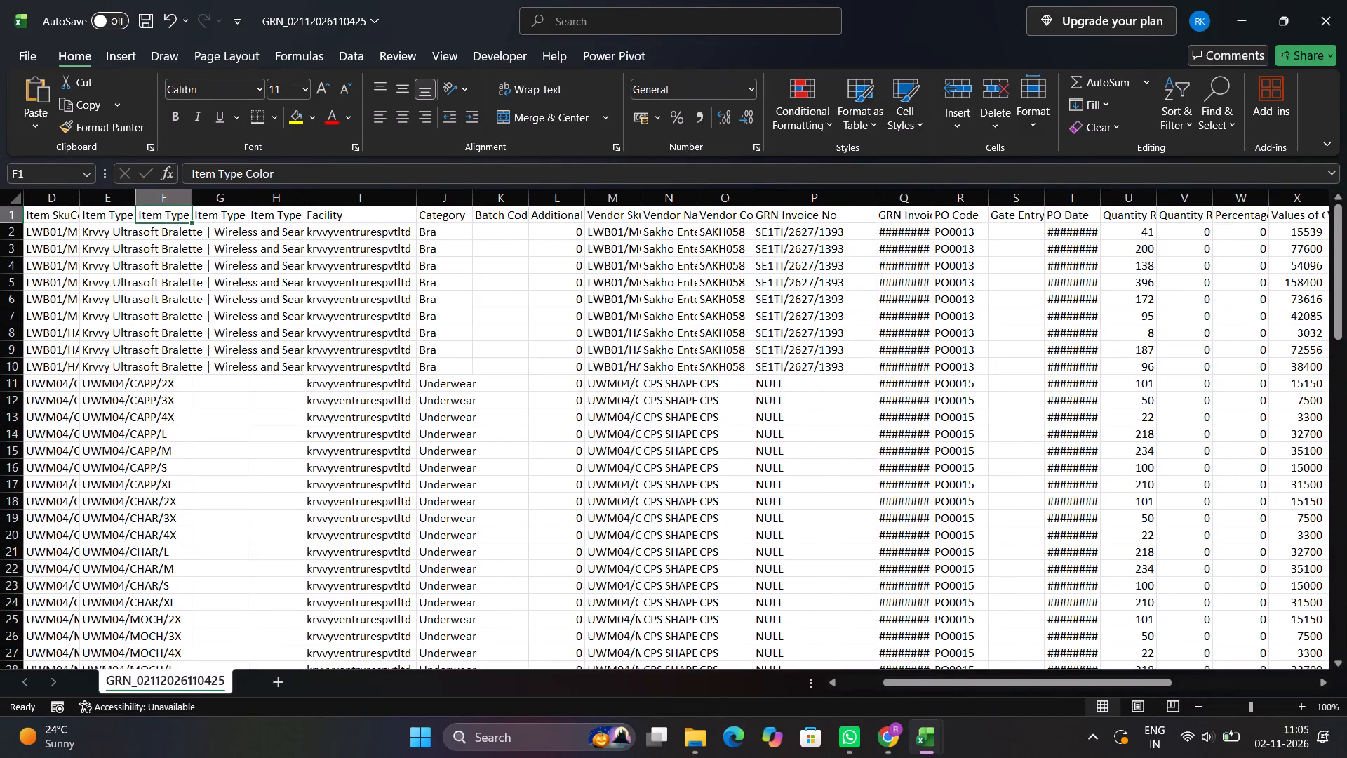
double_click(82, 196)
Go to the GRN Code header at the start of the sheet and turn on filters for the header row.
key("Up")
key("Left")
key("Right")
key("Left")
key("Left")
key("Left")
key("Down")
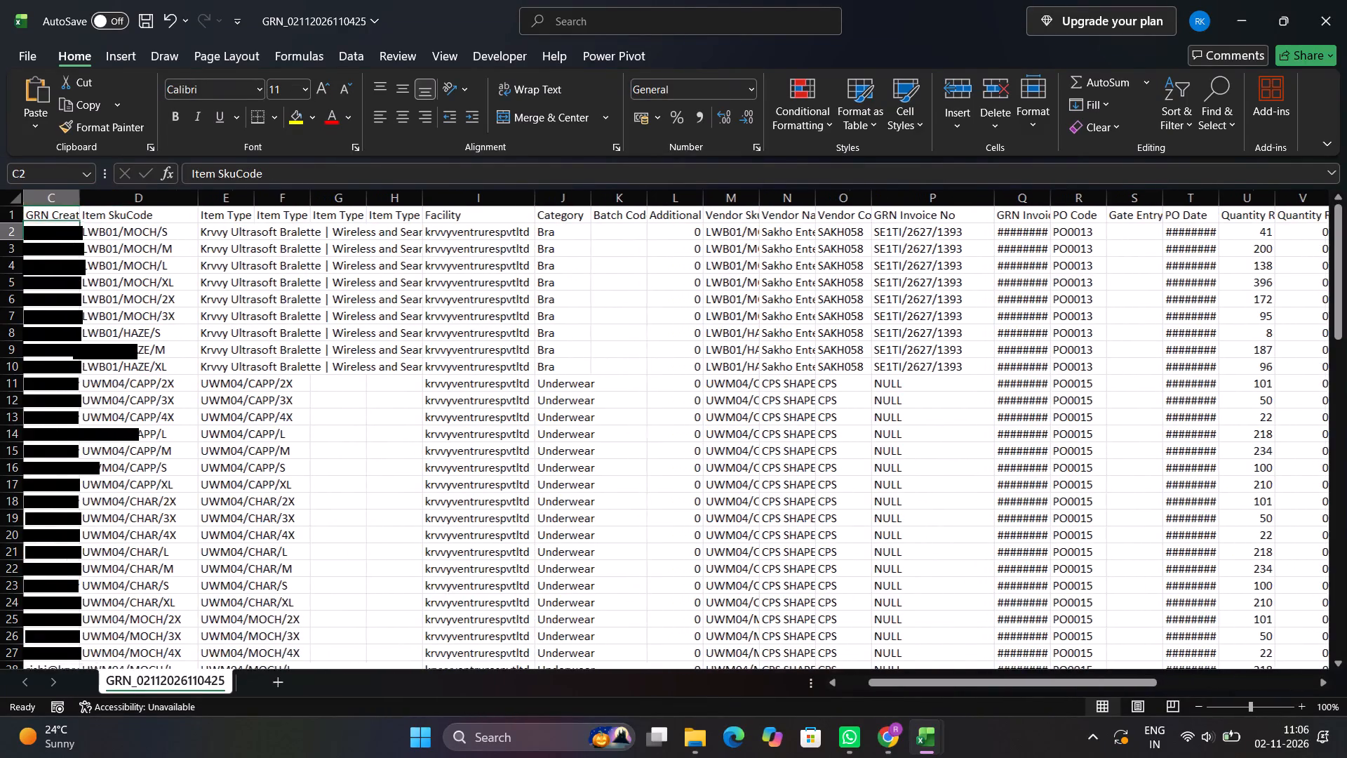
key("Left")
key("Left")
key("Left")
key("Left")
key("Left")
key("Left")
key("Left")
key("Left")
key("Left")
key("Left")
key("Left")
key("Left")
key("Left")
key("Left")
key("Left")
key("Left")
key("Left")
key("Left")
key("Left")
key("Left")
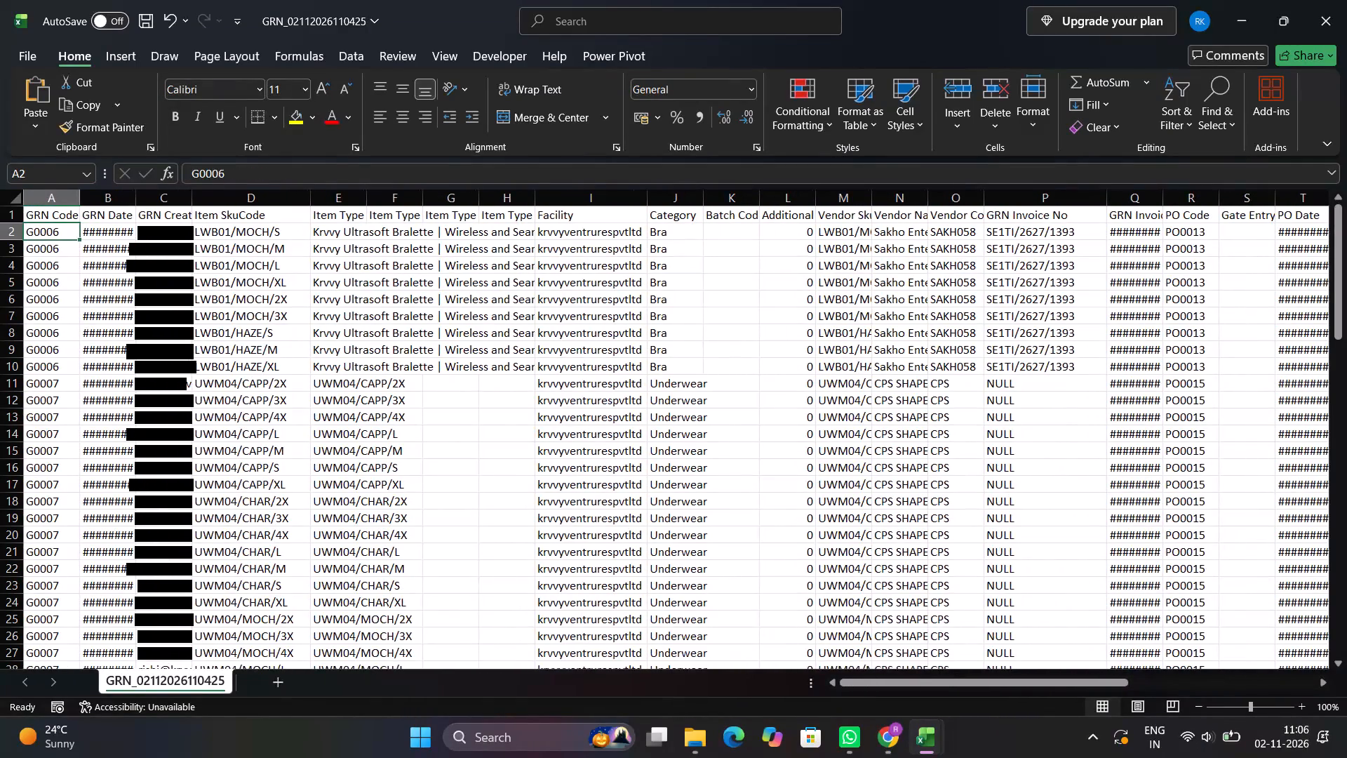
key("Up")
key("Right")
key("Up")
key("Left")
key("Left")
key("Left")
key("ctrl+shift+l")
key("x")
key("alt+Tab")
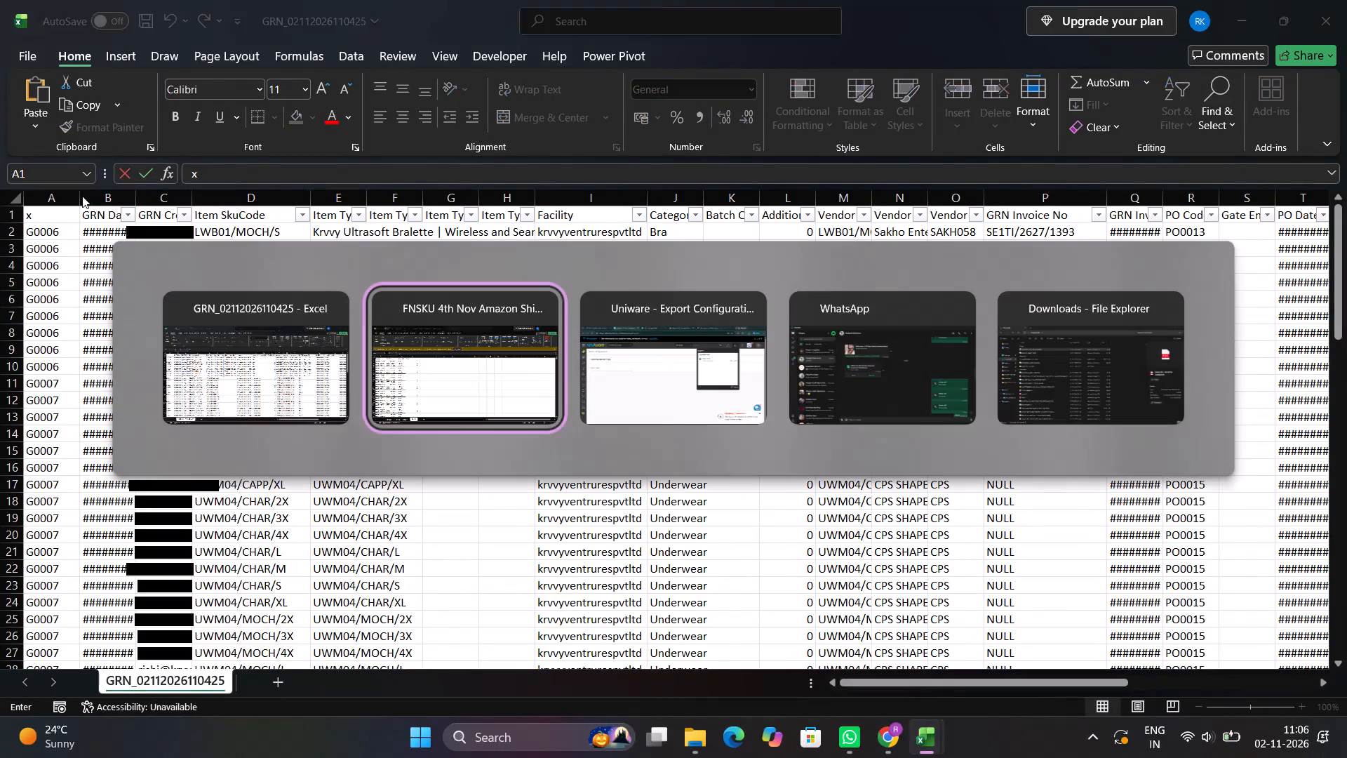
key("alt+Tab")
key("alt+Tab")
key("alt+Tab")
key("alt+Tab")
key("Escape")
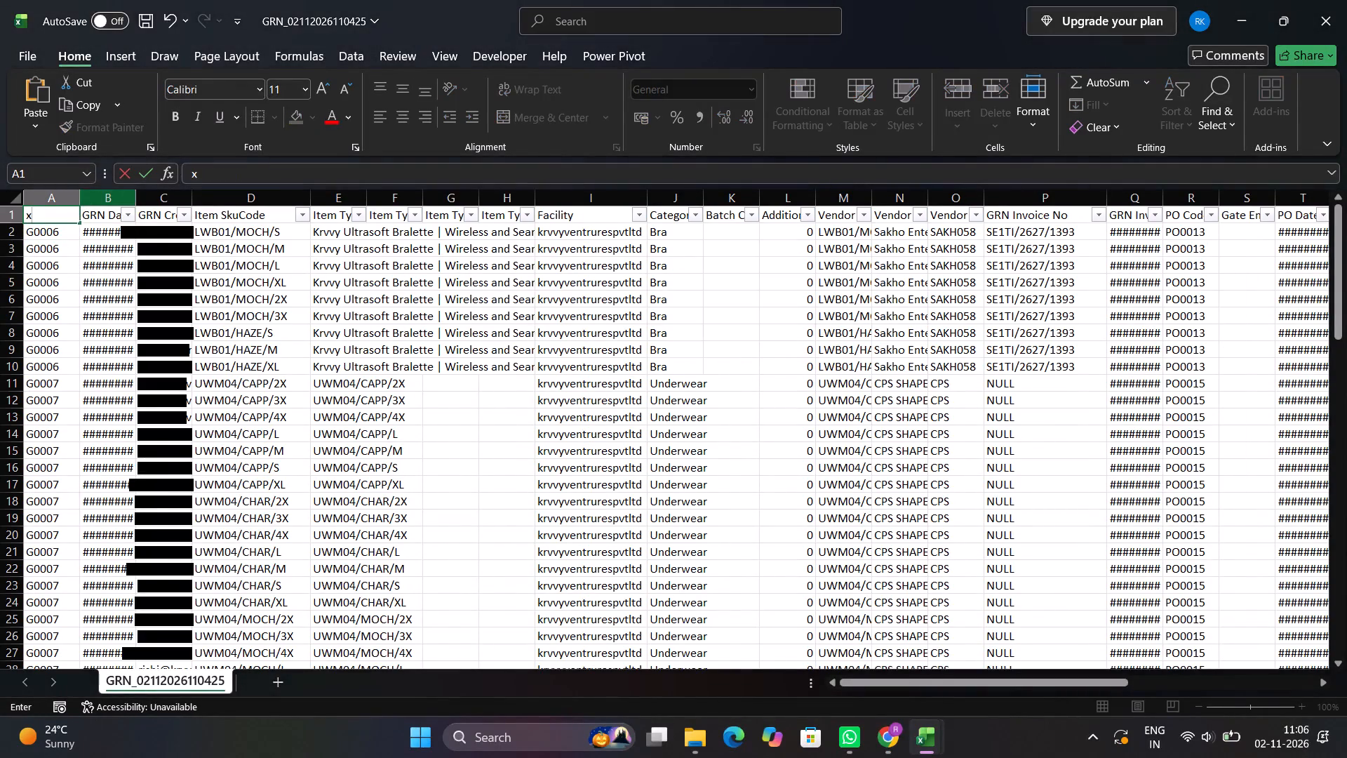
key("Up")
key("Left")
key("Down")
Switch to the FNSKU 4th Nov Amazon Shipment workbook and close it.
key("alt+Tab")
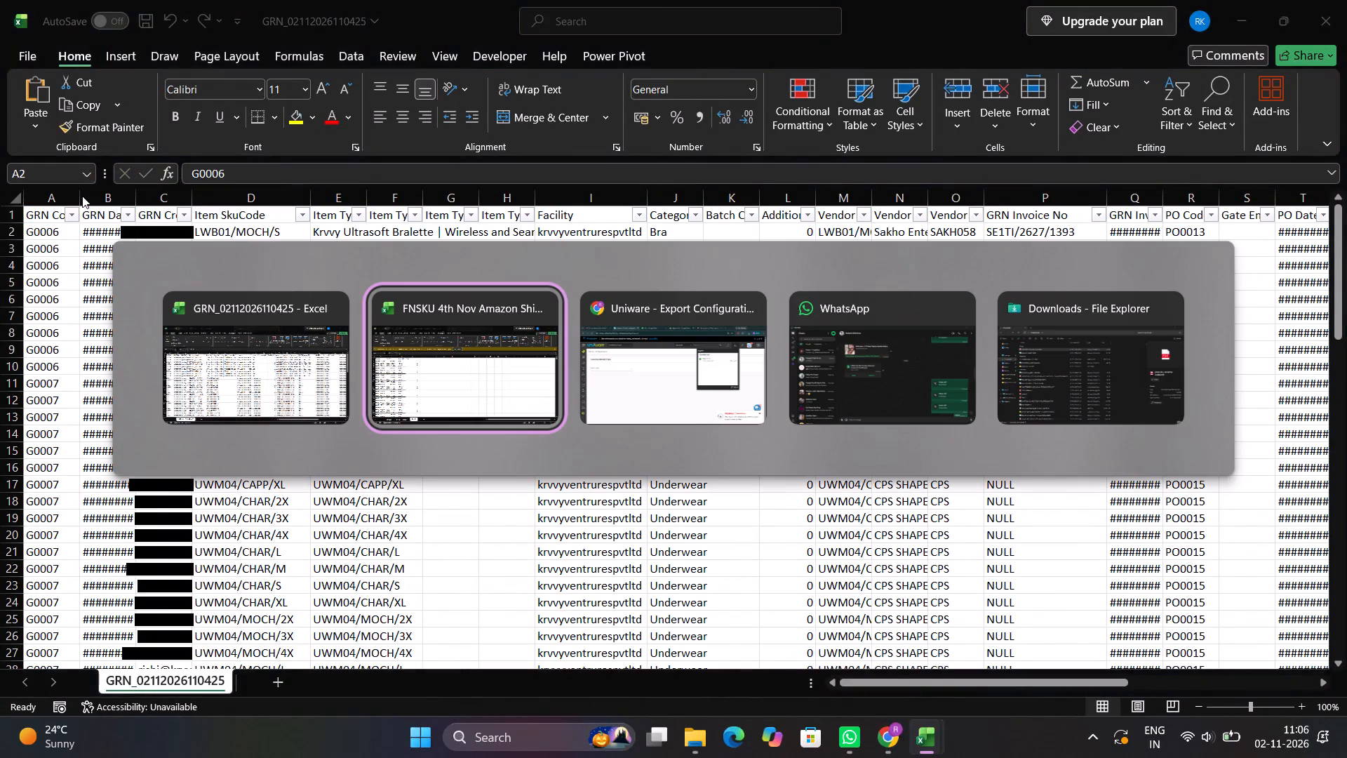
left_click(82, 196)
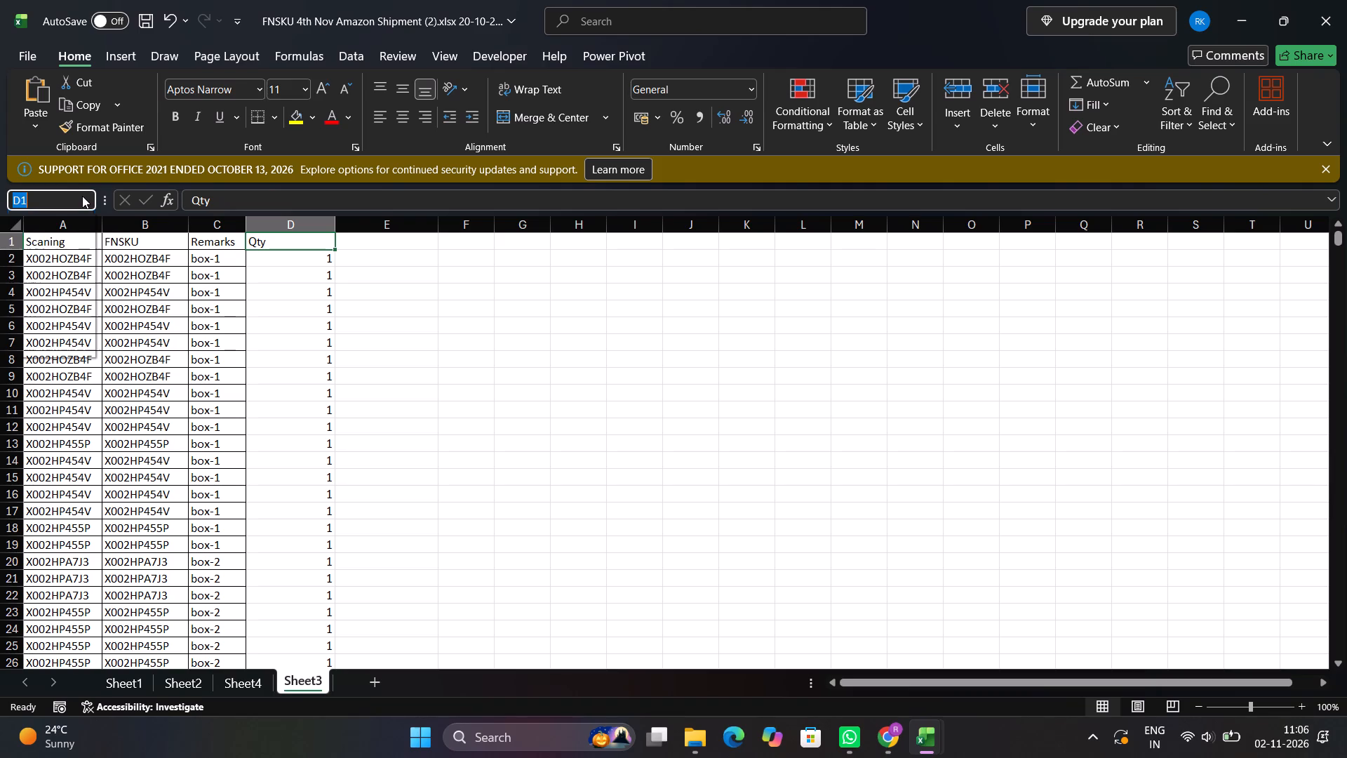
key("Escape")
key("Escape")
key("Escape")
key("Up")
key("Right")
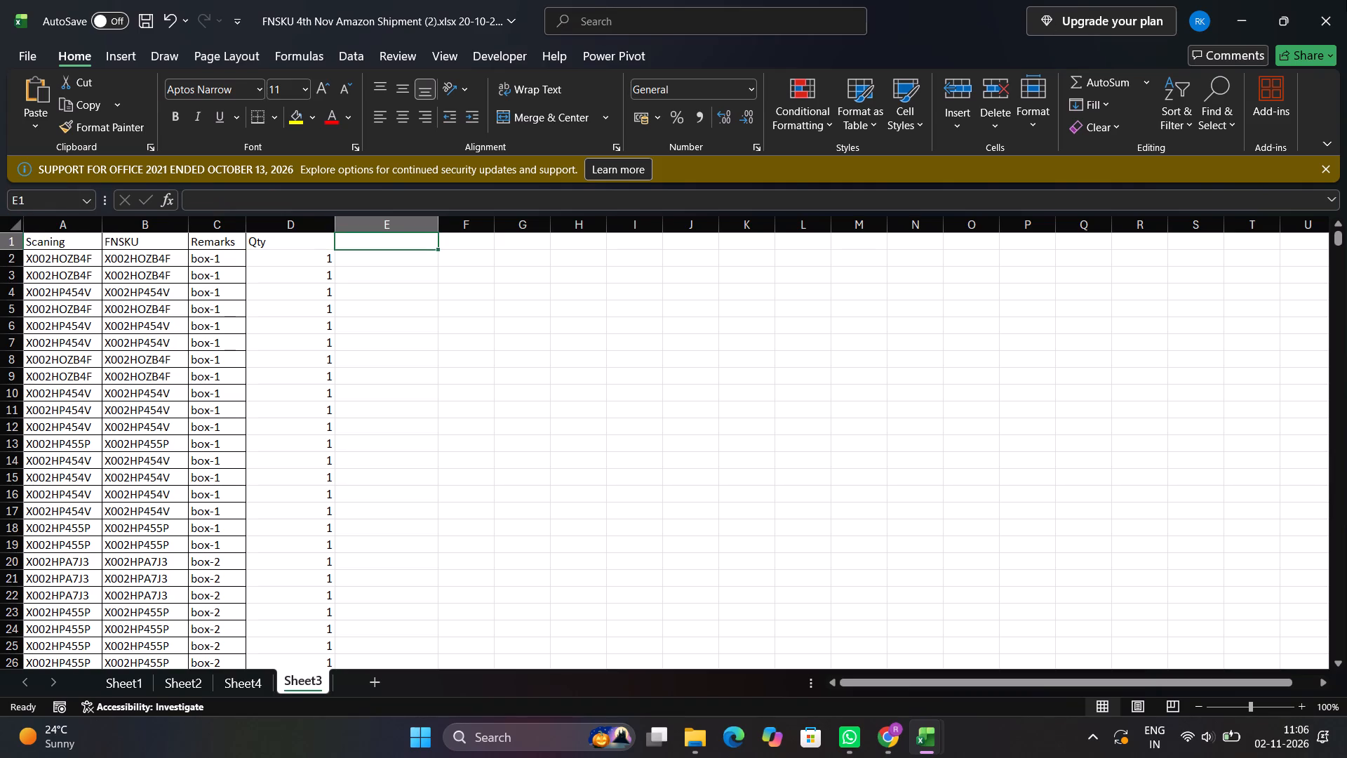
left_click(1346, 0)
left_click(1000, 473)
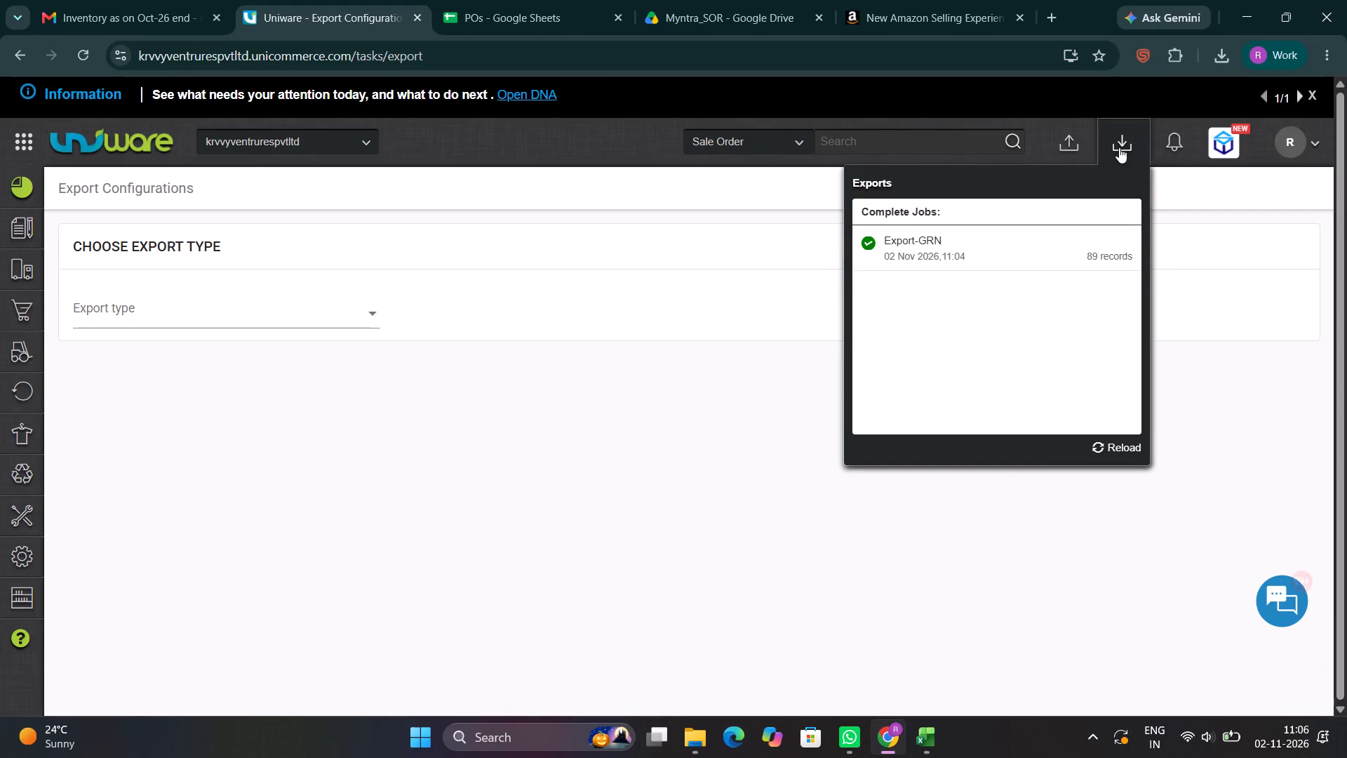
Dismiss the exports list in Uniware and return to the dashboard overview.
left_click(1119, 147)
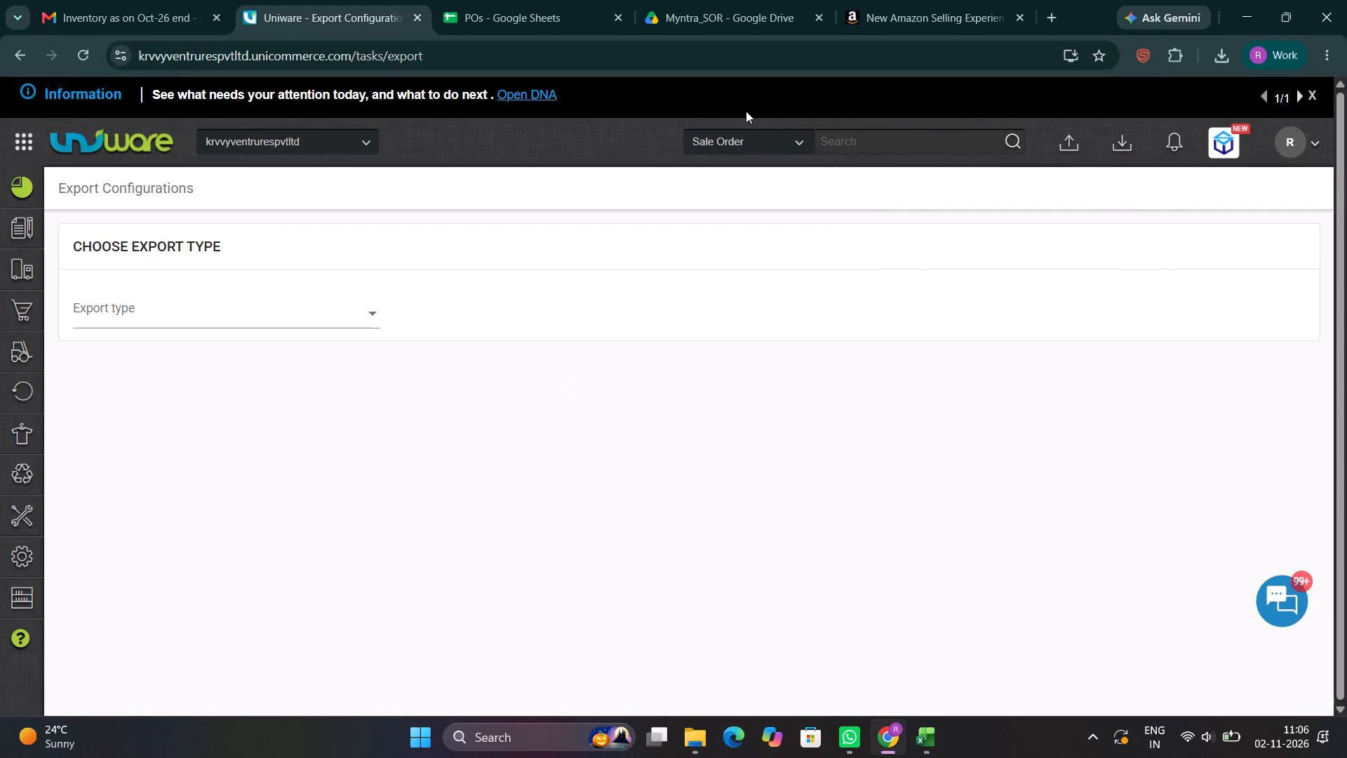
left_click(129, 126)
left_click(107, 152)
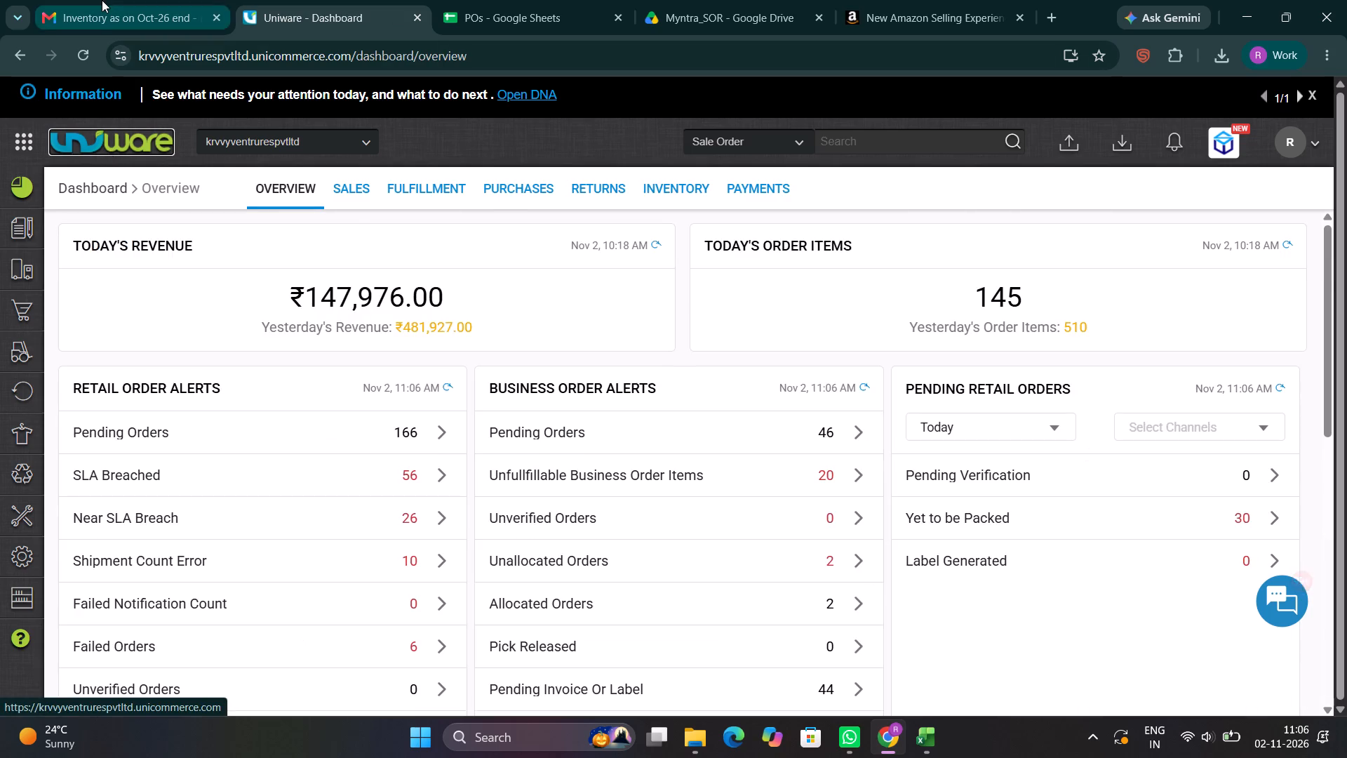
Bring up the "Inventory as on Oct-26 end" email in Gmail and read which reports it requests.
left_click(102, 0)
left_click(293, 0)
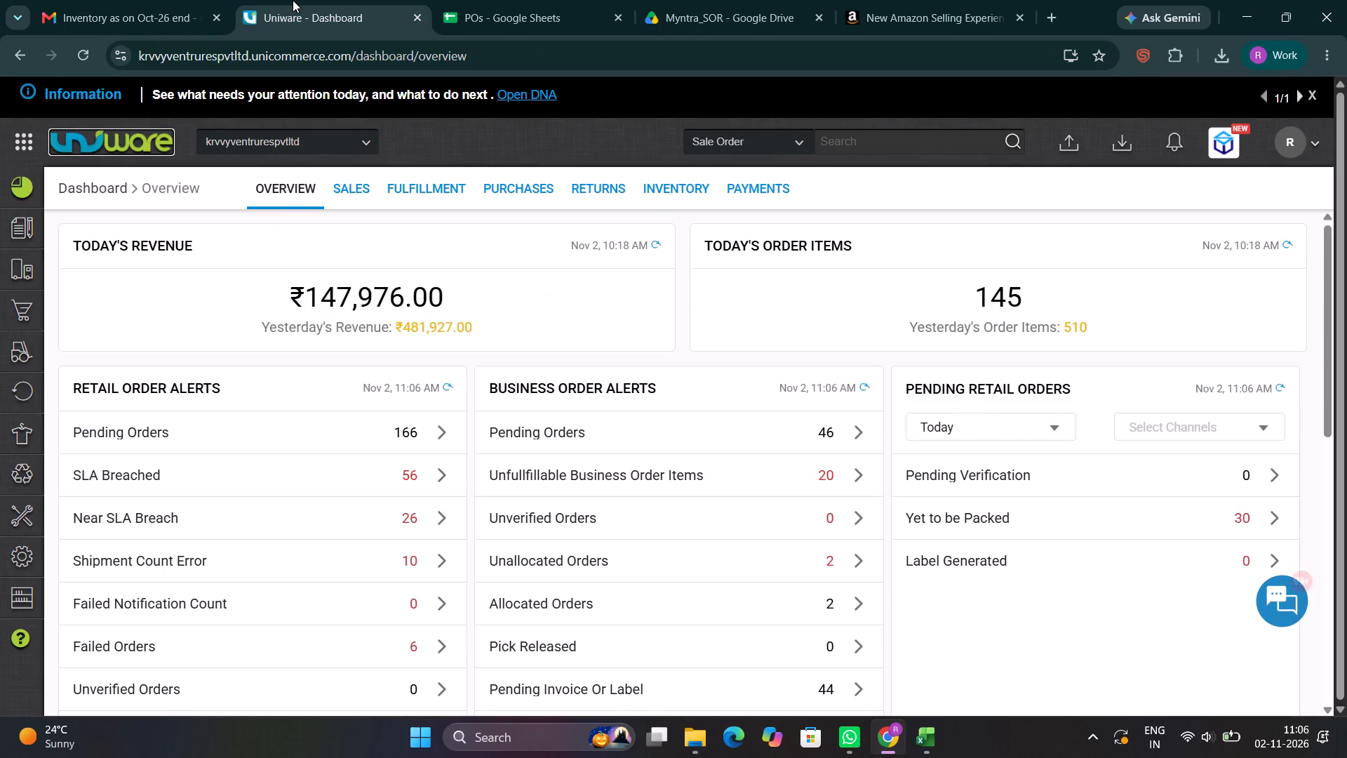
left_click(142, 0)
key("alt+Tab")
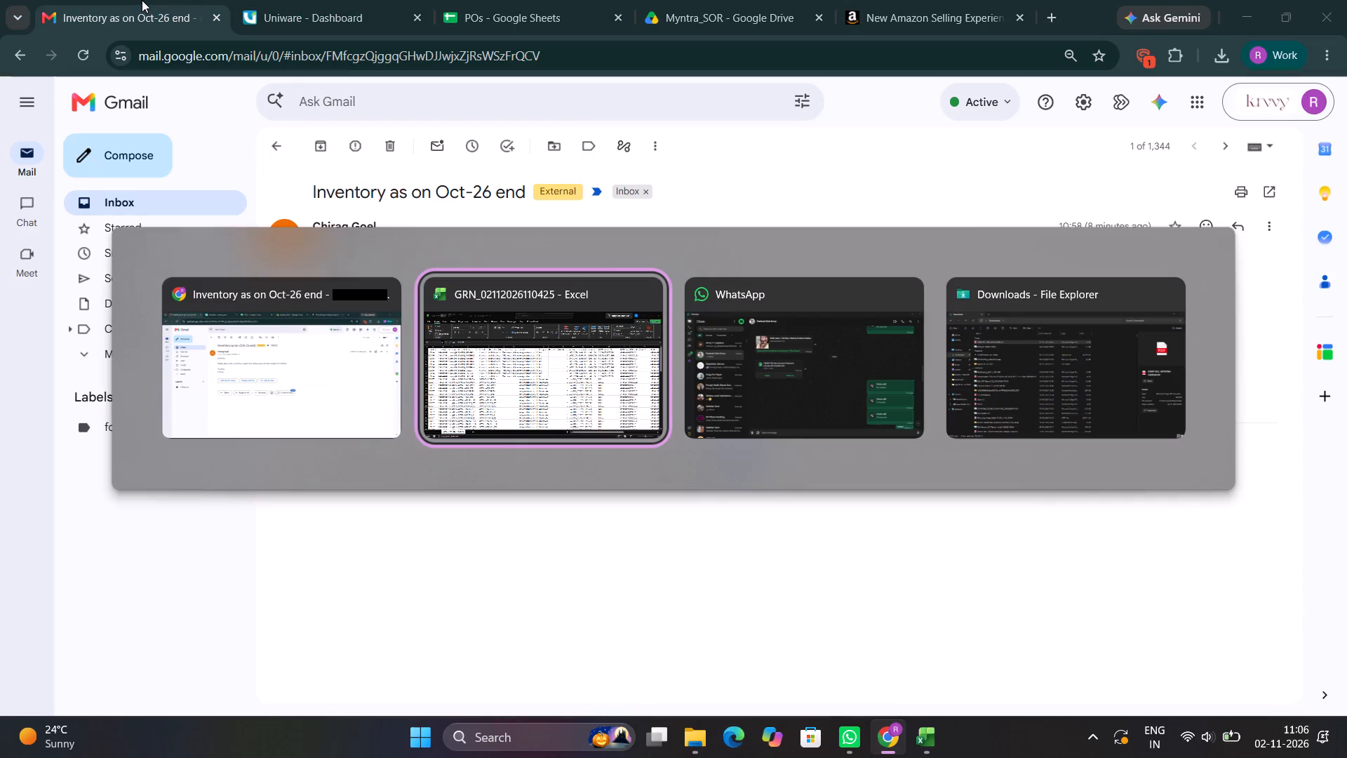
key("alt+Tab")
key("alt+Tab")
key("alt+Tab")
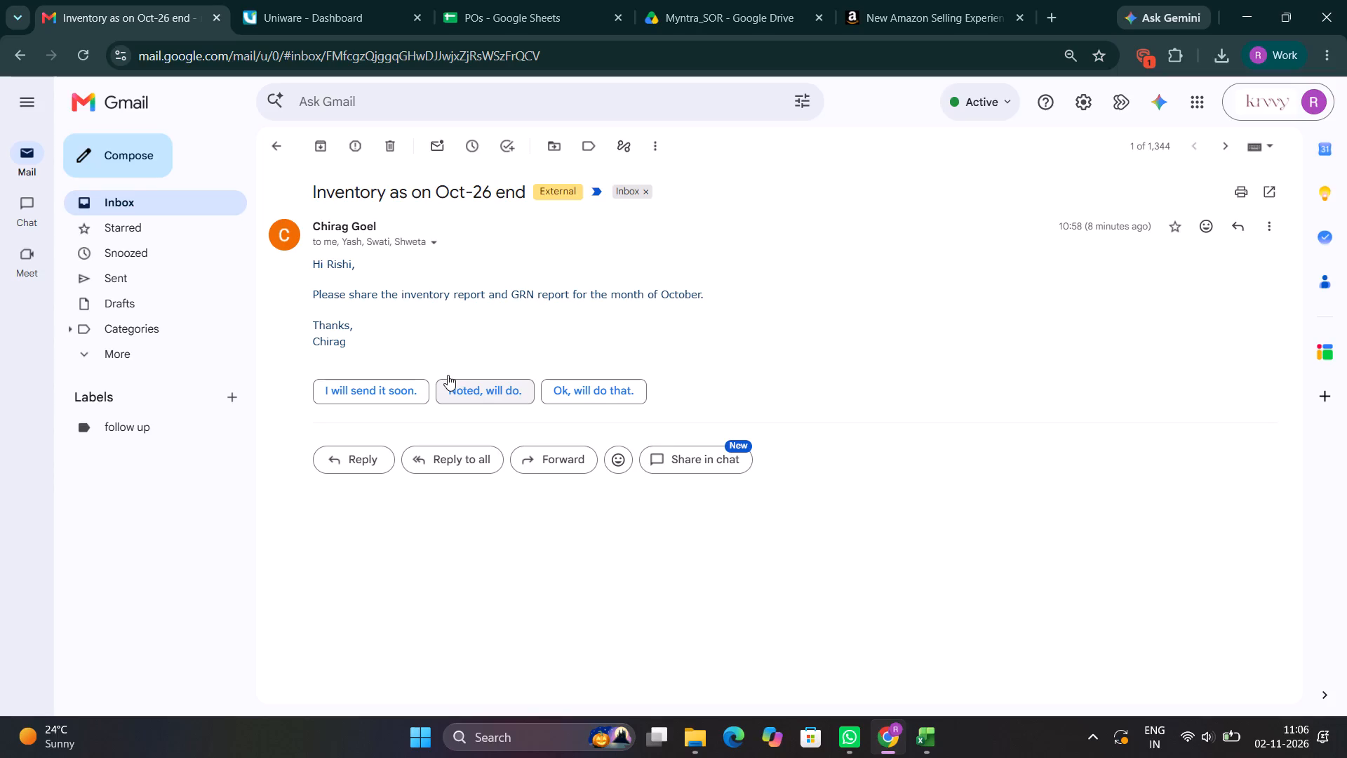
Check the GRN export workbook, look over the recent files in the Downloads folder, and return to the workbook.
key("alt+Tab")
key("Up")
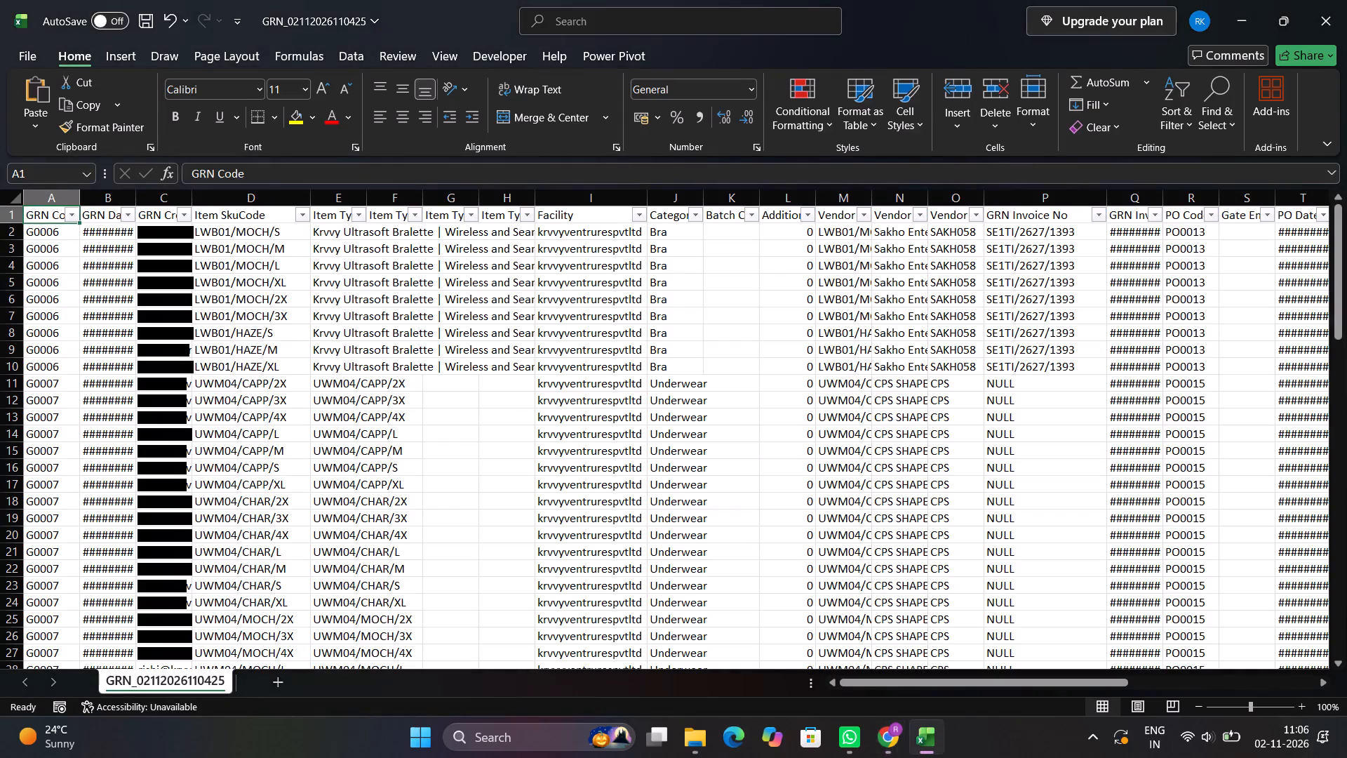
key("Left")
key("alt+Tab")
key("alt+Tab")
key("alt+Tab")
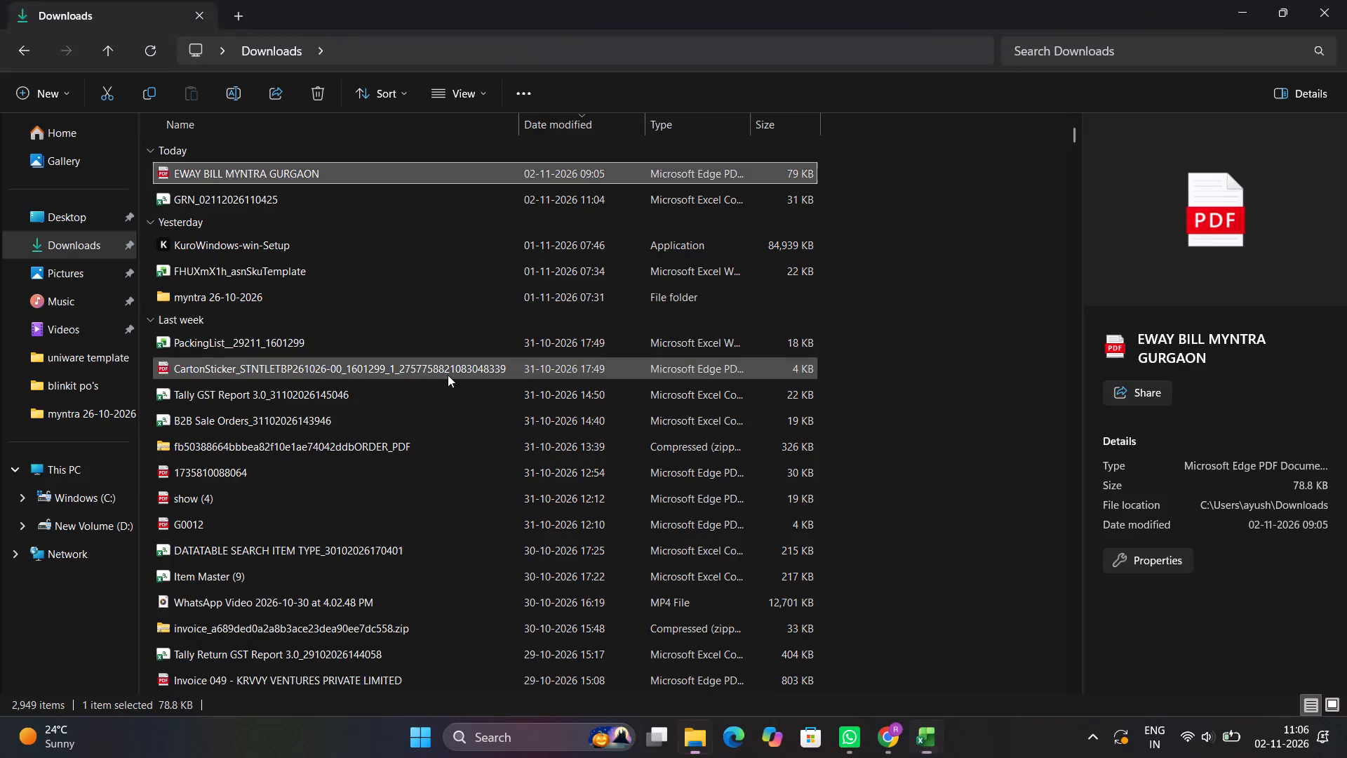
left_click(102, 232)
key("alt+Tab")
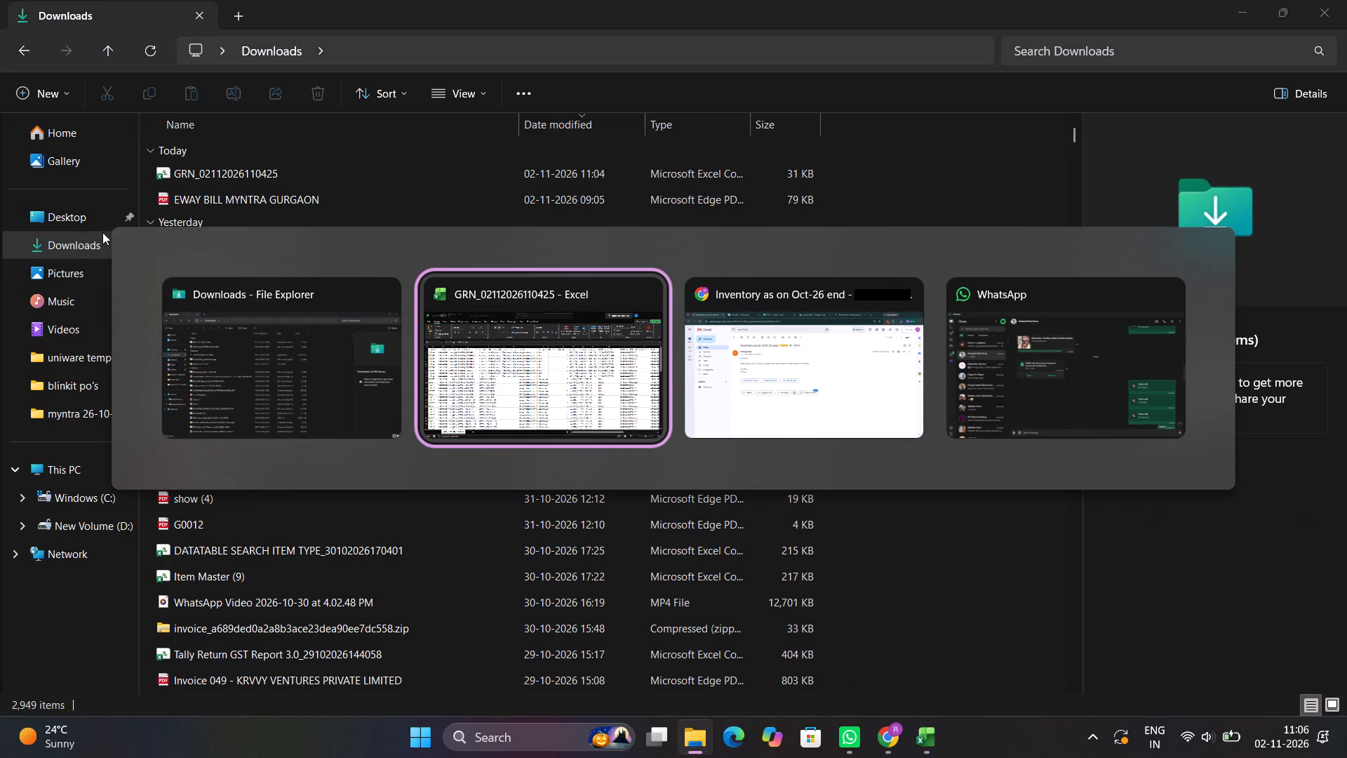
Auto-fit the widths of all data columns in the GRN export, from GRN Code through the QC completion column.
key("Left")
key("ctrl+space")
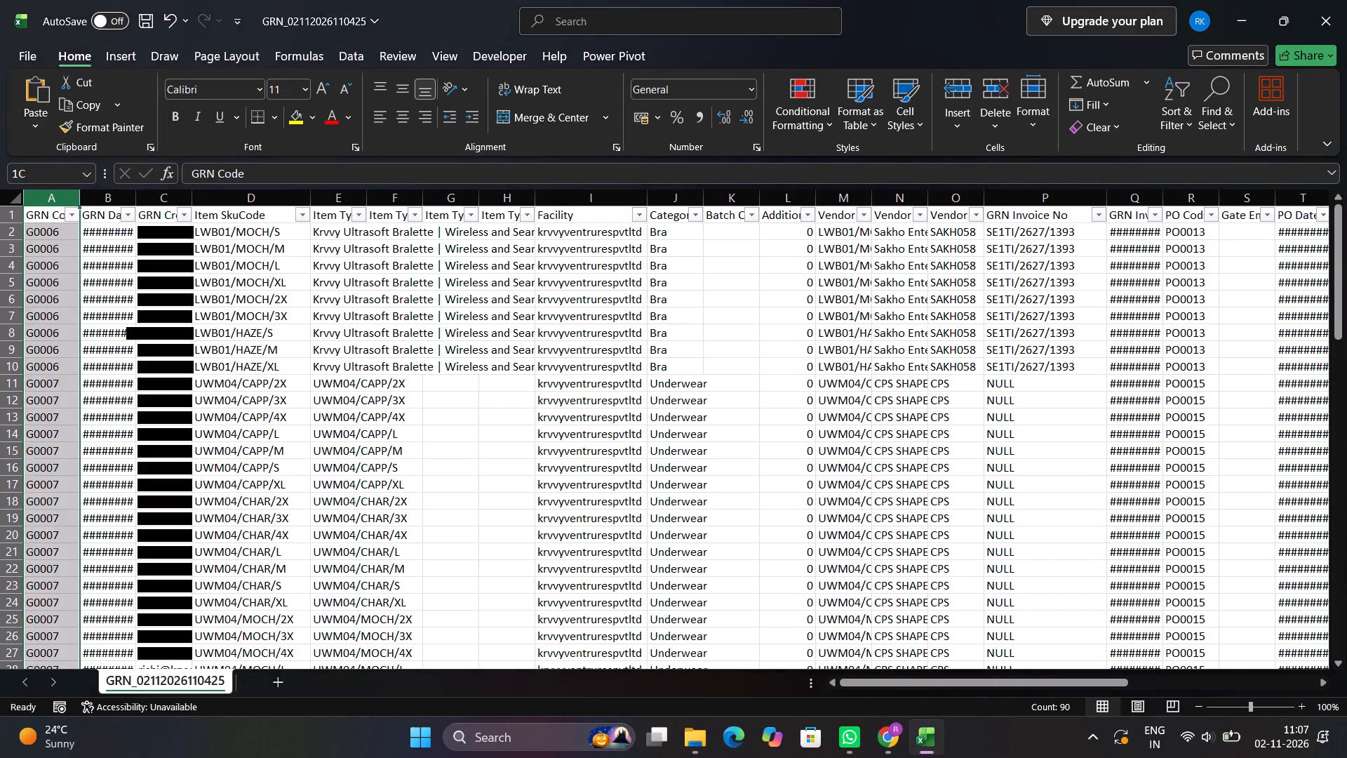
key("ctrl+shift+Right")
double_click(144, 200)
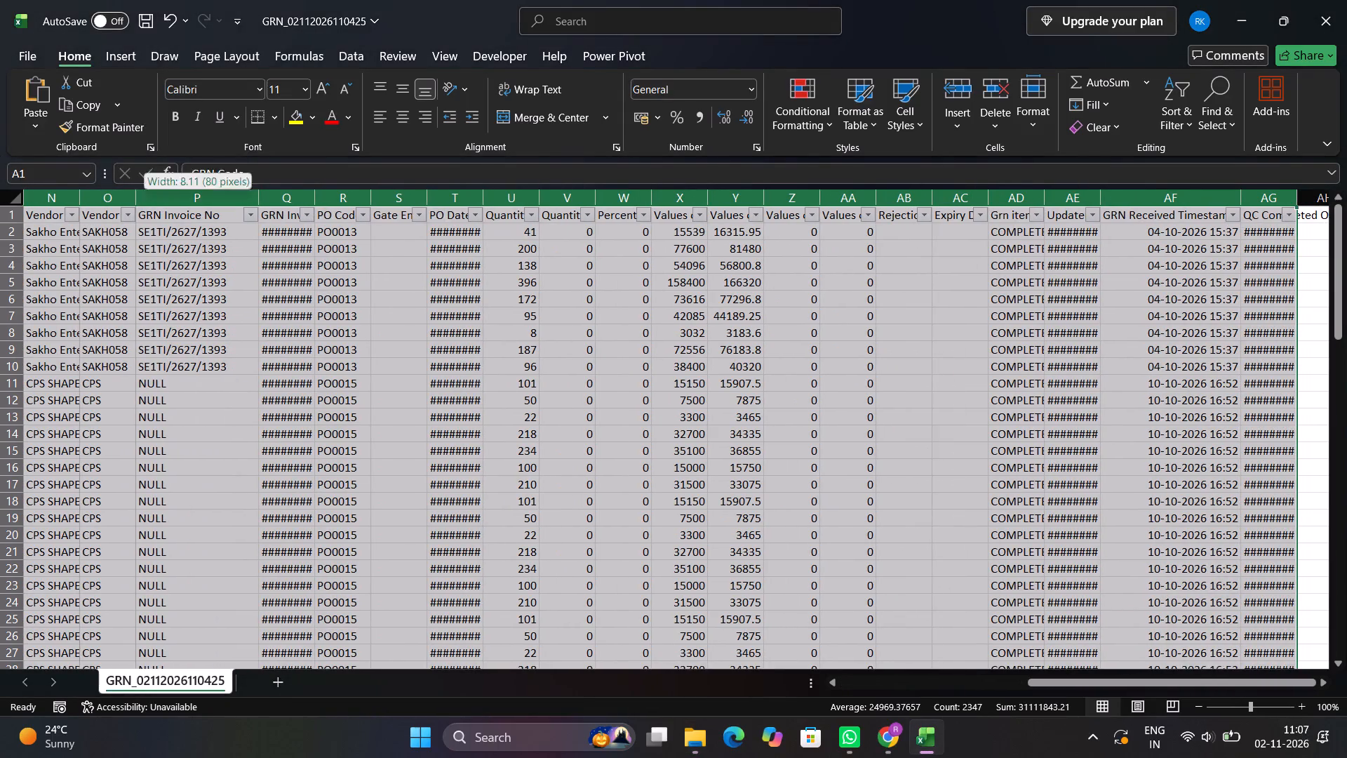
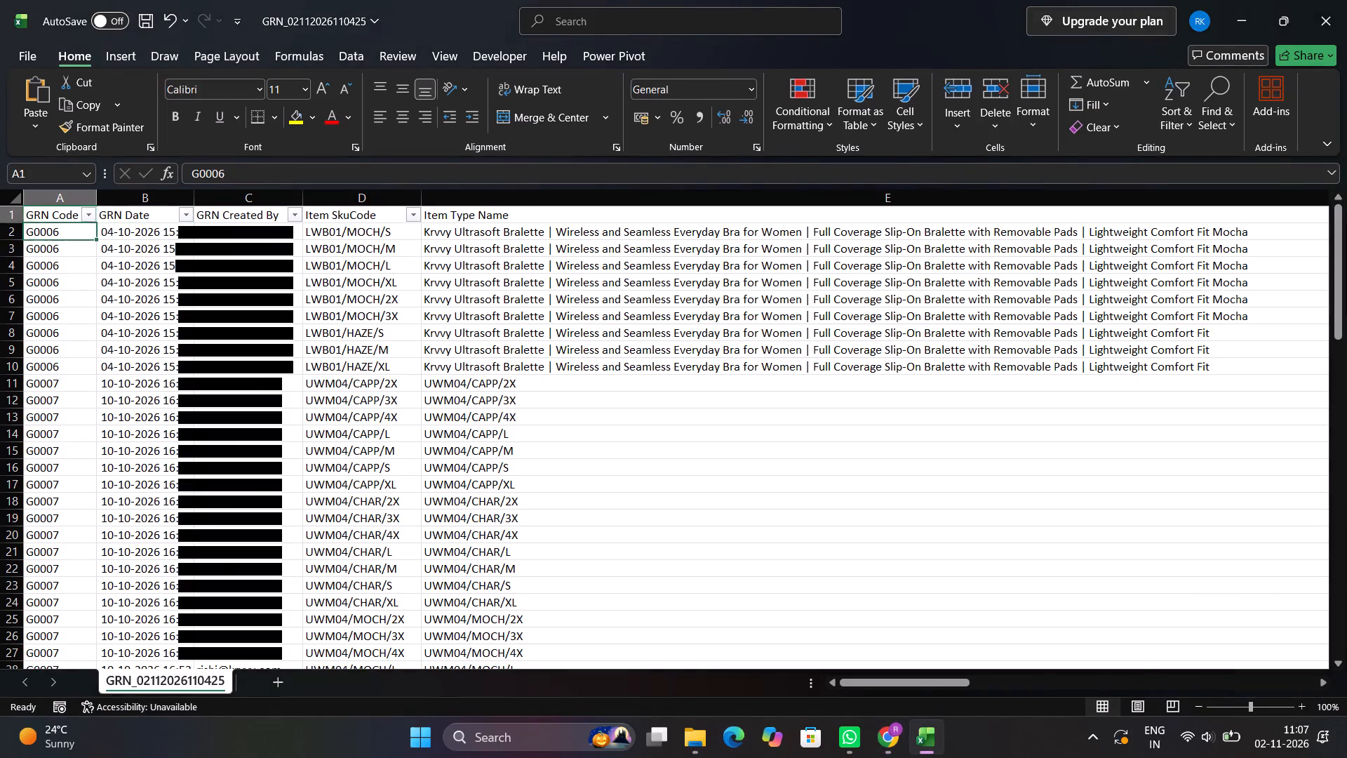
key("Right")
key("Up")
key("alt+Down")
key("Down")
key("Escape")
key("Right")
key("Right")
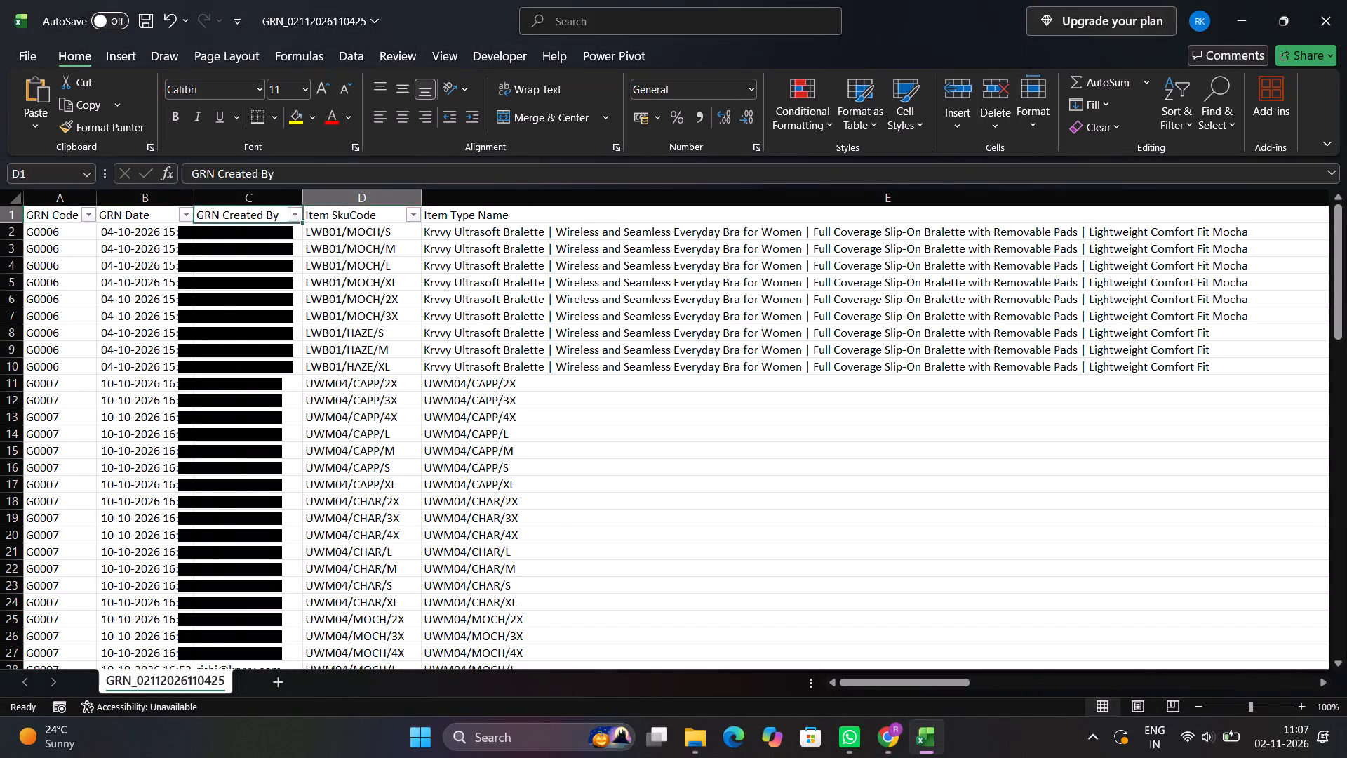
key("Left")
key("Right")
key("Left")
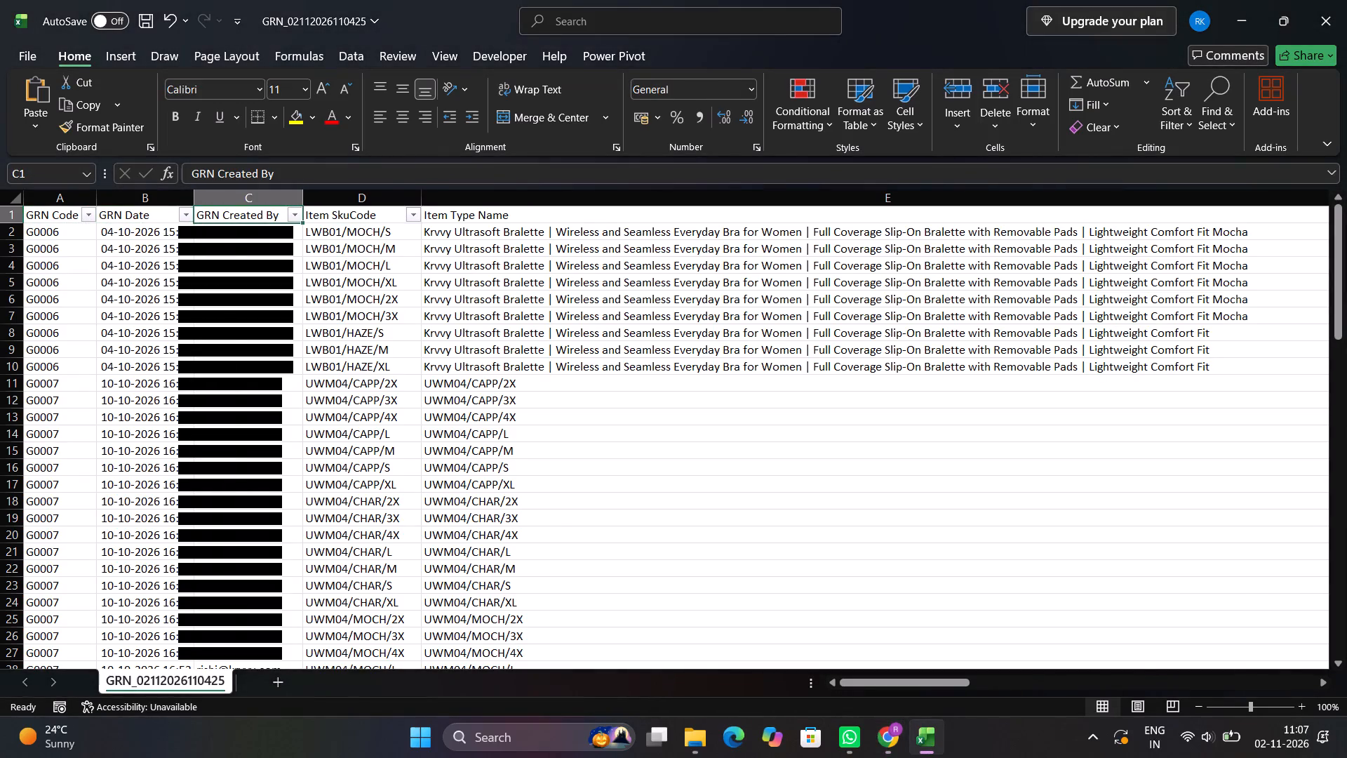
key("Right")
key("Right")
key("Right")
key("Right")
Filter the GRN Code column of the GRN export to show only G0006.
key("Left")
key("Left")
key("Left")
key("Left")
key("Left")
key("Left")
key("Left")
key("Left")
key("Left")
key("Left")
key("Left")
key("Left")
key("Left")
key("Left")
key("Left")
key("Left")
key("Left")
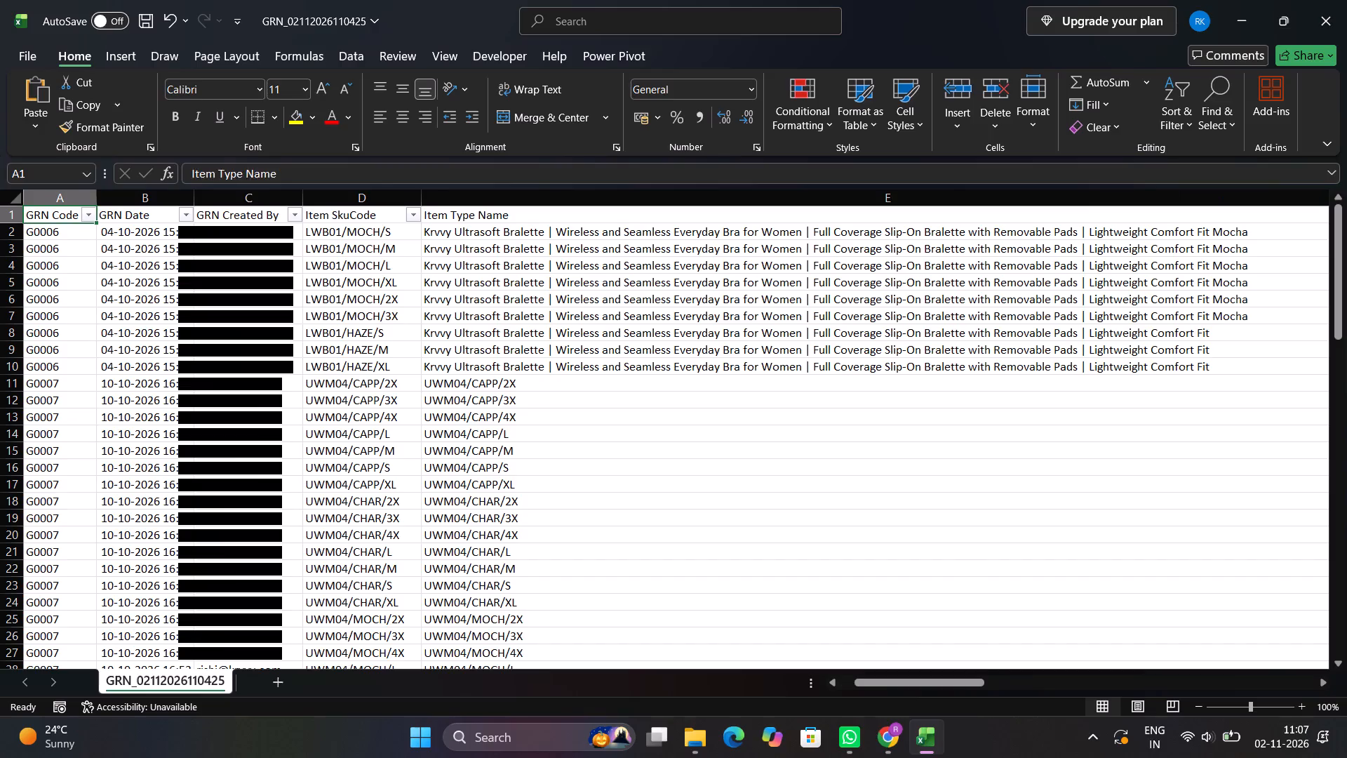
key("alt+Down")
key("Down")
key("Down")
key("Down")
key("Down")
key("Down")
key("Down")
key("Down")
key("Down")
key("Down")
key("Down")
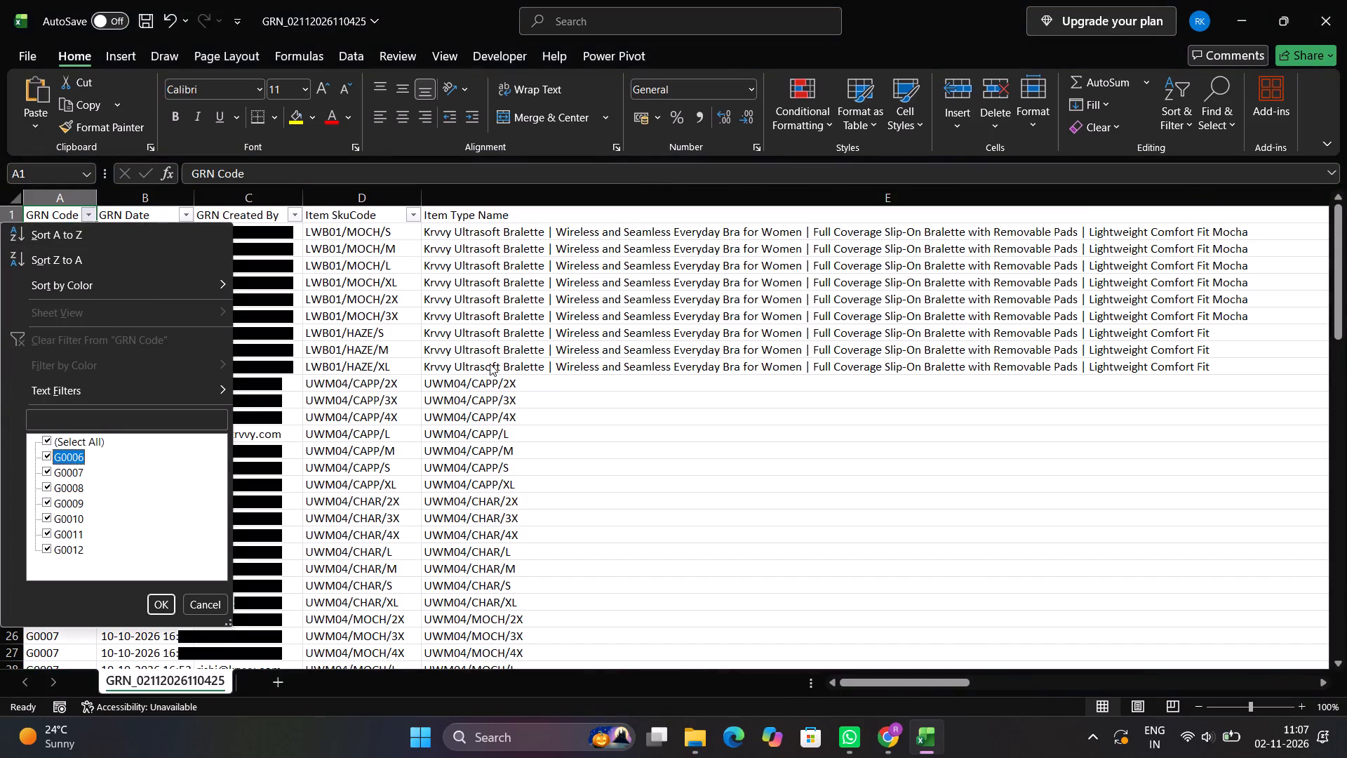
key("Up")
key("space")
key("Down")
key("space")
key("Return")
Examine the facility, category, vendor and invoice columns of the filtered G0006 rows.
key("Right")
key("Right")
key("Right")
key("Right")
key("Right")
key("Right")
key("Right")
key("Right")
key("Right")
key("Right")
key("Right")
key("Right")
key("Right")
key("Right")
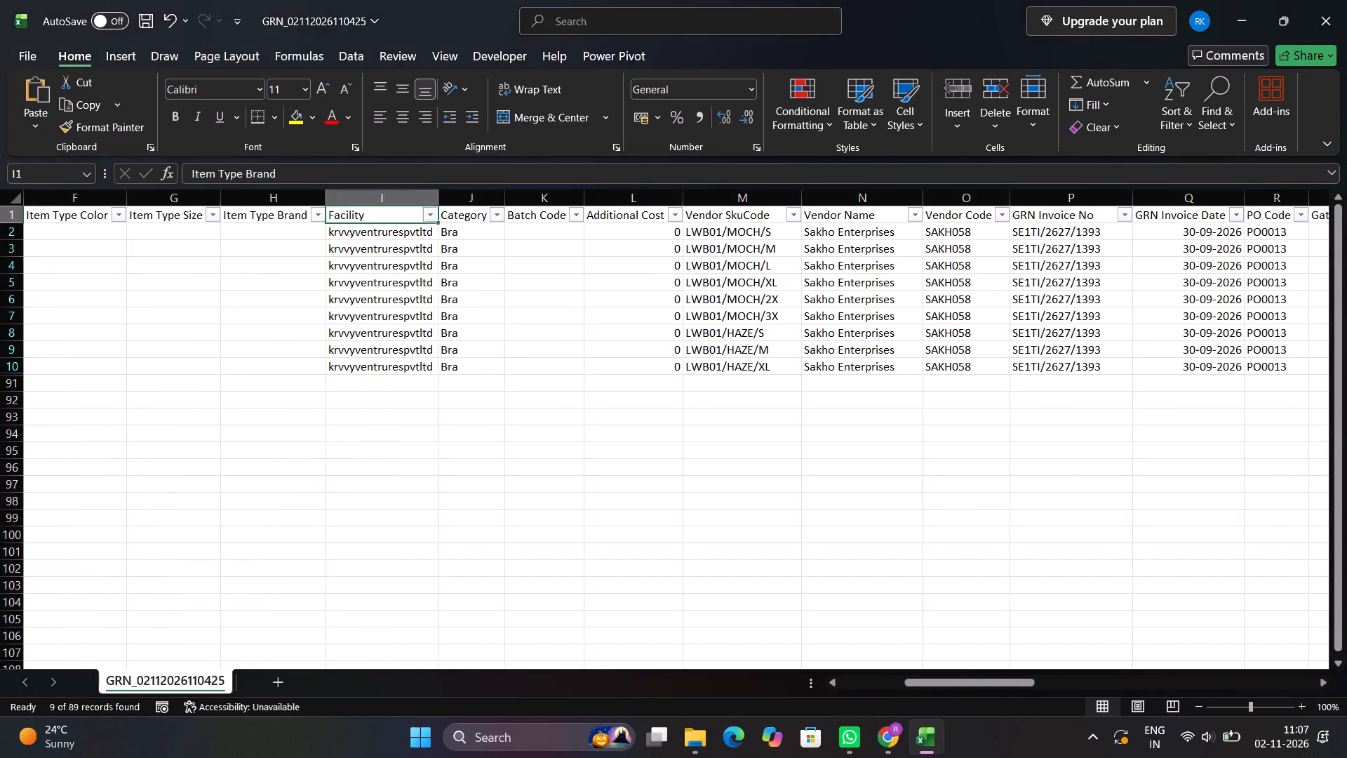
key("Left")
key("Left")
key("Up")
key("Down")
key("Left")
key("Left")
key("Right")
key("Down")
key("Right")
key("Right")
key("Right")
key("Up")
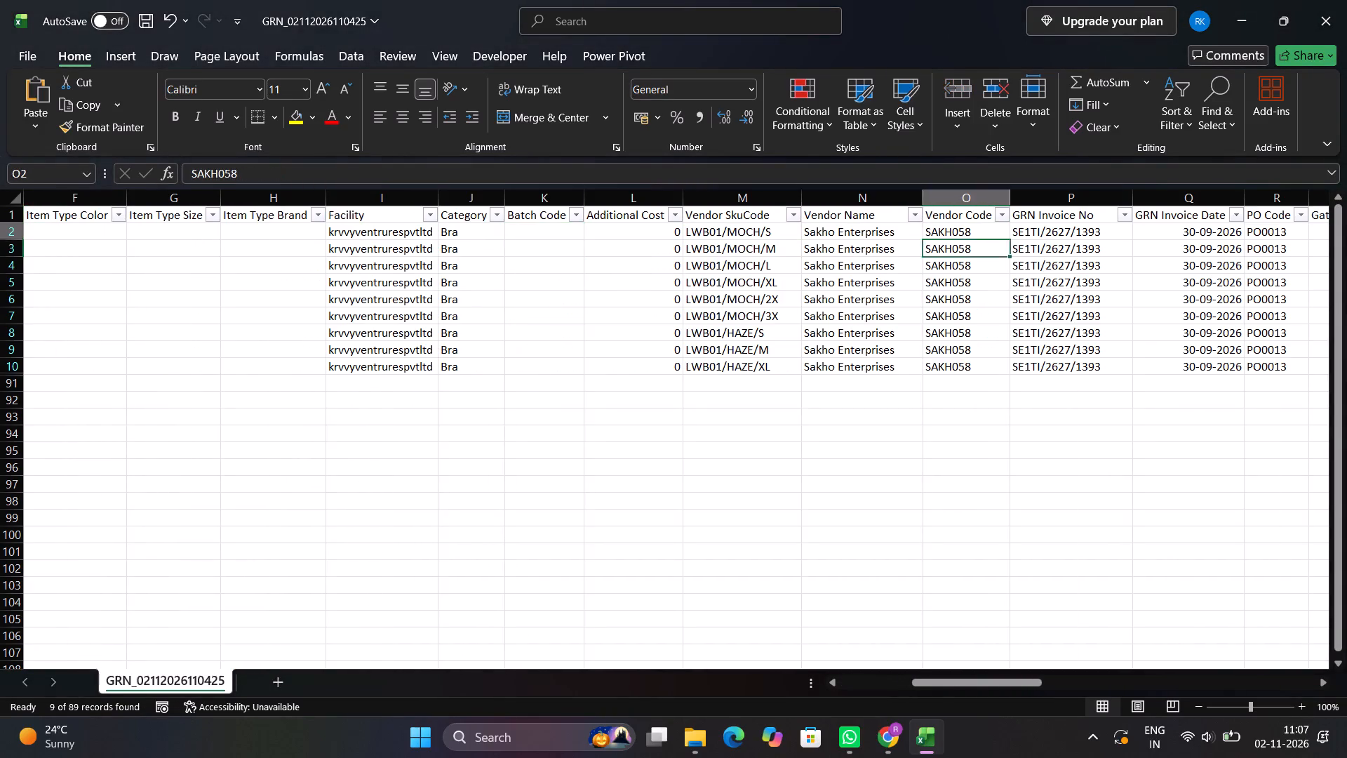
key("Right")
key("alt+Tab")
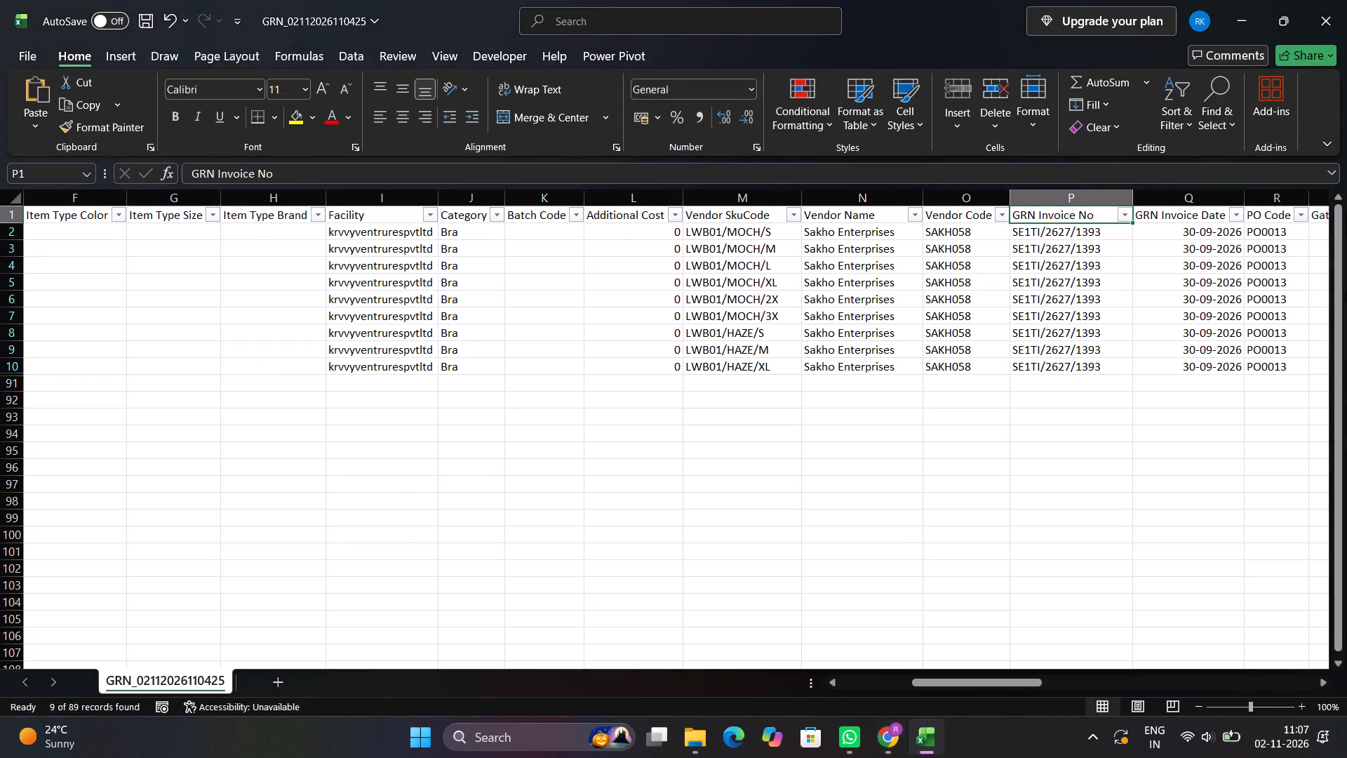
key("Left")
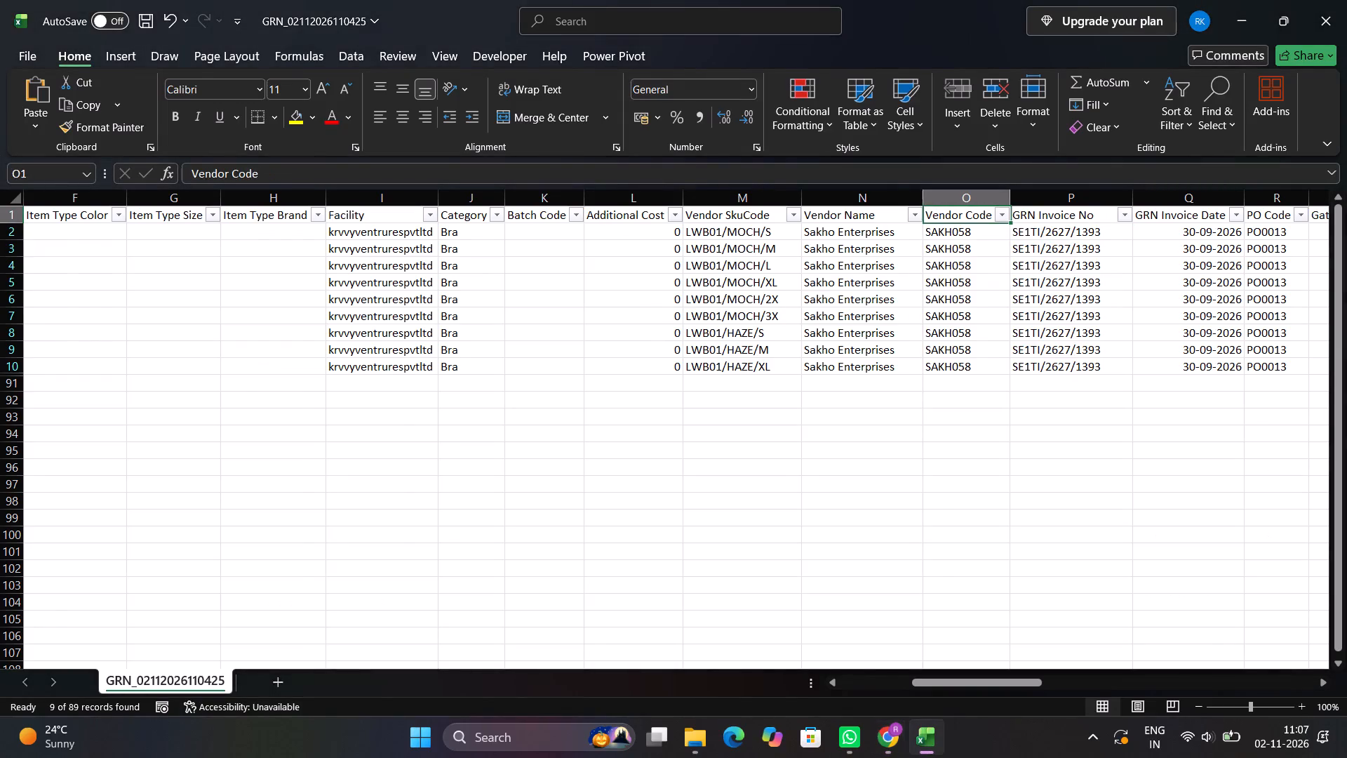
key("ctrl+Left")
key("ctrl+Left")
key("Down")
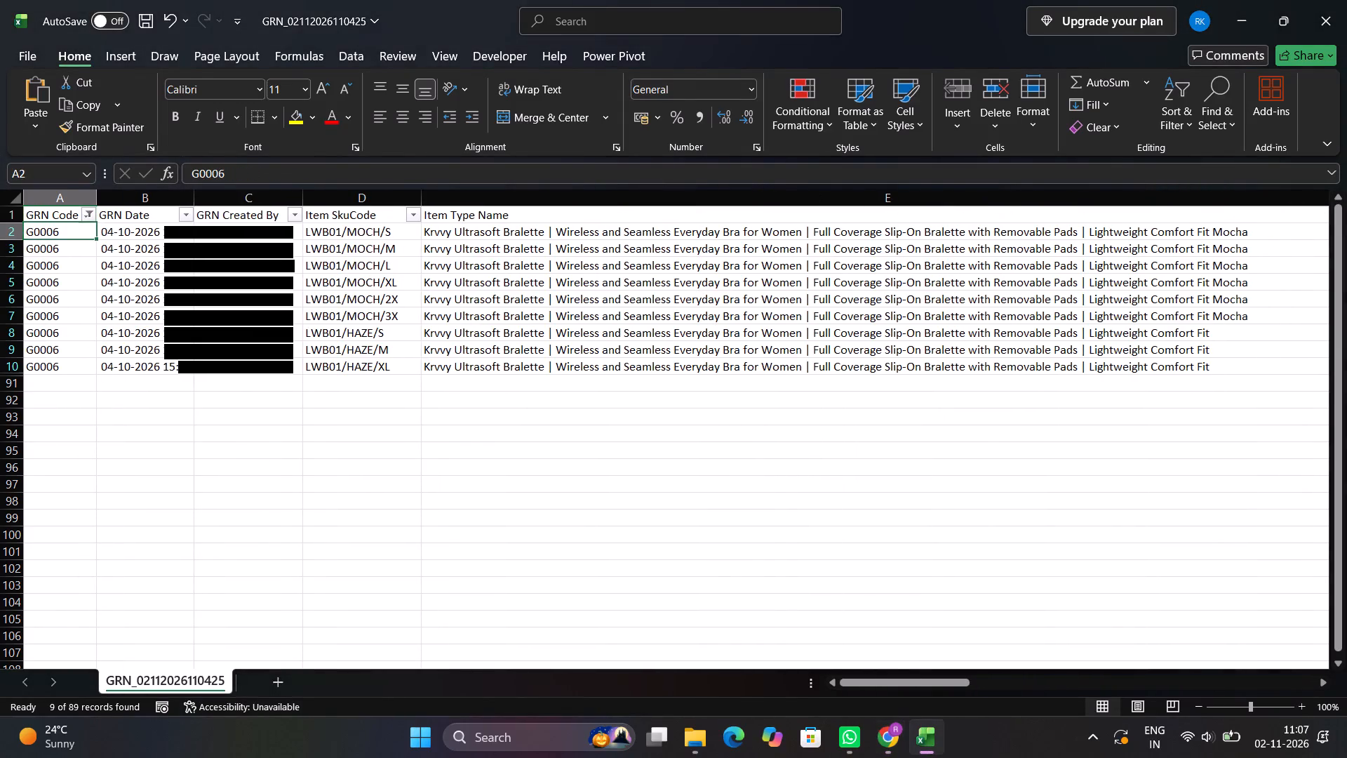
key("Down")
key("Right")
key("Up")
key("alt+Tab")
scroll(429, 361, "up", 2)
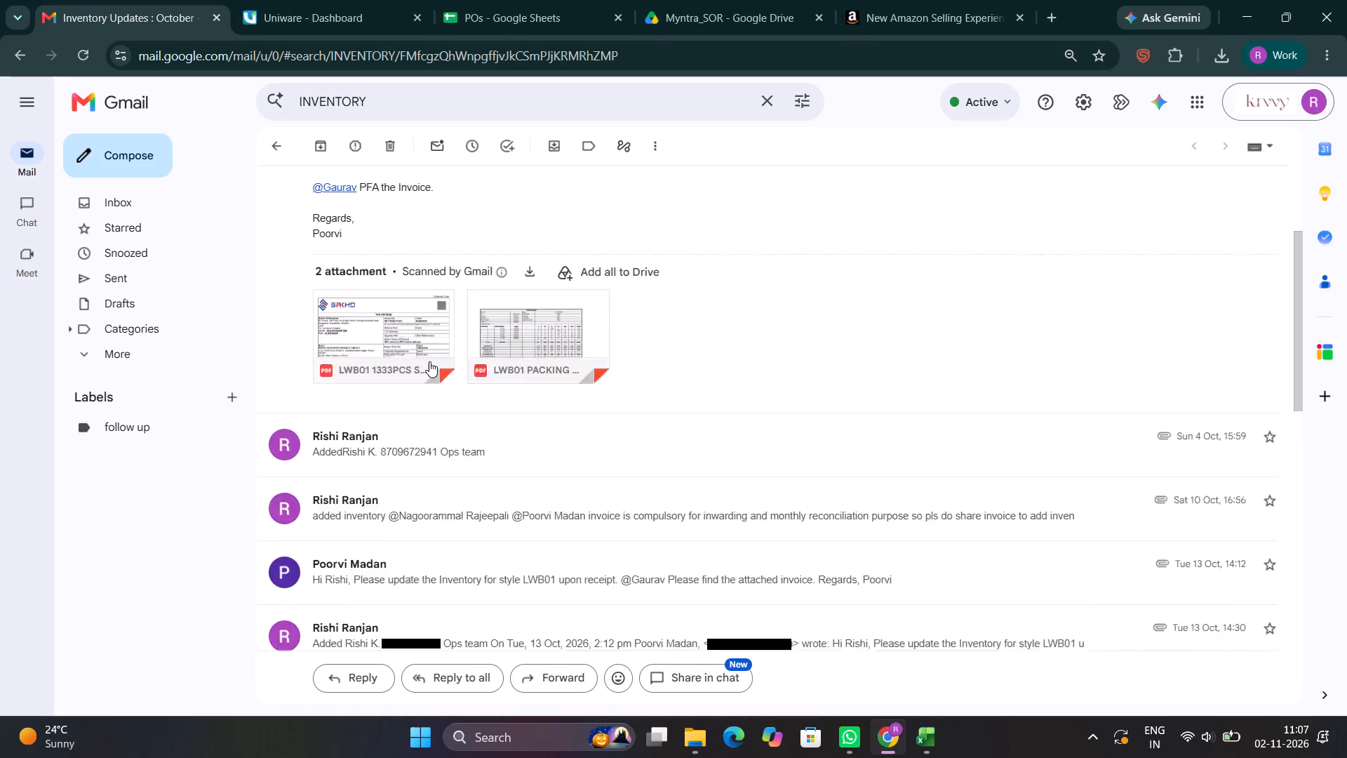
scroll(429, 361, "up", 3)
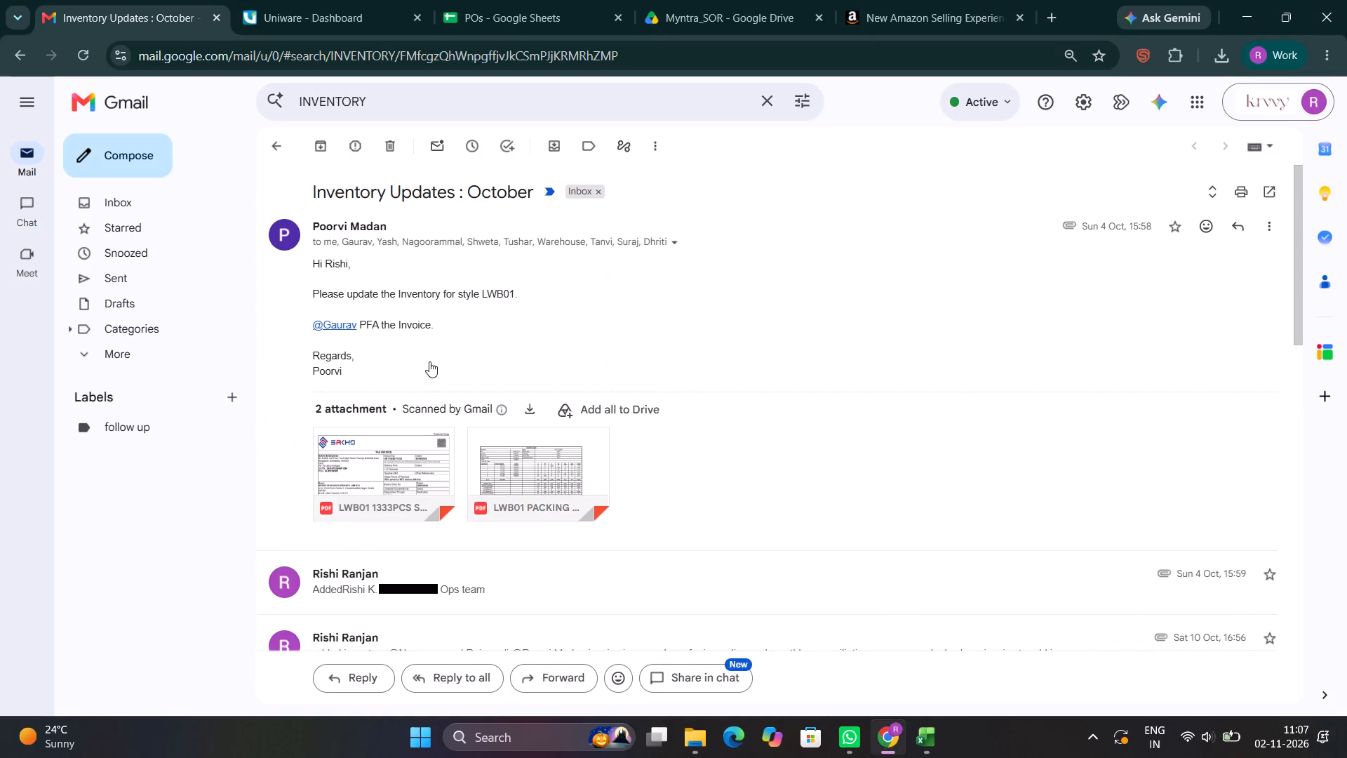
Return to the Excel export and review the G0006 rows' item, vendor, invoice and PO columns through to PO Date.
key("alt+Tab")
key("Right")
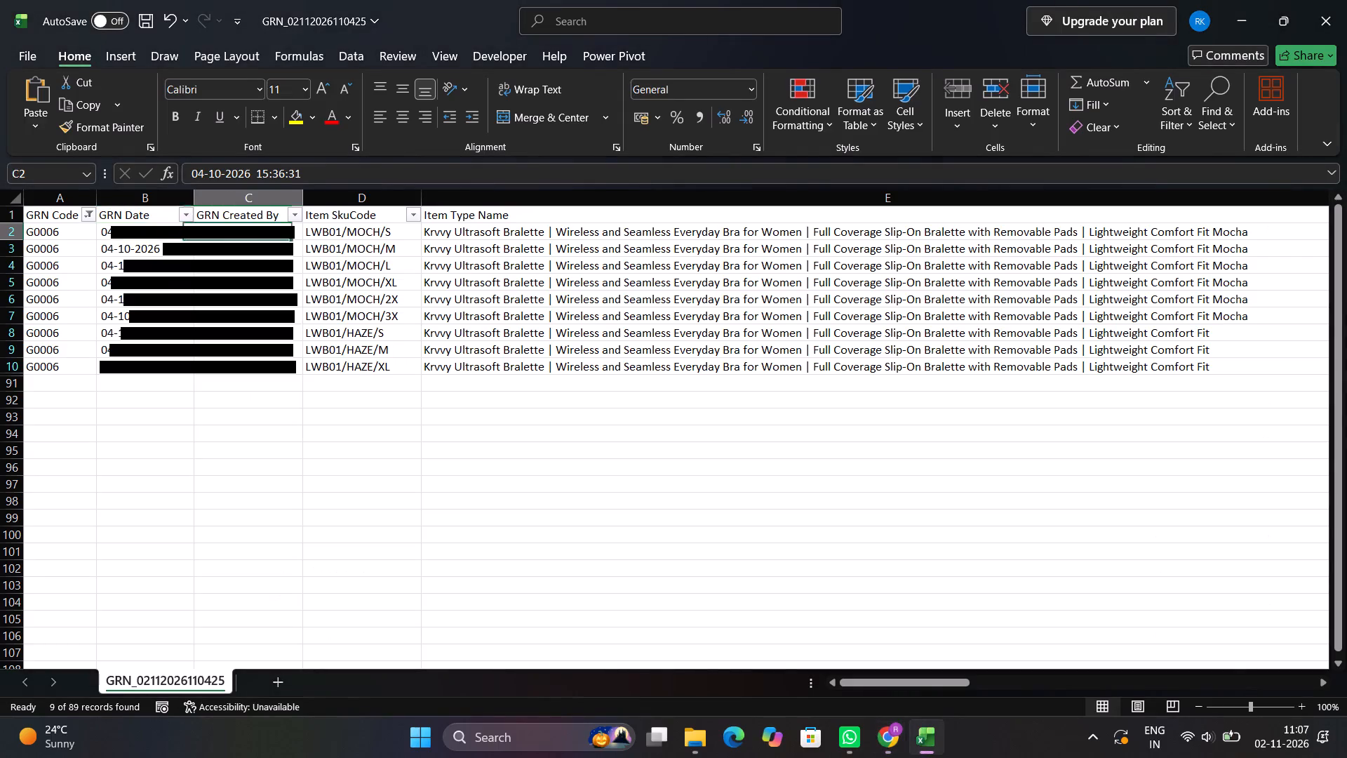
key("Right")
key("Right")
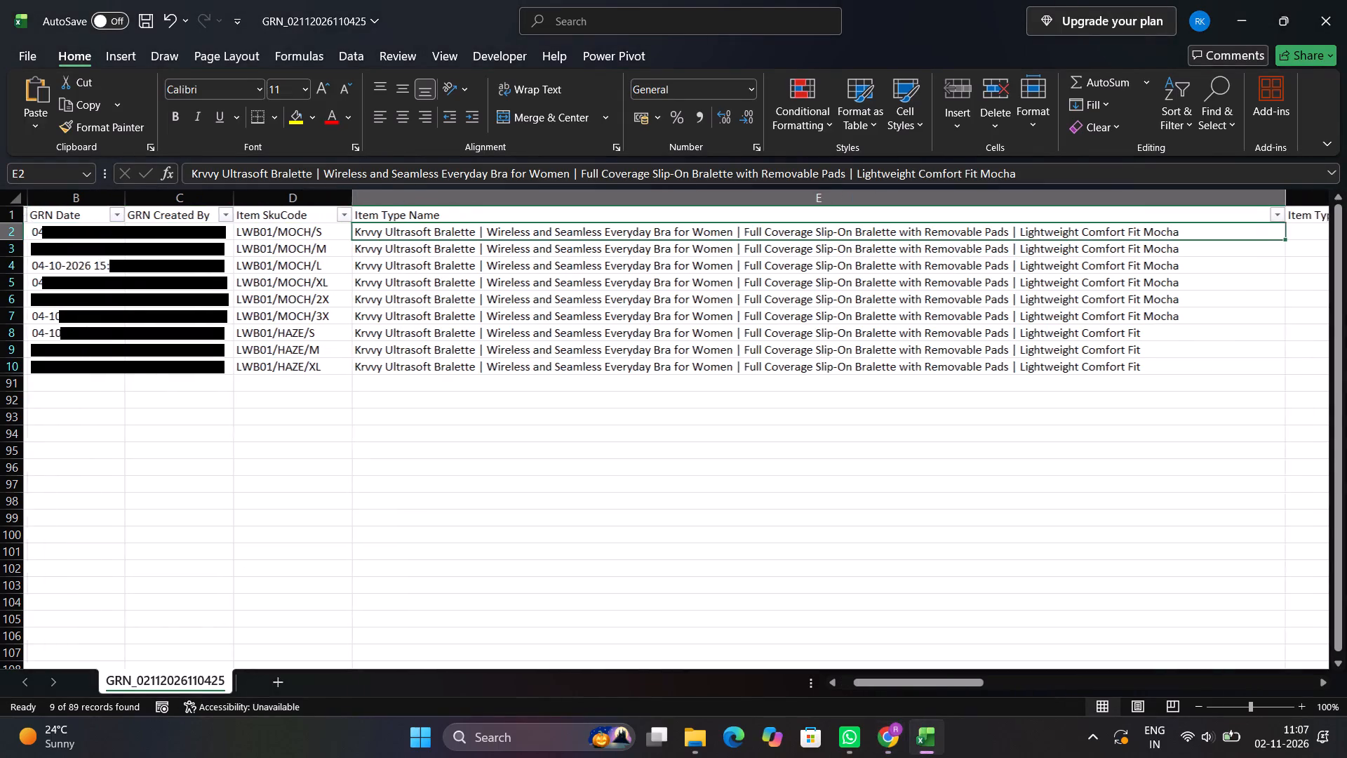
key("Right")
key("Right")
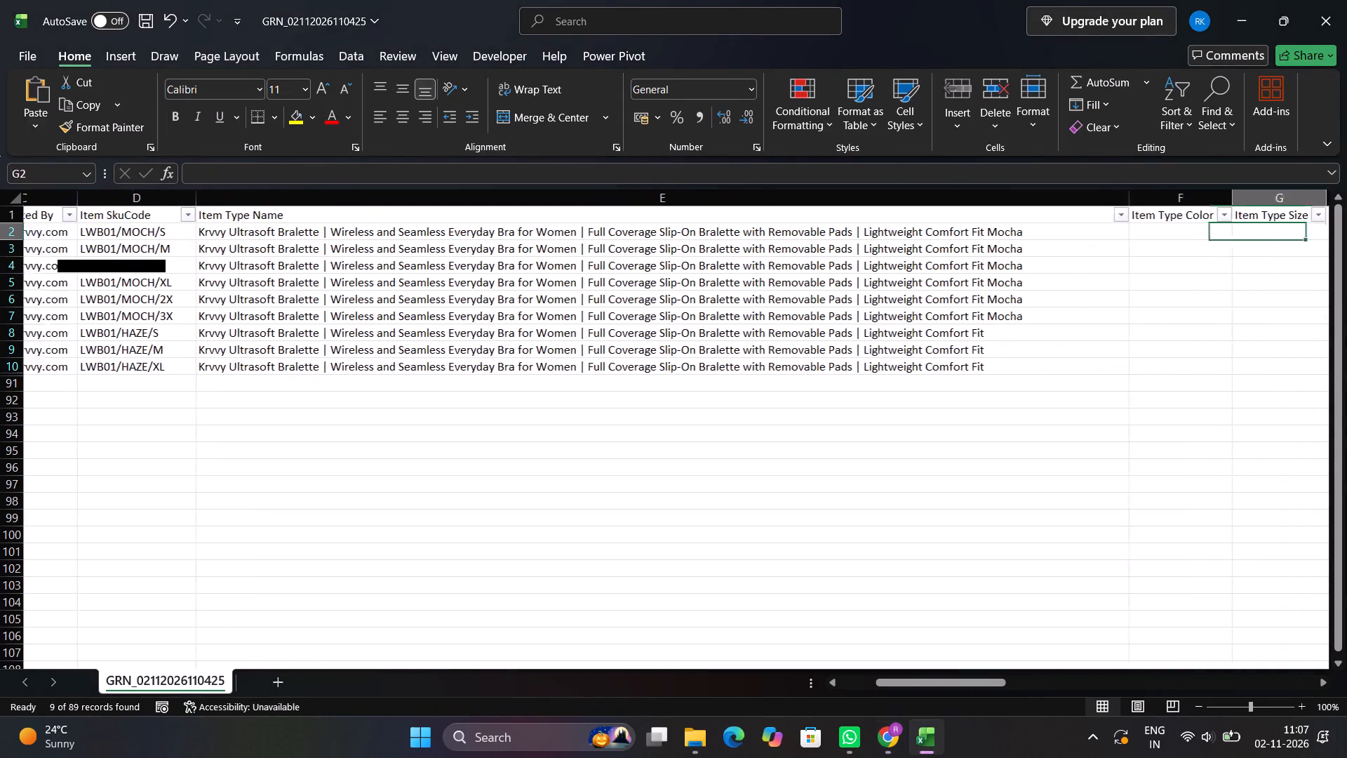
key("Right")
key("Right")
key("Right")
key("Right")
key("Left")
key("Right")
key("Right")
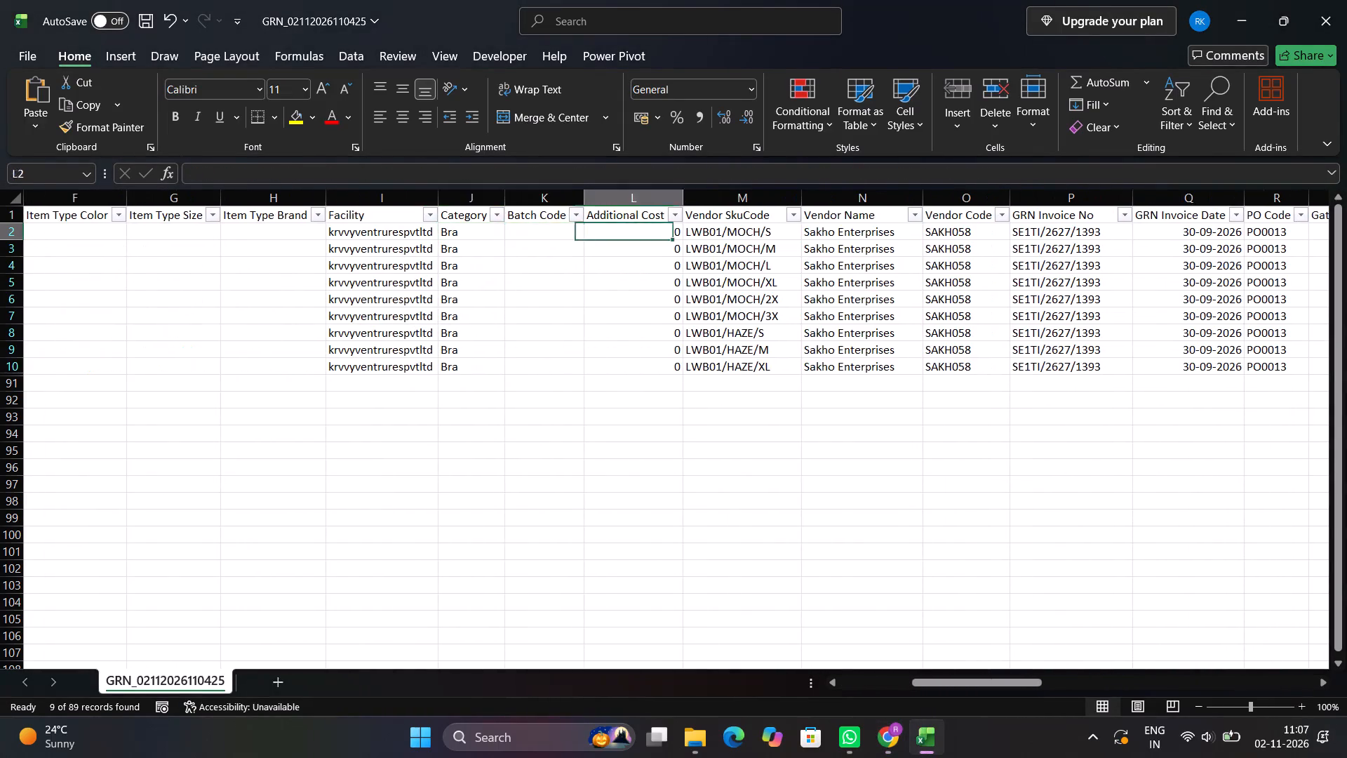
key("Right")
key("Right")
key("Right")
key("Right")
key("Right")
key("Left")
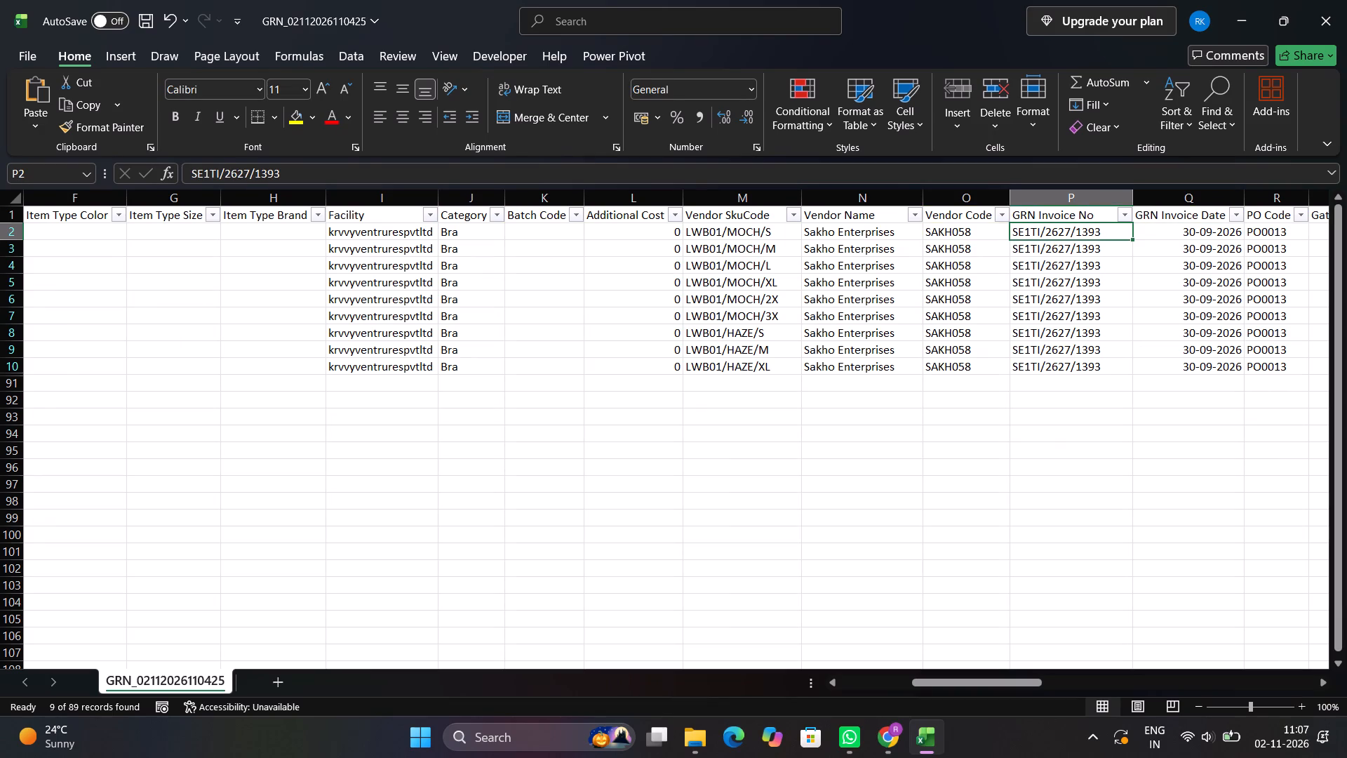
key("Left")
key("Left")
key("Right")
key("Right")
key("Right")
key("Right")
key("Right")
key("Right")
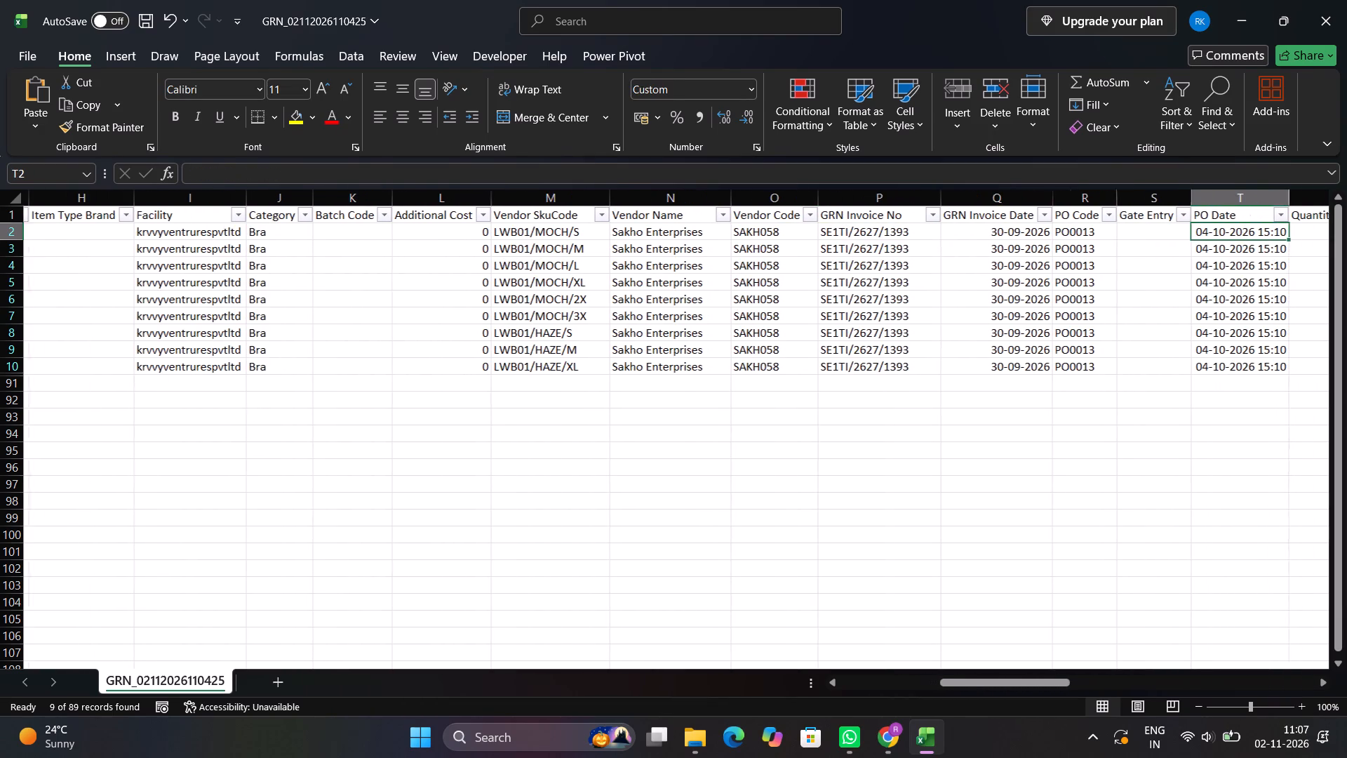
Review the G0006 rows' received and rejected quantities, goods values, item status and timestamps through to QC Completed On.
key("Left")
key("Right")
key("Right")
key("Right")
key("Left")
key("Left")
key("Right")
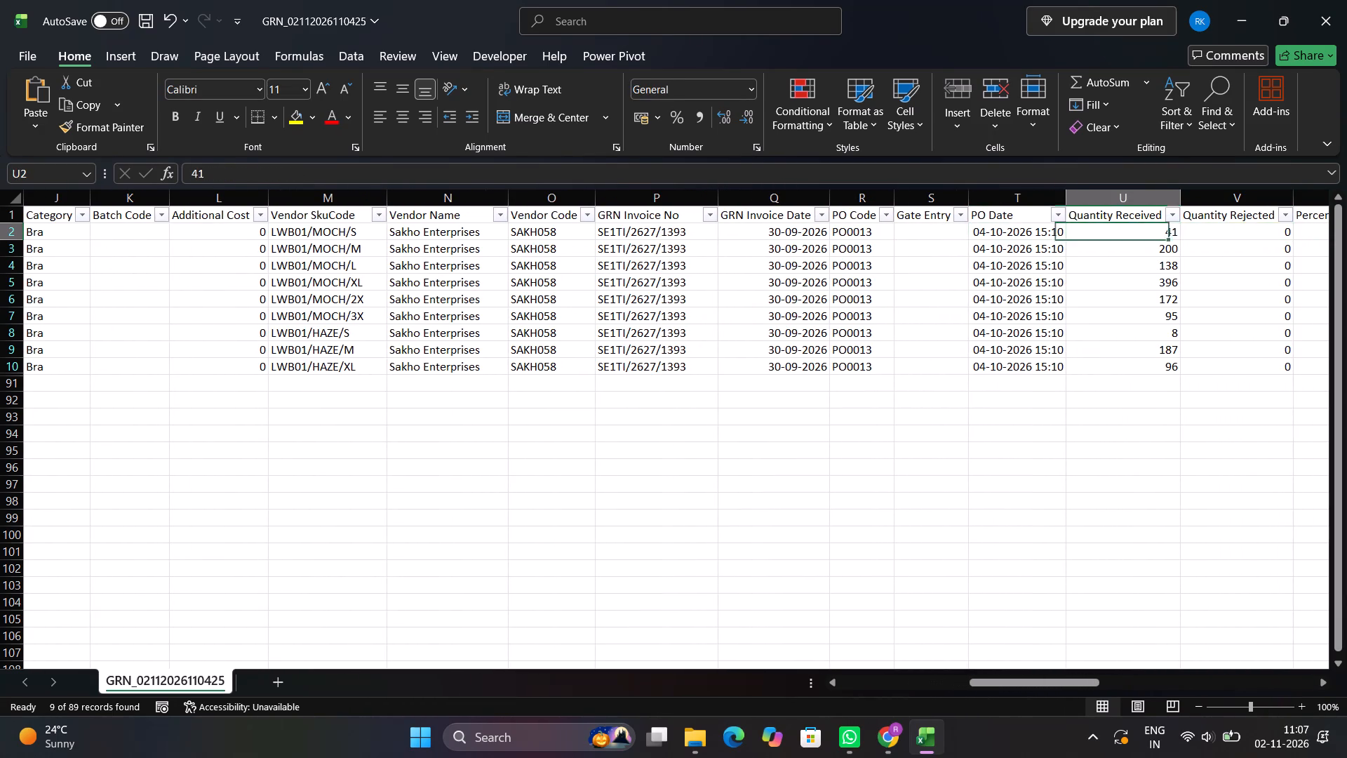
key("Right")
key("Right")
key("Right")
key("Right")
key("Right")
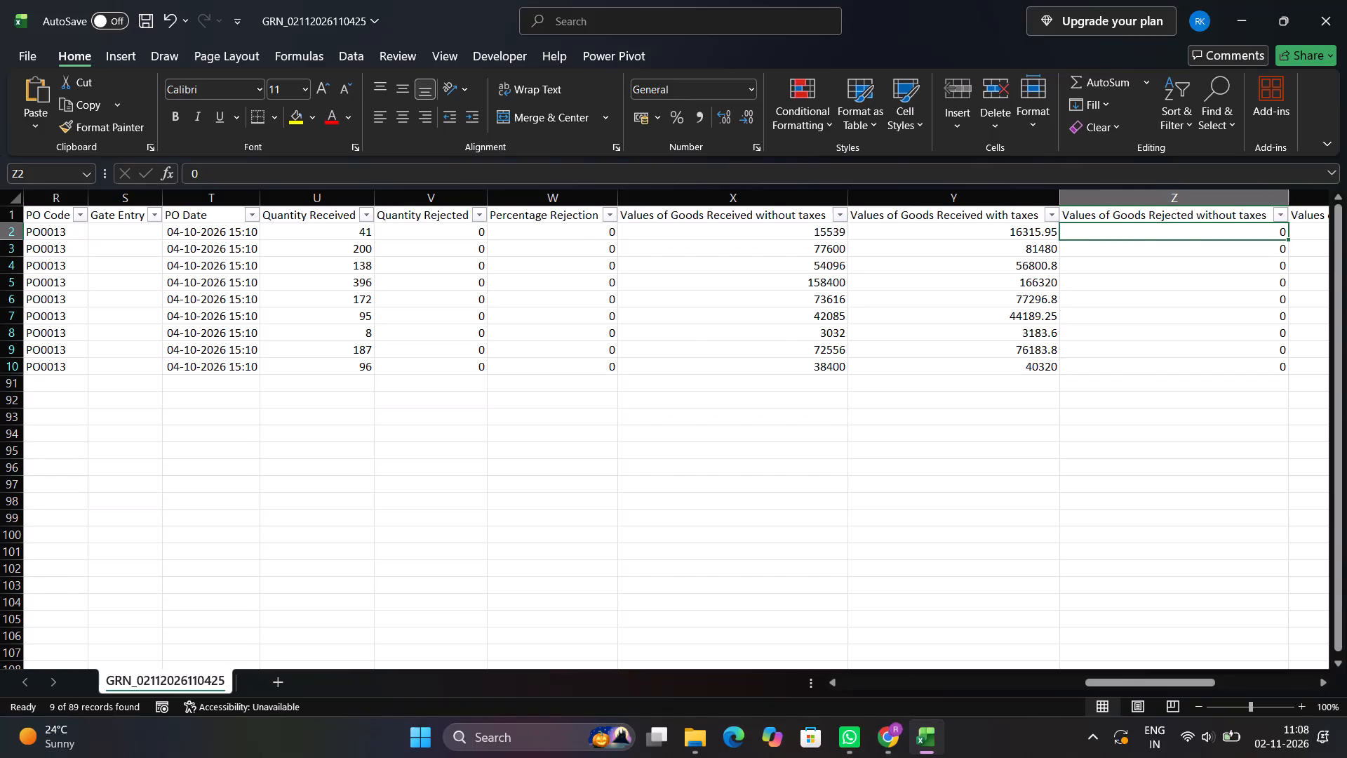
key("Right")
key("Right")
key("Right")
key("Right")
key("Right")
key("Right")
key("Right")
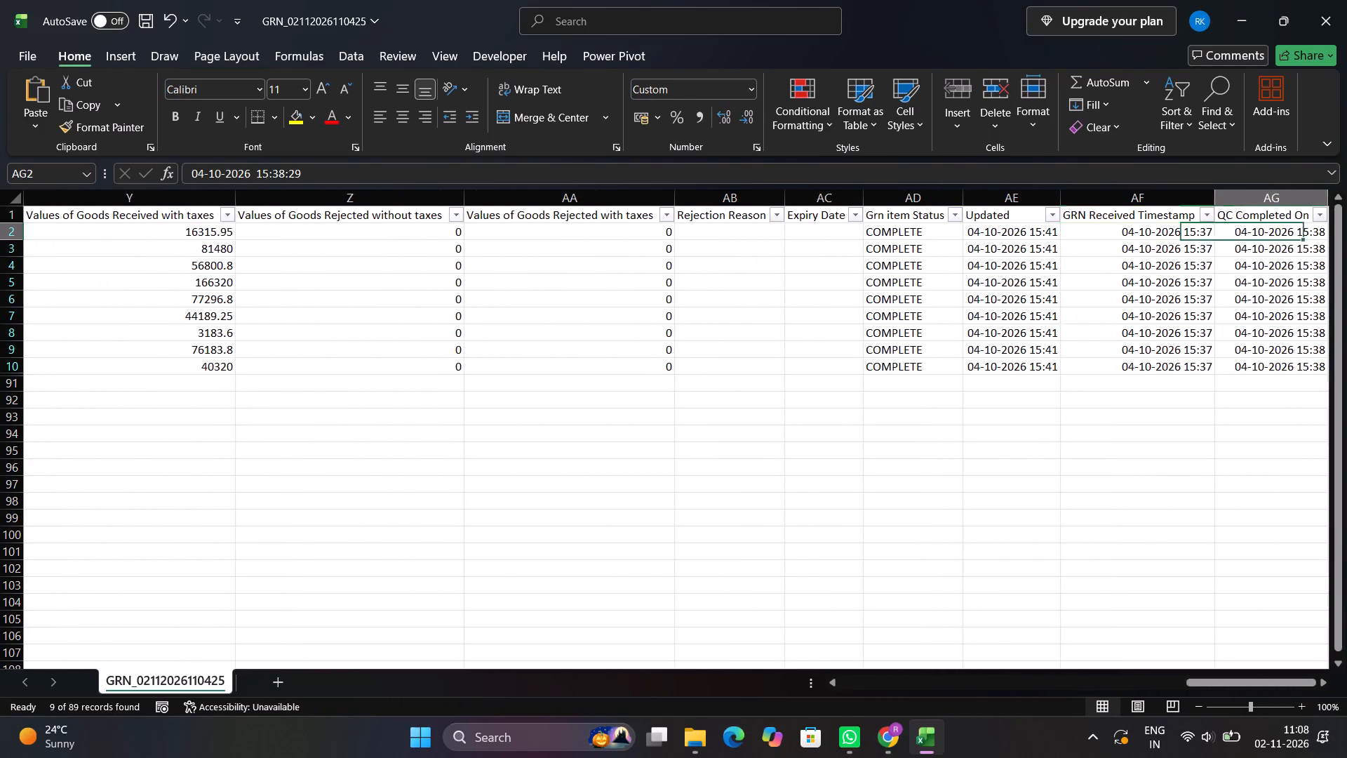
key("Right")
key("Right")
Change the GRN Code filter from G0006 so that only the G0007 rows are shown.
key("Up")
key("Left")
key("ctrl+Up")
key("ctrl+Left")
key("ctrl+Left")
key("ctrl+Left")
key("ctrl+Left")
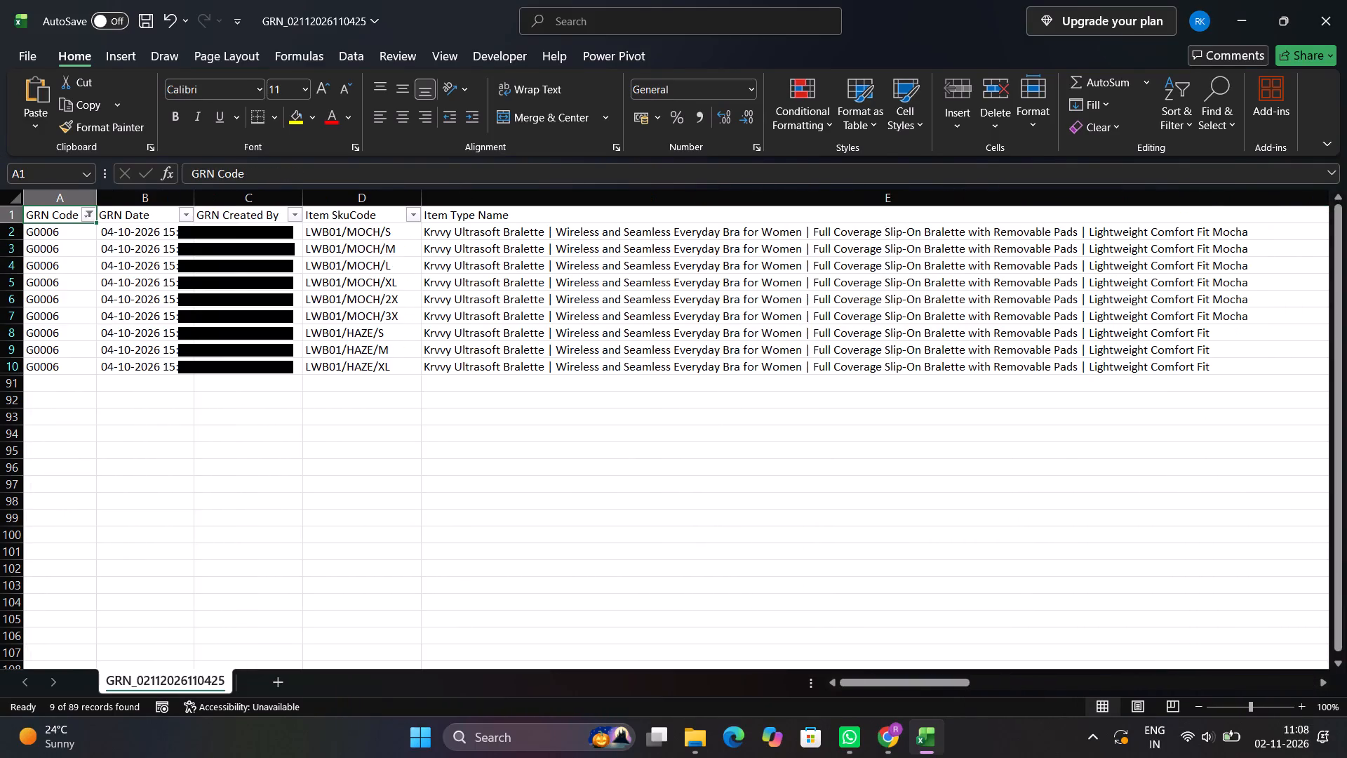
key("alt+Down")
key("Down")
key("Down")
key("Down")
key("Down")
key("Down")
key("Down")
key("Down")
key("Down")
key("Down")
key("Down")
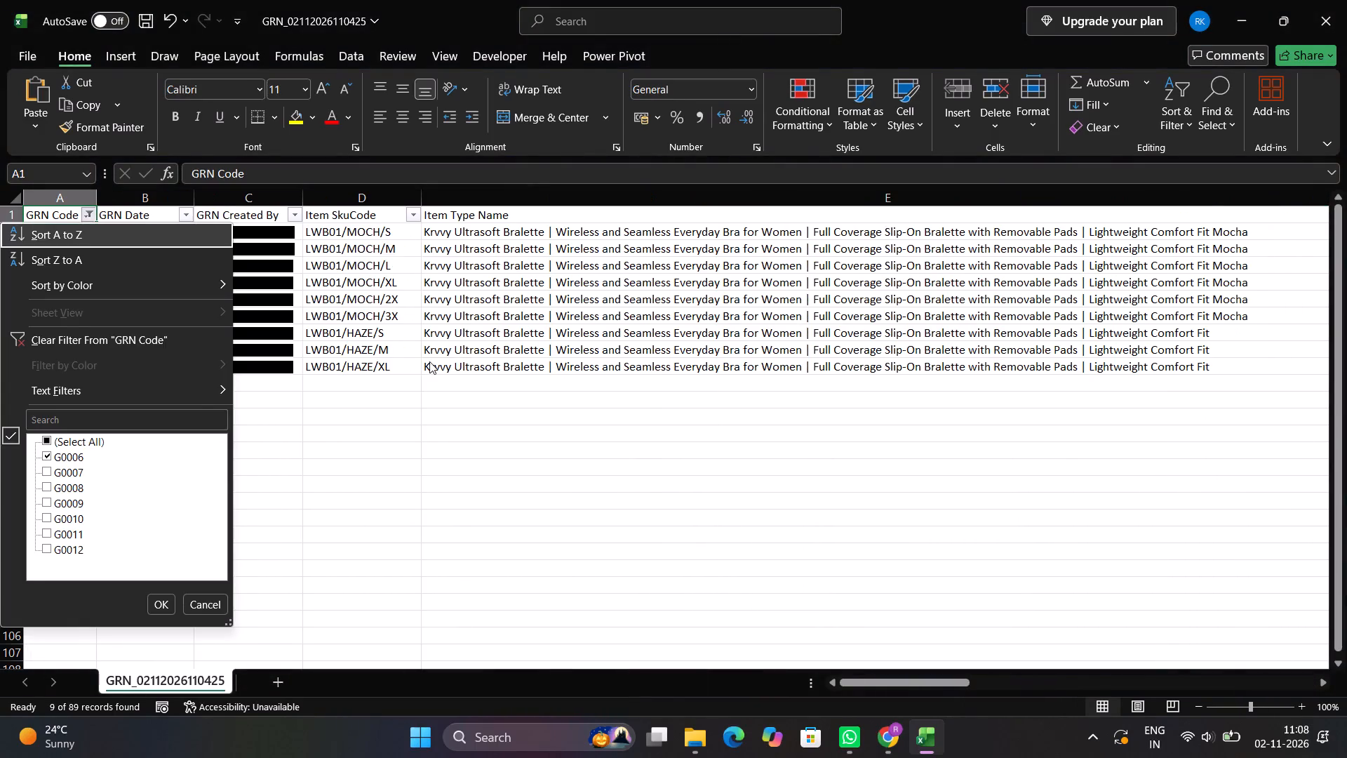
key("Down")
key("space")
key("Up")
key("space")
key("Return")
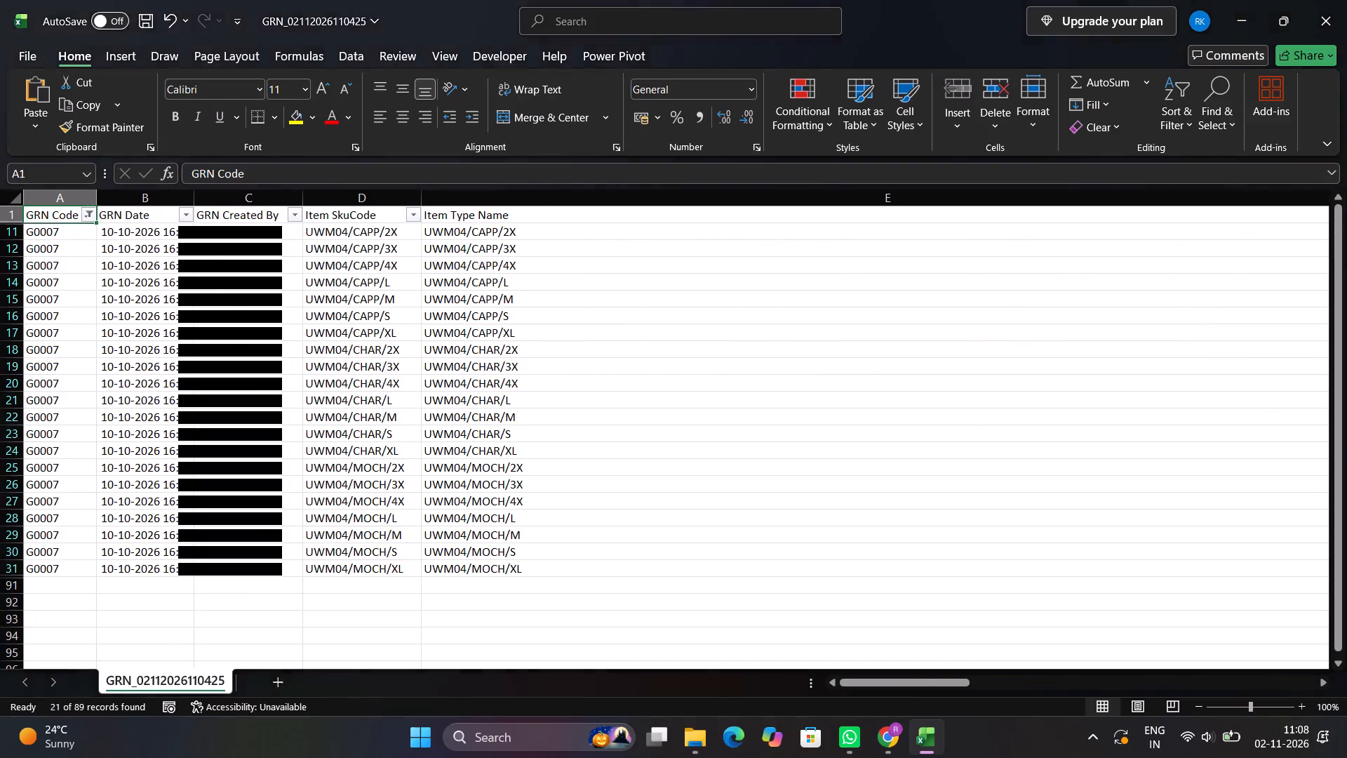
key("alt+Tab")
key("alt+Tab")
key("Right")
key("Up")
key("Left")
key("alt+Tab")
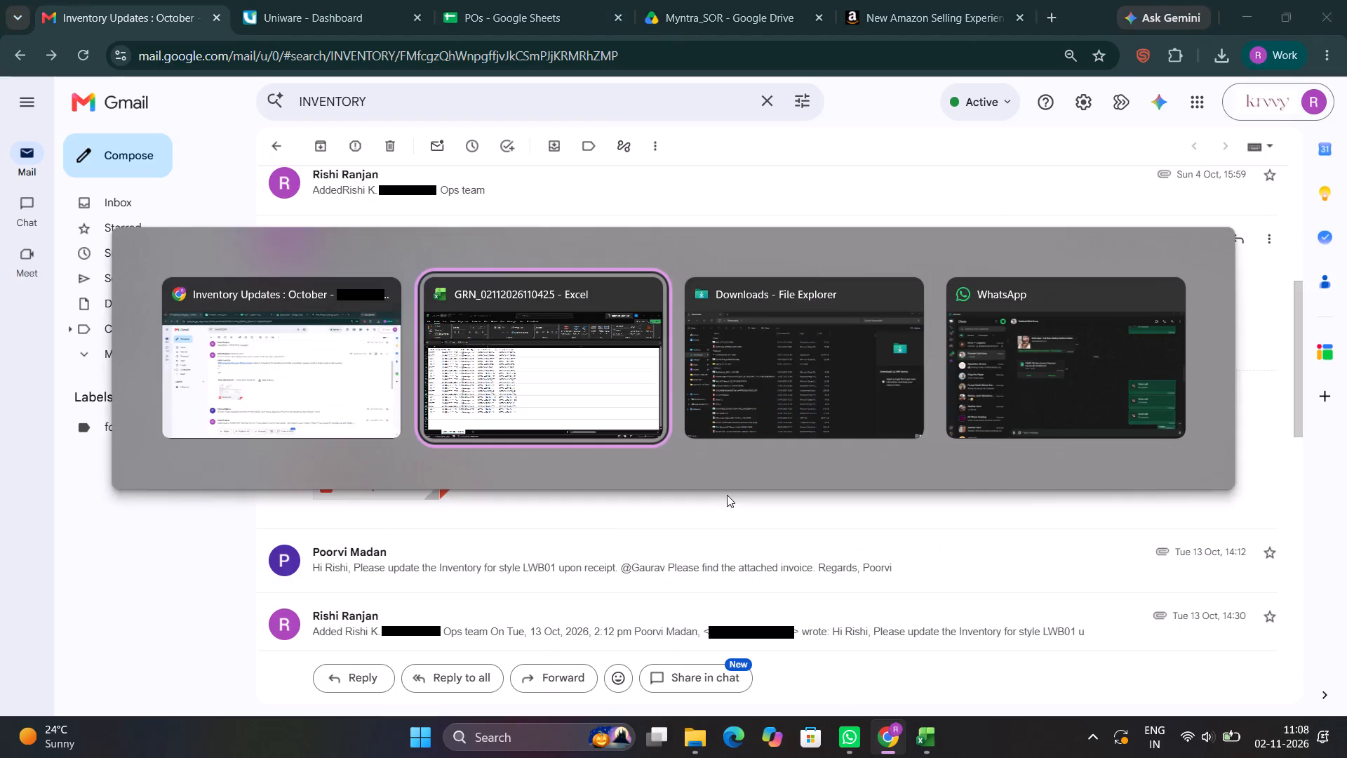
Return to the Excel export and review the G0007 rows' item, facility, category, vendor and invoice columns.
key("Right")
key("Right")
key("Right")
key("Right")
key("Right")
key("Right")
key("Right")
key("Right")
key("Right")
key("Right")
key("Right")
key("Right")
key("Right")
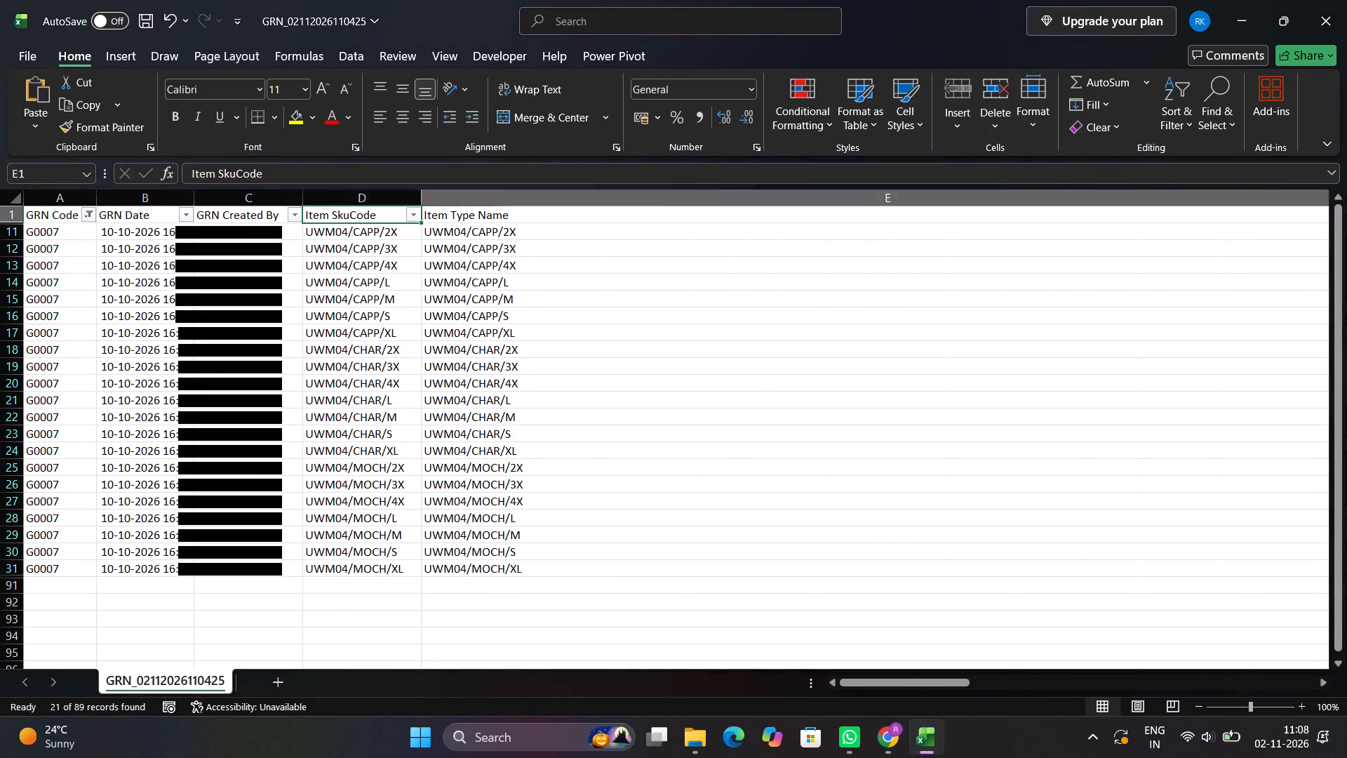
key("Right")
key("Right")
key("Right")
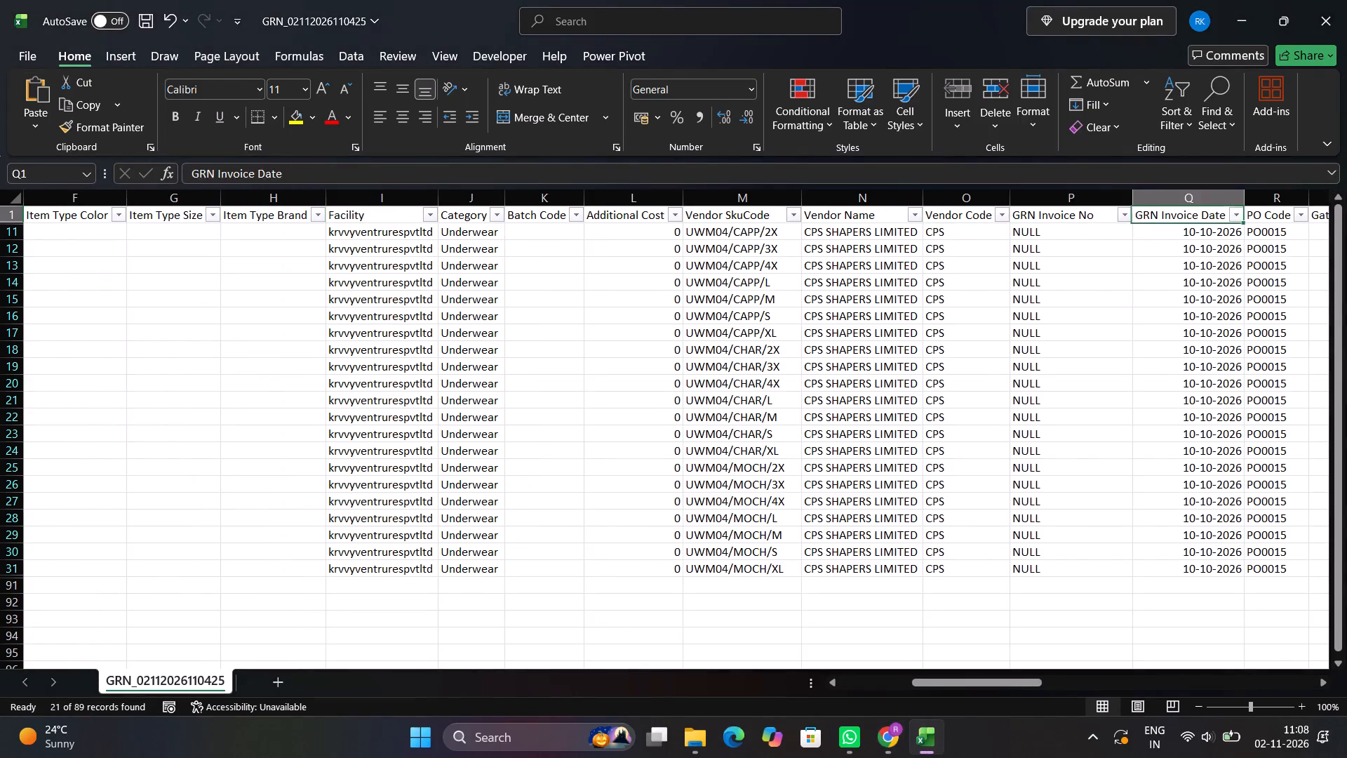
Review the G0007 rows' PO, quantity, goods value, item status and timestamp columns through to QC Completed On.
key("Right")
key("Right")
key("Right")
key("Right")
key("Right")
key("Right")
key("Right")
key("Right")
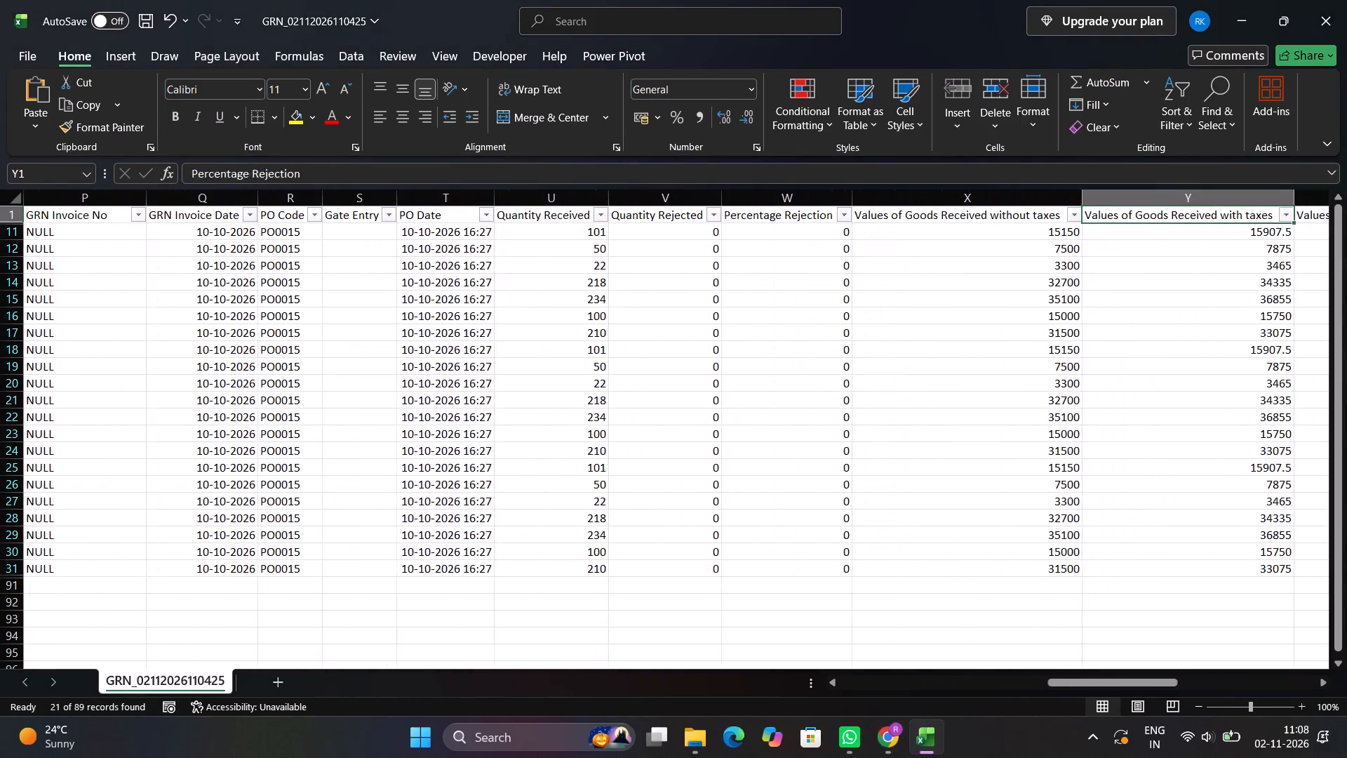
key("Right")
key("Right")
key("Right")
key("Right")
key("Right")
key("Right")
key("Right")
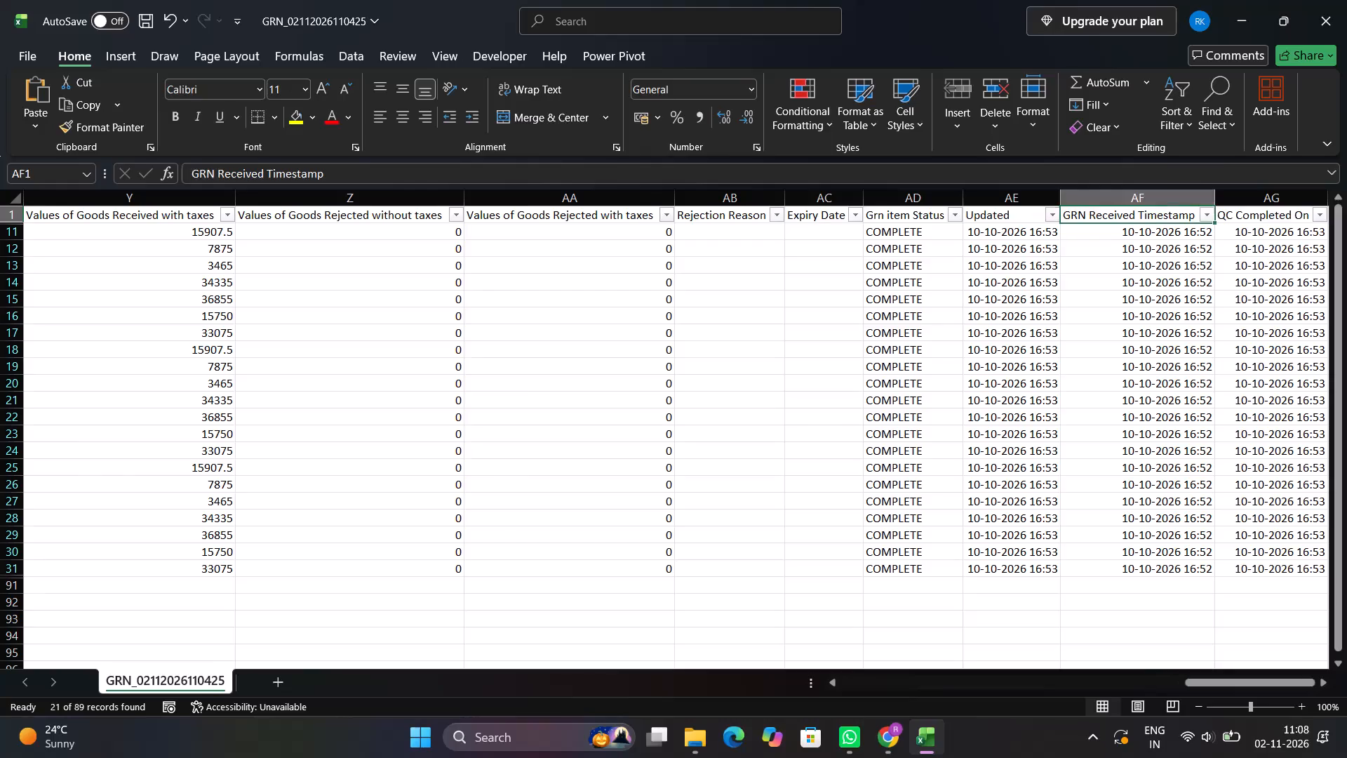
key("Right")
key("Right")
key("Right")
key("Right")
key("Left")
key("Left")
key("ctrl+Left")
key("ctrl+Left")
key("ctrl+Left")
key("ctrl+Left")
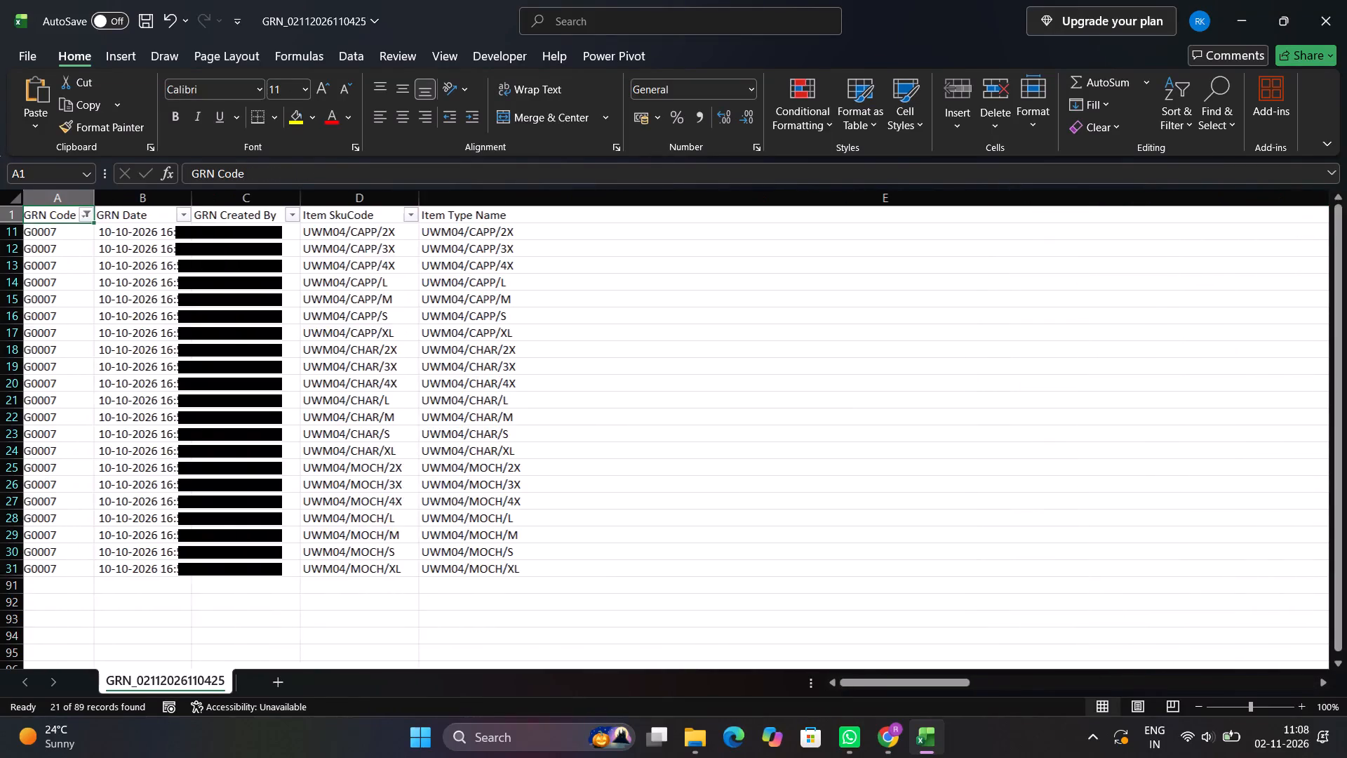
In the Chrome email thread, open the 13 October 14:12 message requesting the LWB01 inventory update.
key("alt+Tab")
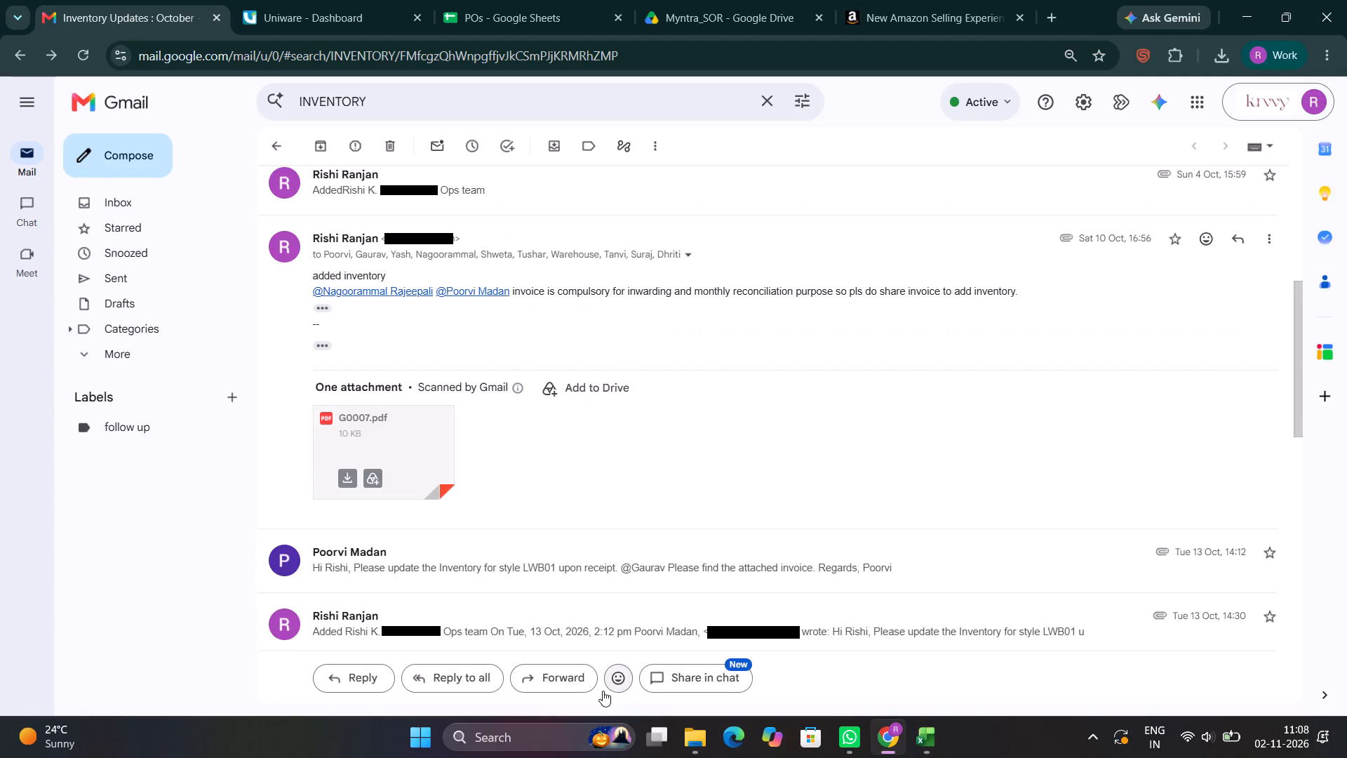
scroll(587, 492, "down", 2)
left_click(483, 396)
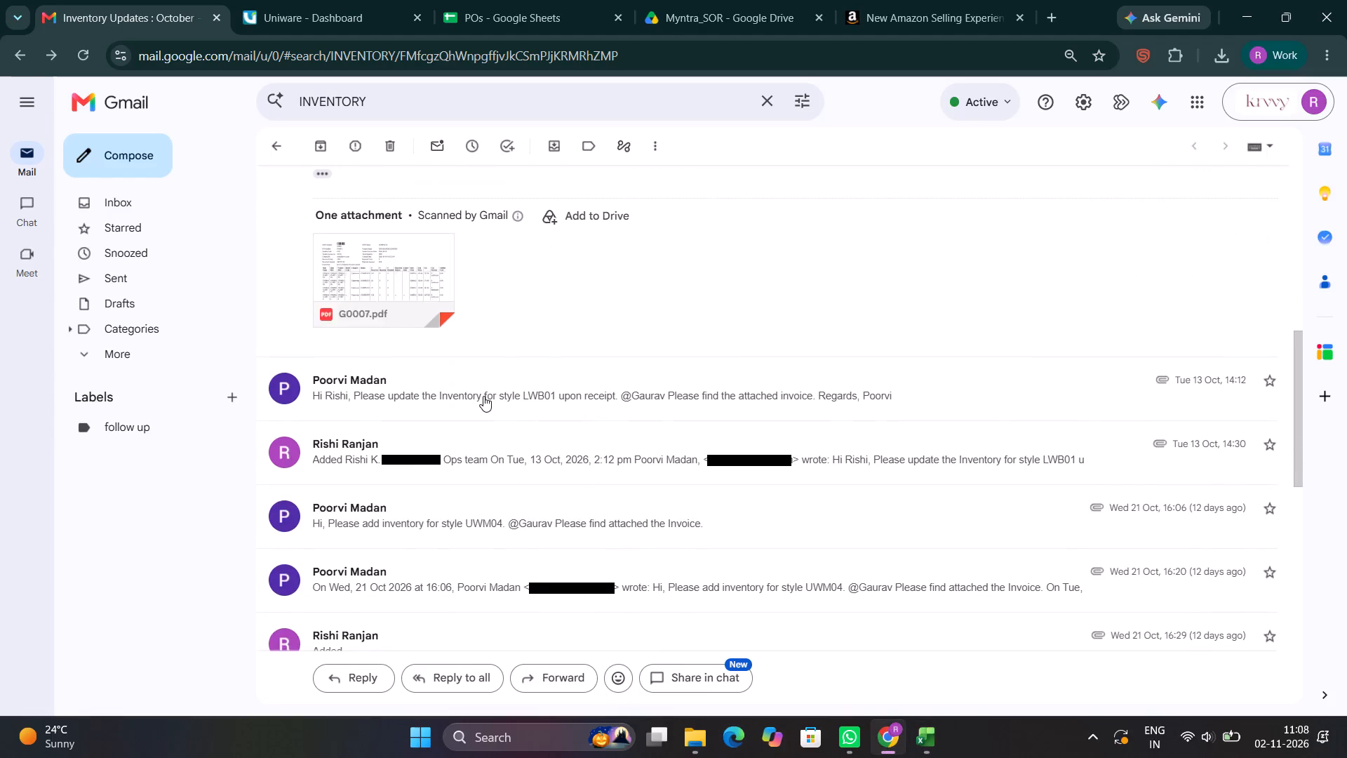
Switch back to the Excel export and filter GRN Code to show only the G0008 rows.
key("alt+Tab")
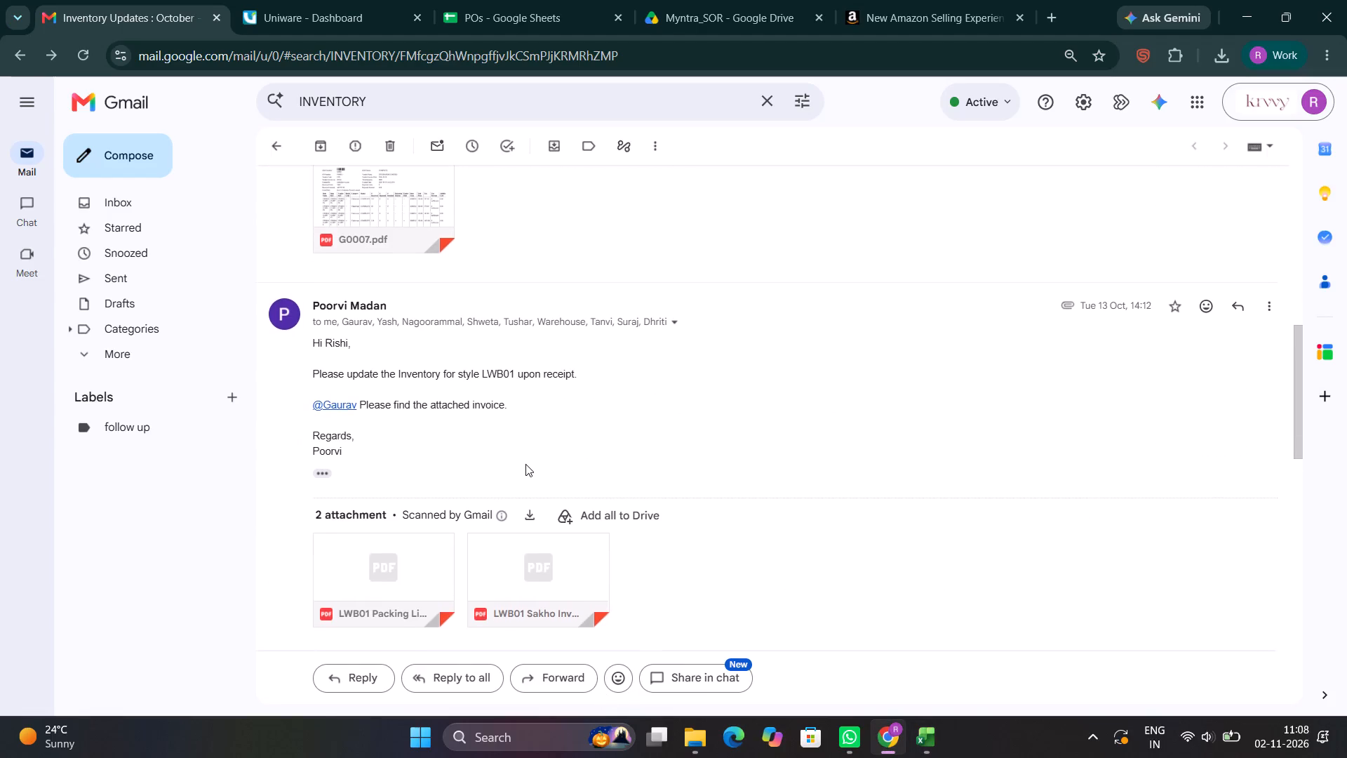
key("alt+Down")
key("Down")
key("Down")
key("Down")
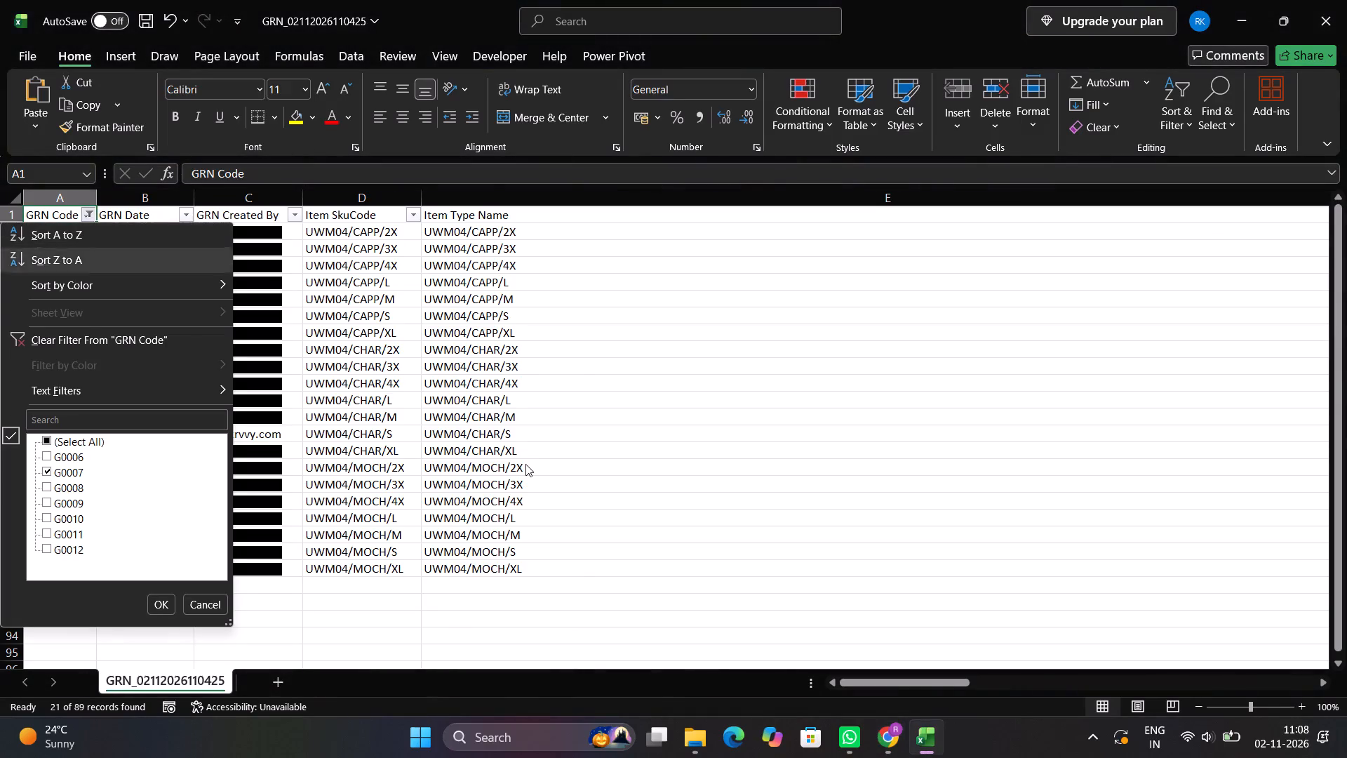
key("Down")
key("Down")
key("Down")
key("Down")
key("Down")
key("Down")
key("Down")
key("Down")
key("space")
key("Down")
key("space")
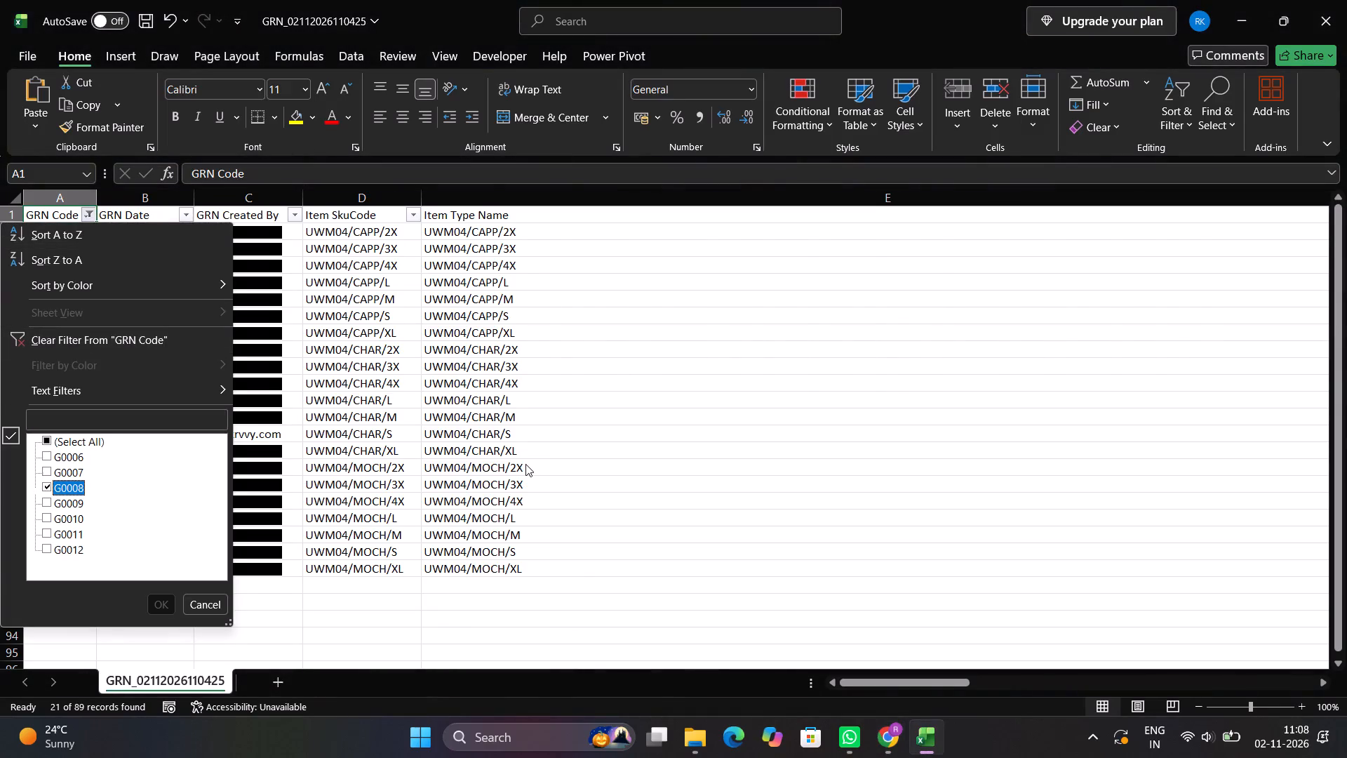
key("Return")
Review the G0008 rows' facility, category, vendor, invoice and PO Code columns.
key("Left")
key("Right")
key("Right")
key("Right")
key("Right")
key("Right")
key("Right")
key("Right")
key("Right")
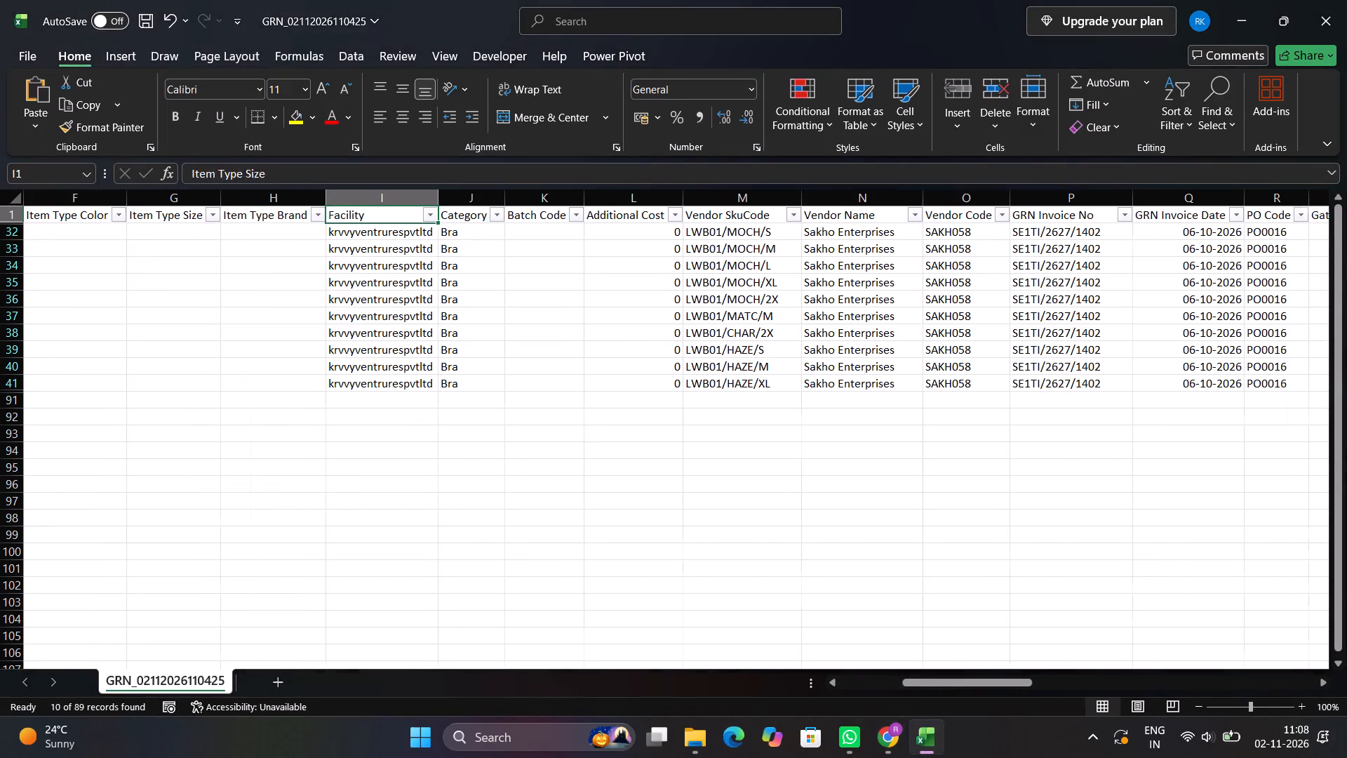
key("Right")
key("Right")
key("Right")
key("Right")
key("Right")
key("Right")
key("Right")
key("Right")
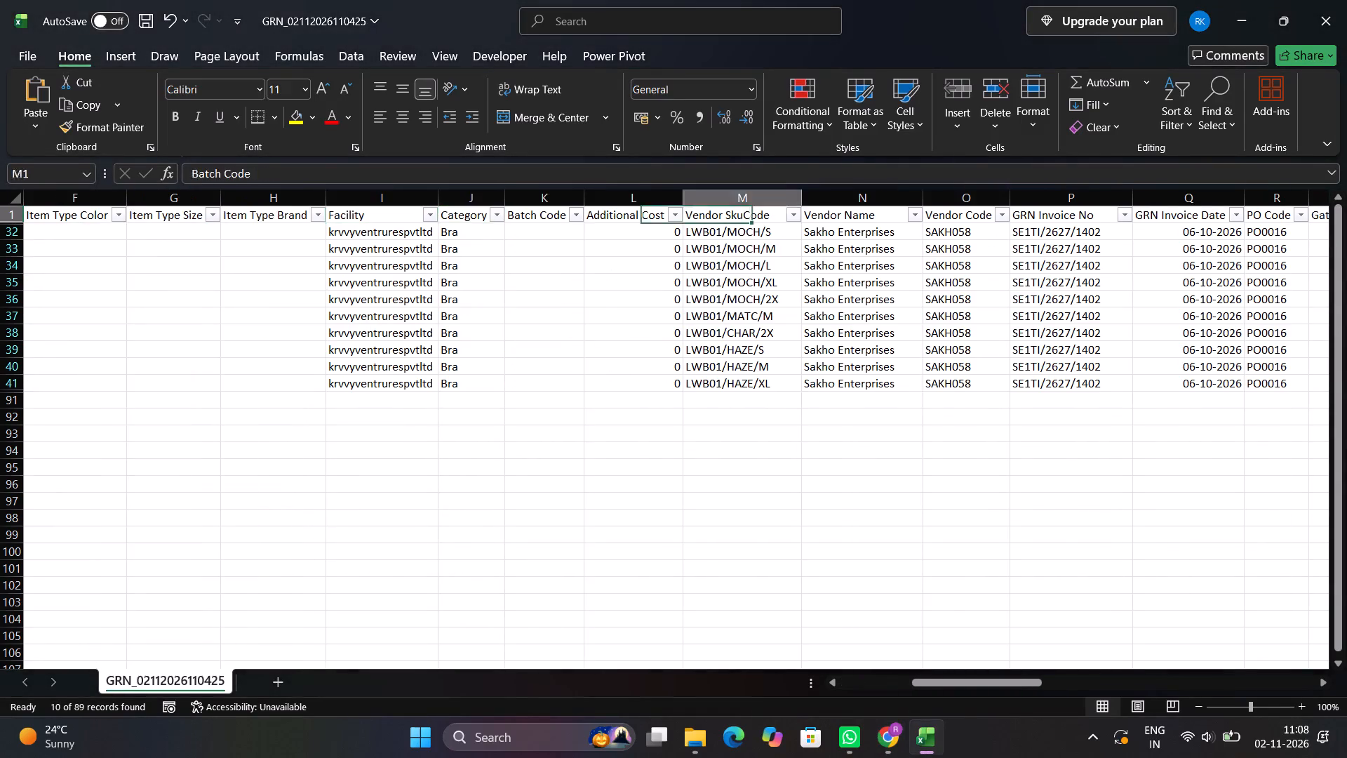
Select the G0008 rows' Quantity Received values to total them, and check back with the LWB01 email in Chrome.
key("Right")
key("Right")
key("Right")
key("Right")
key("Right")
key("Right")
key("Left")
key("Down")
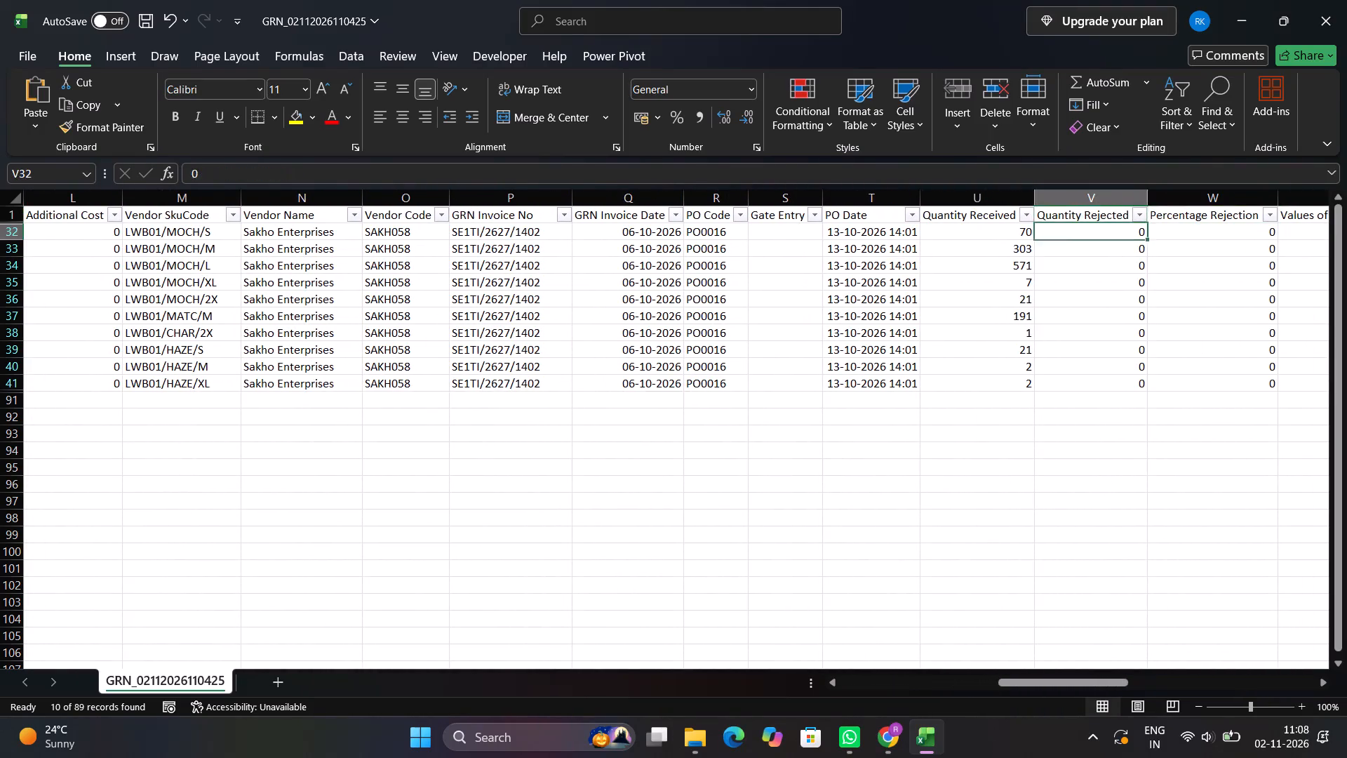
key("Left")
key("ctrl+shift+Down")
key("alt+Tab")
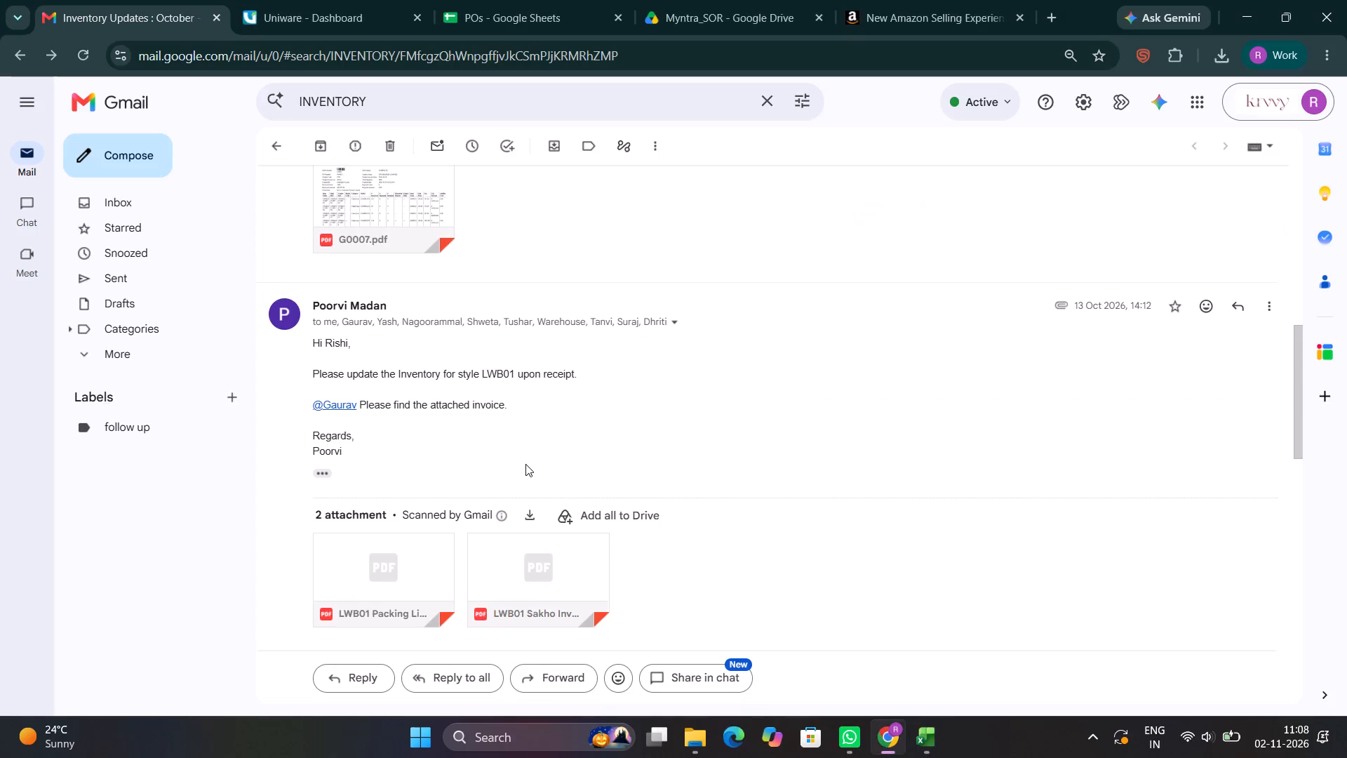
key("alt+Tab")
key("Right")
key("Up")
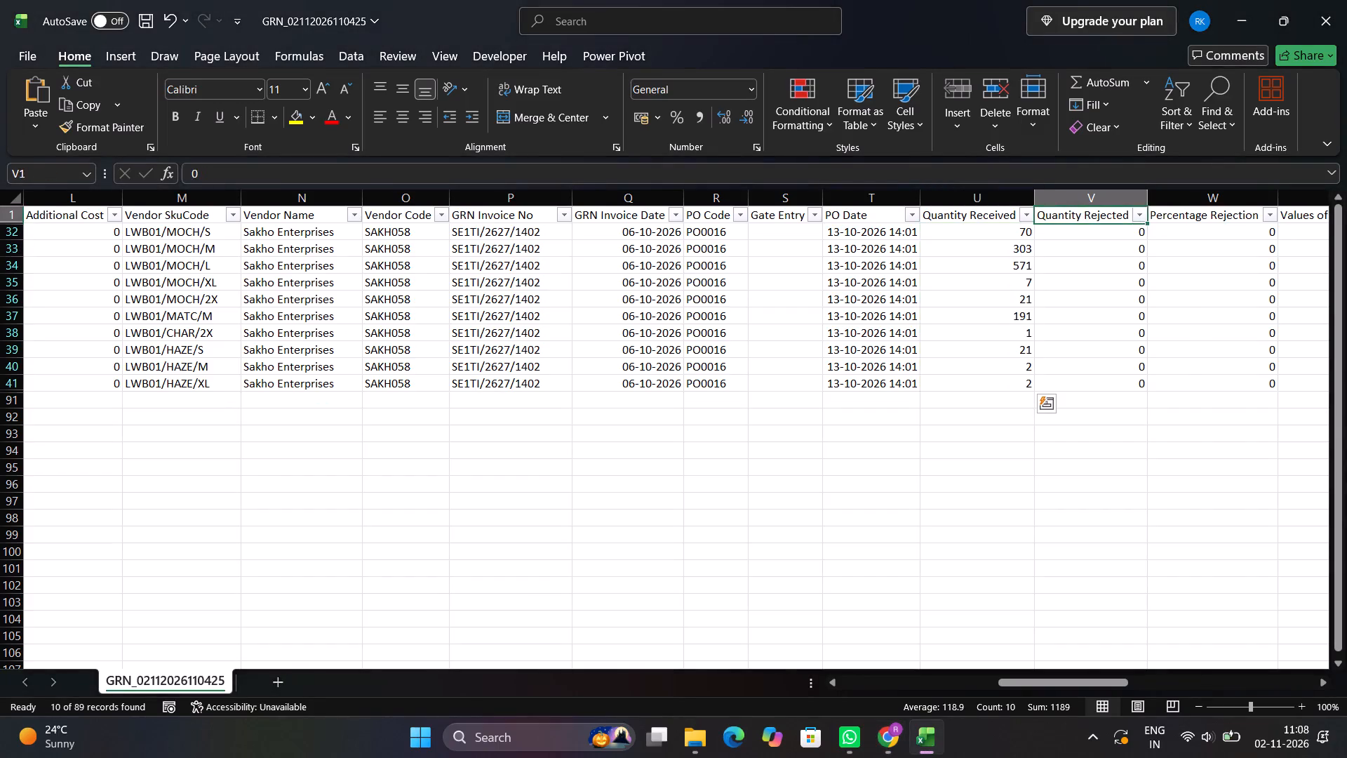
Review the G0008 rows' item status and timestamps through to QC Completed On, and return to the GRN date and creator columns.
key("ctrl+Right")
key("Right")
key("Left")
key("Left")
key("Left")
key("Left")
key("Left")
key("Left")
key("Left")
key("Left")
key("Left")
key("Left")
key("Left")
key("Left")
key("Left")
key("Left")
key("Left")
key("Left")
key("Left")
key("Left")
key("Left")
key("Left")
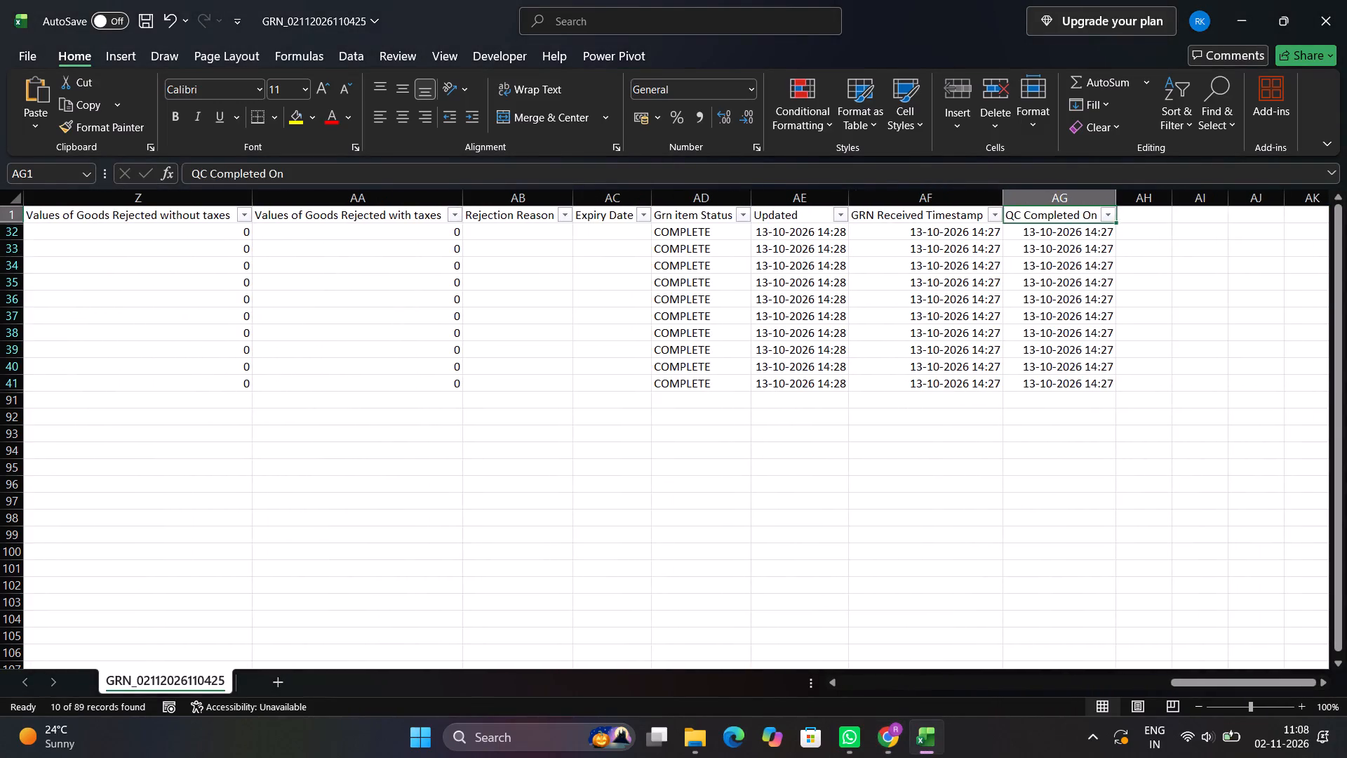
key("Right")
key("Right")
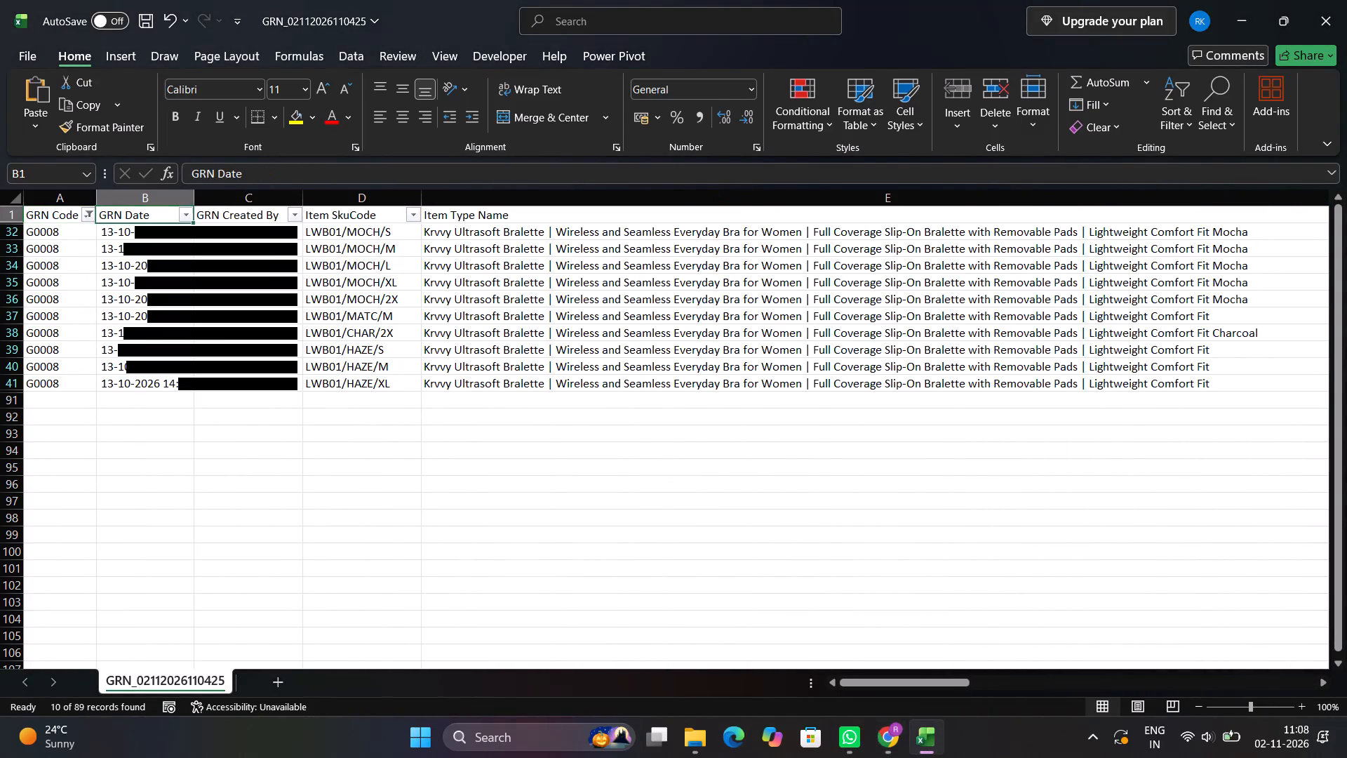
key("Right")
key("Left")
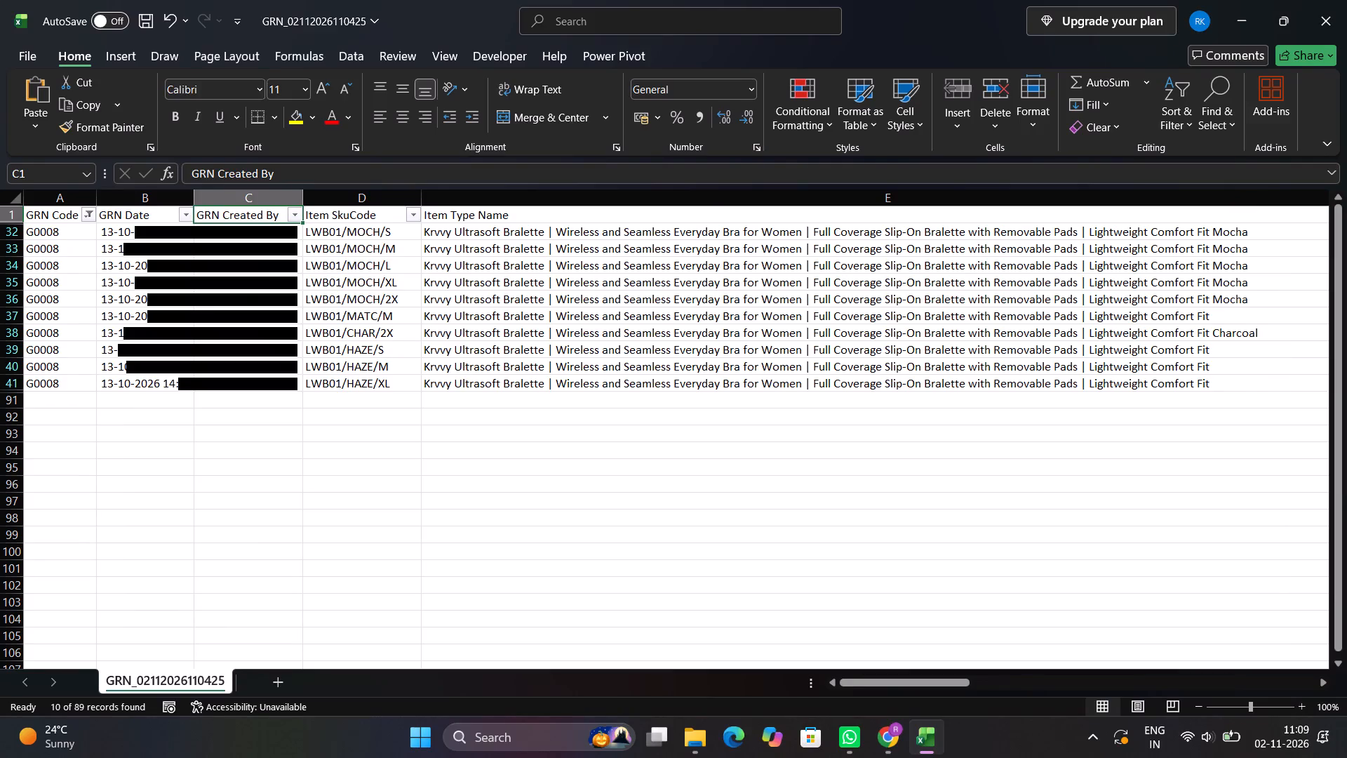
Review the G0008 rows' item type, facility, category and vendor columns across to Vendor Name.
key("Right")
key("Right")
key("Right")
key("Right")
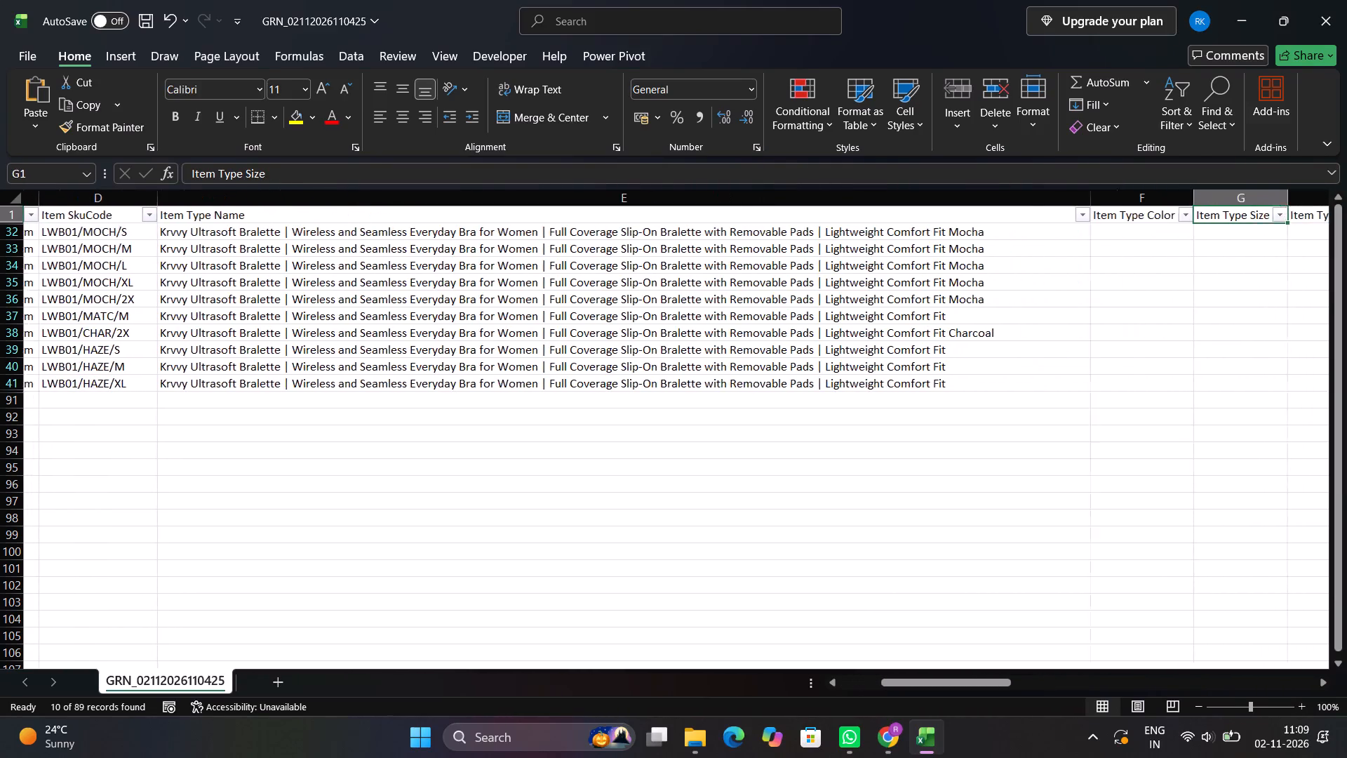
key("Right")
key("Right")
key("Right")
key("Right")
key("Right")
key("Right")
key("Right")
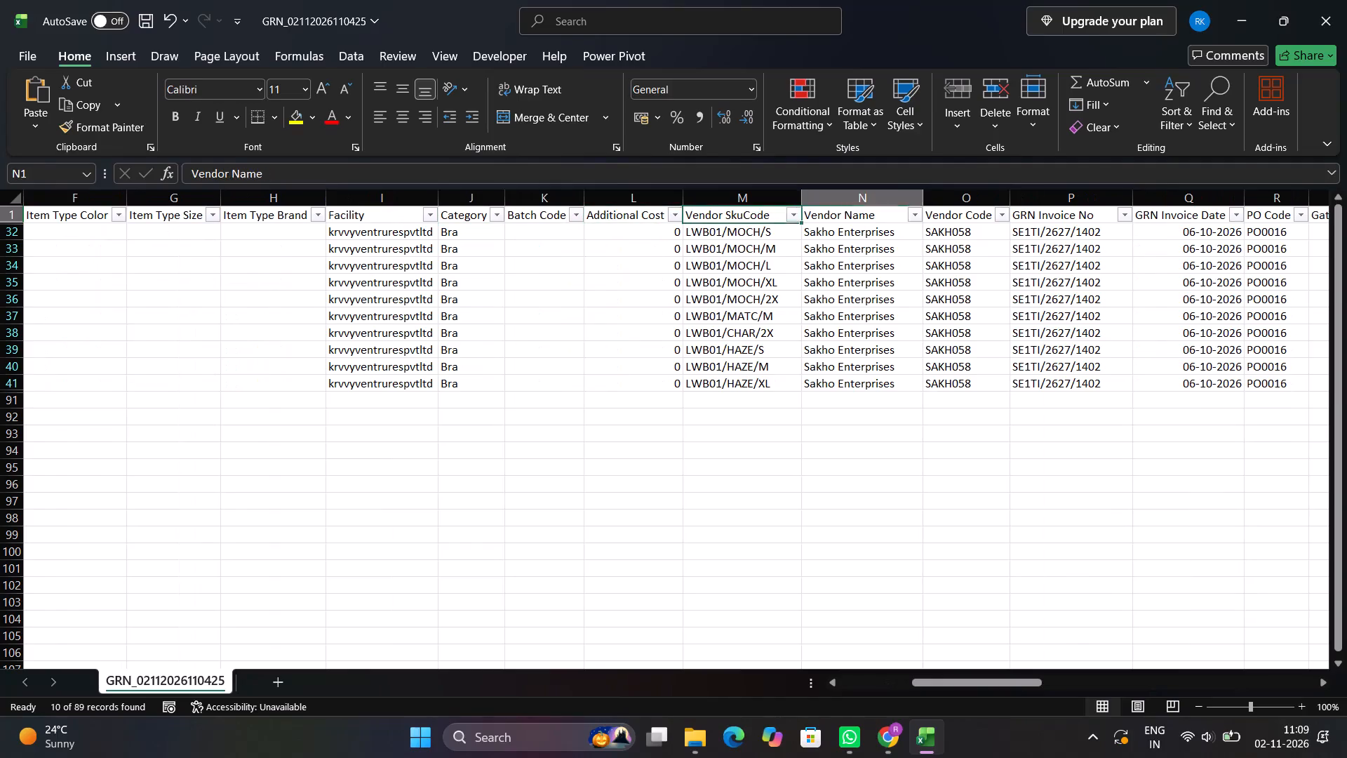
Review the G0008 rows' invoice, PO, Quantity Received and Quantity Rejected columns, and return to the first columns.
key("Right")
key("Right")
key("Right")
key("Right")
key("Right")
key("Right")
key("Right")
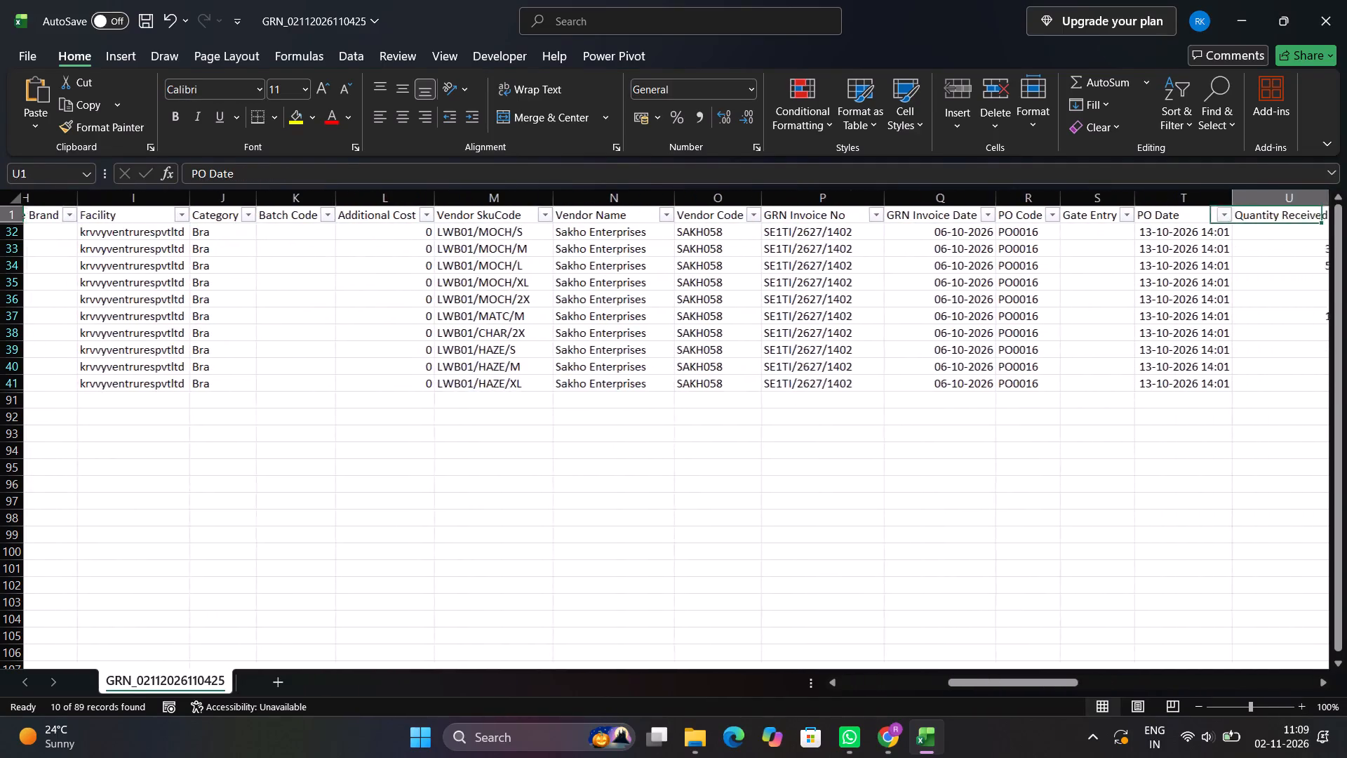
key("Right")
key("Right")
key("Left")
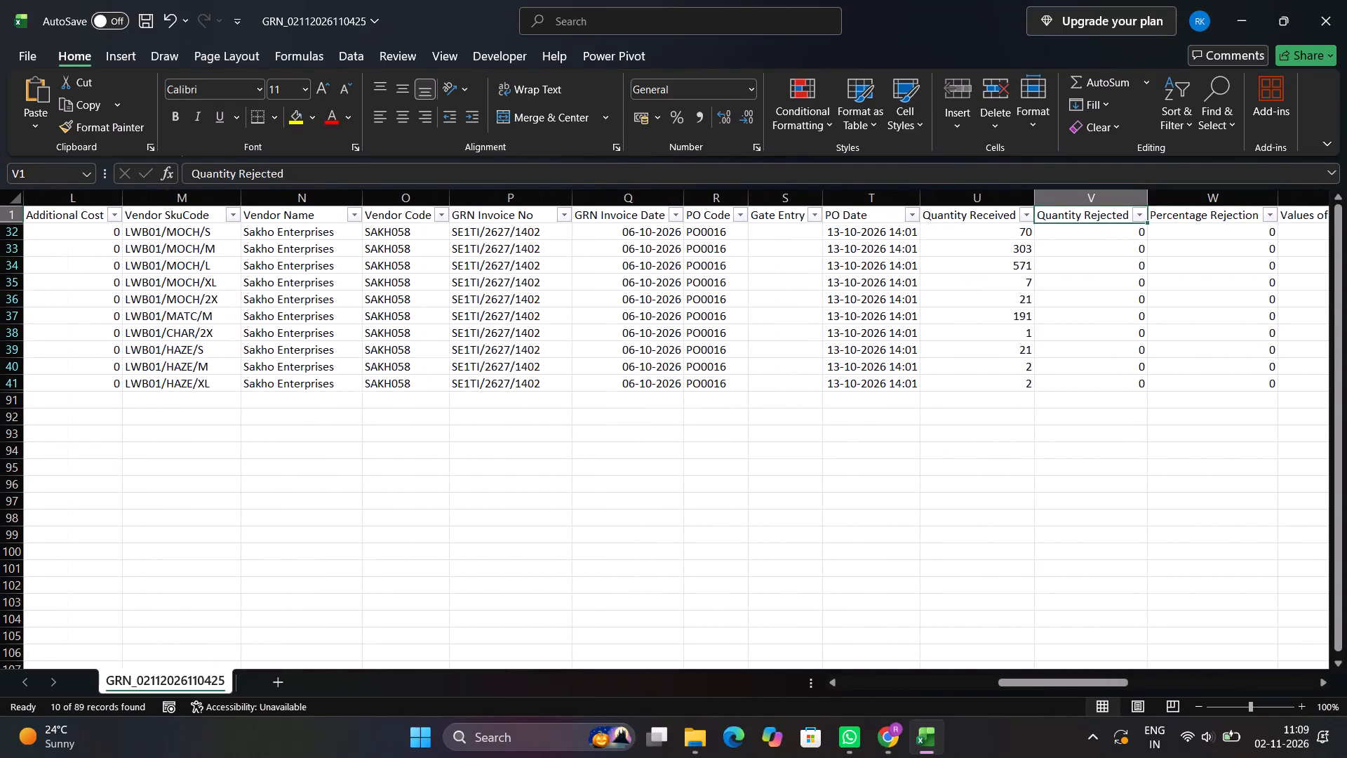
key("Left")
key("ctrl+Left")
key("ctrl+Left")
key("ctrl+Left")
key("ctrl+Left")
key("alt+Tab")
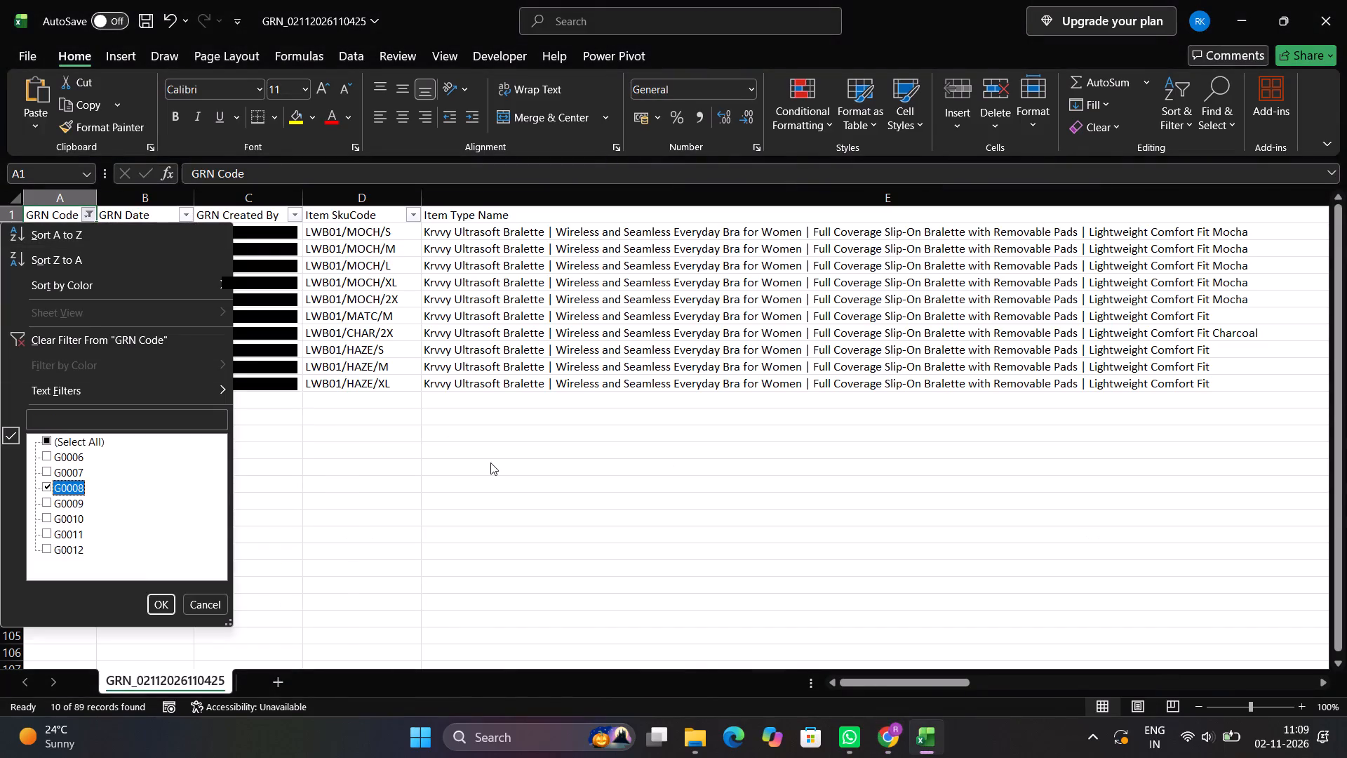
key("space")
key("Down")
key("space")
key("Return")
Review the G0009 rows' GRN date, creator, item SKU code and item type name columns against the UWM04 email.
key("Down")
key("Right")
key("Down")
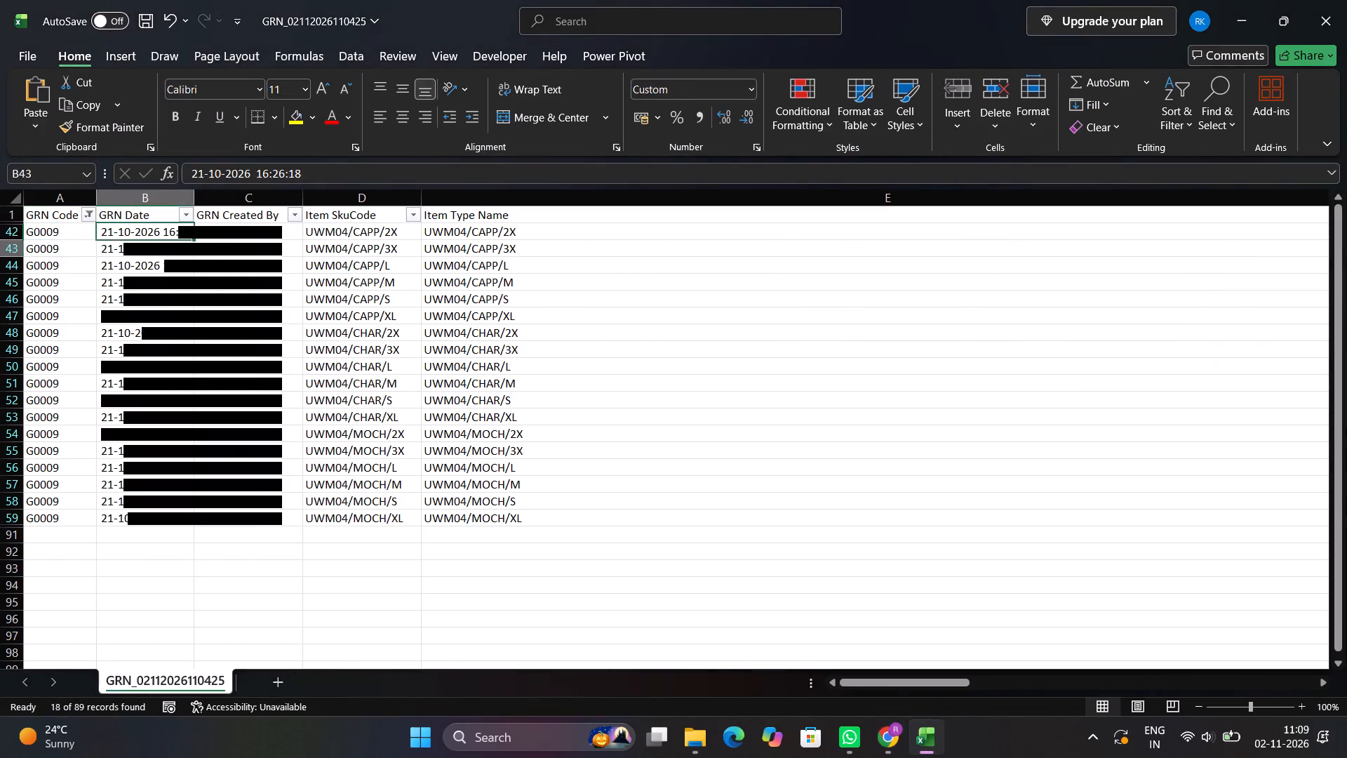
key("Right")
key("Up")
key("Right")
key("Right")
key("Right")
key("Left")
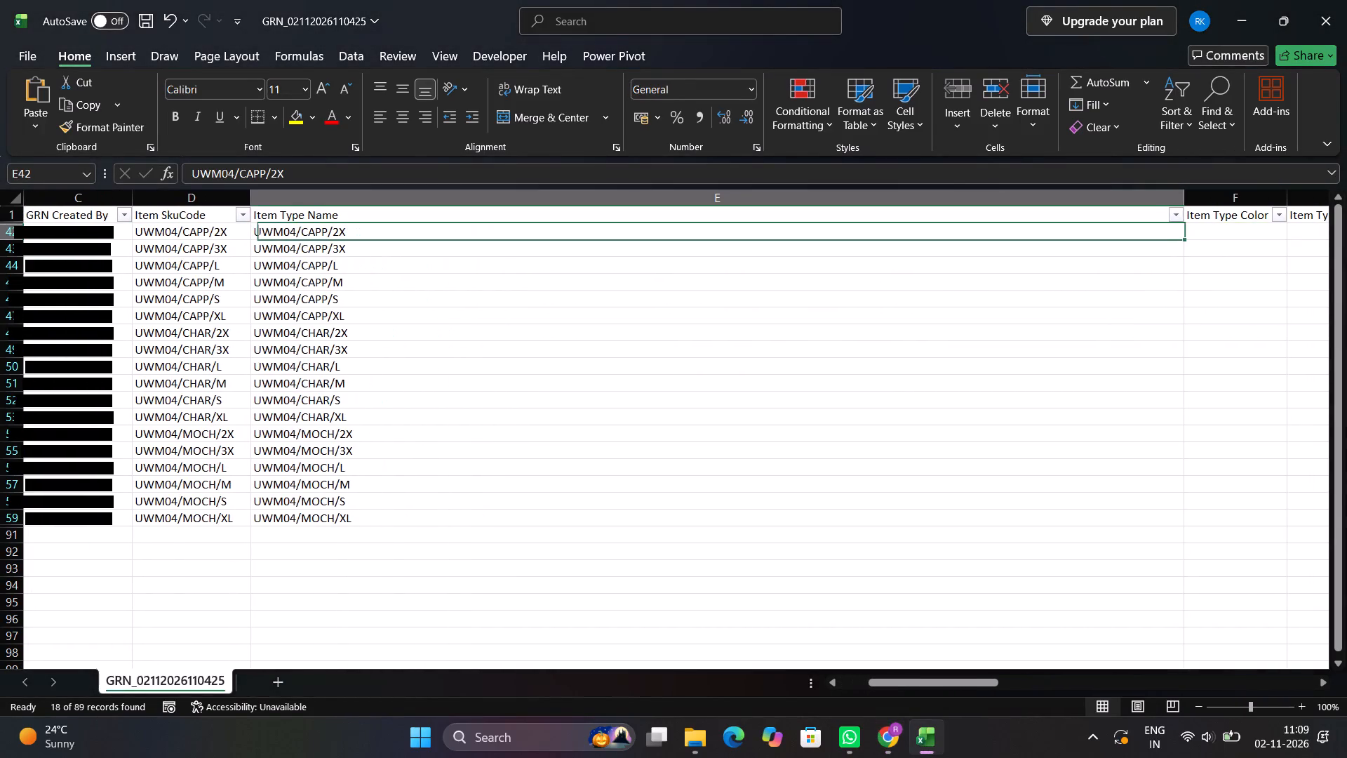
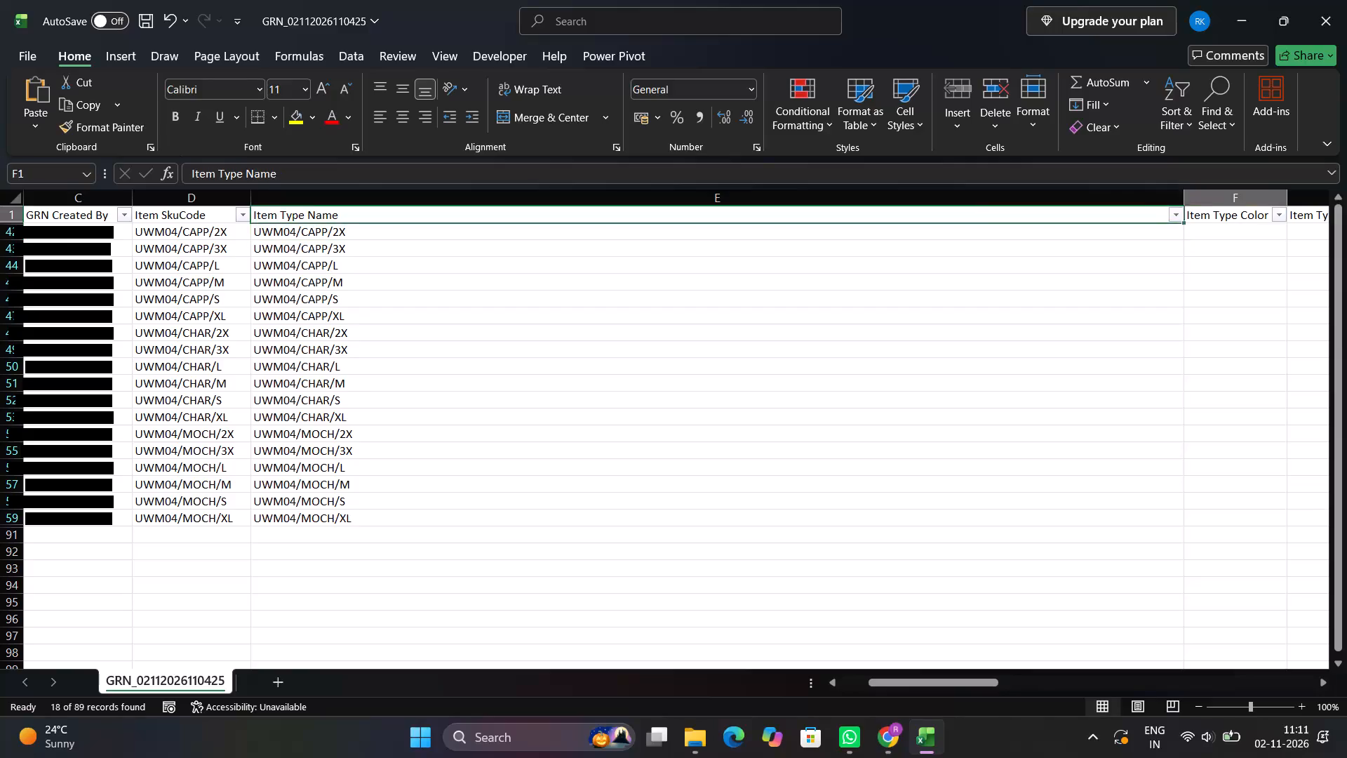
Review the facility, vendor, invoice and PO columns for the G0009 rows, and go back to the GRN Date column.
key("Right")
key("Right")
key("Right")
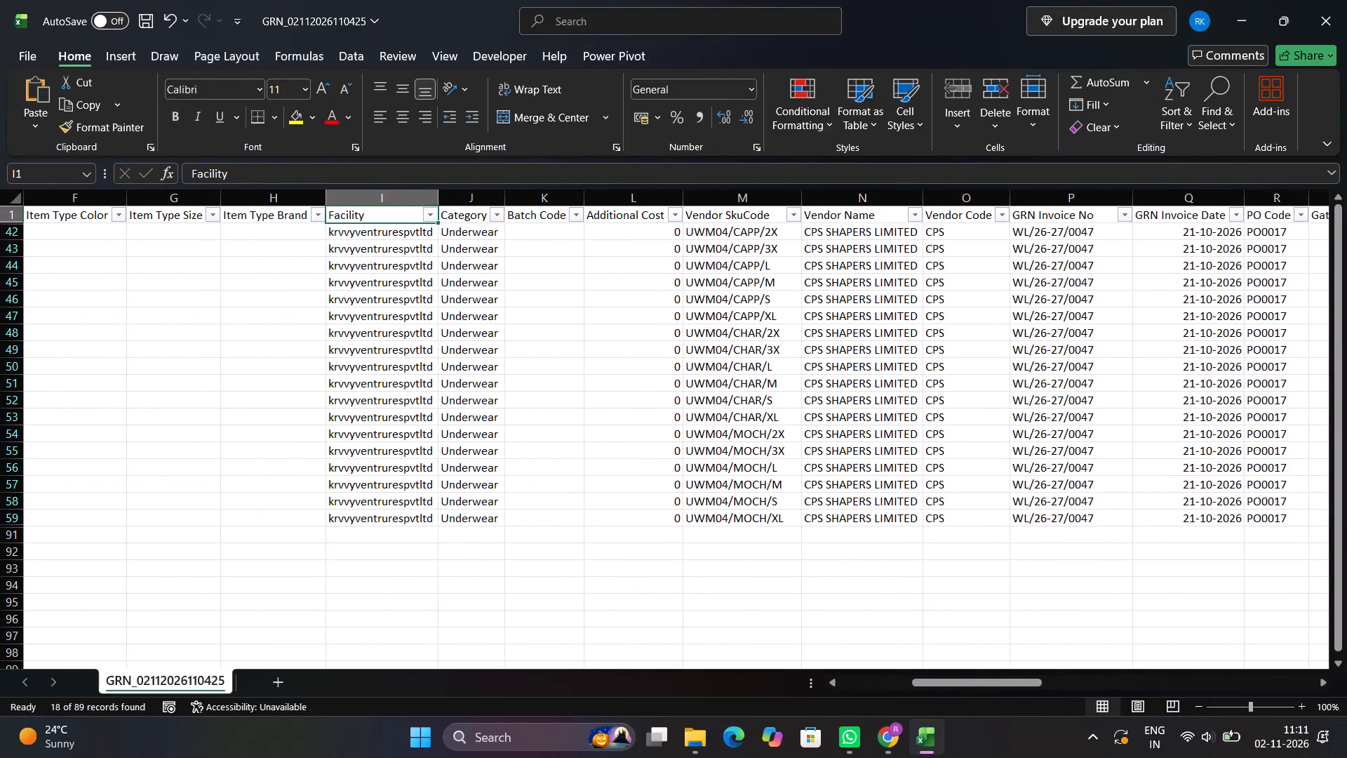
key("Right")
key("Right")
key("ctrl+Left")
key("ctrl+Left")
key("ctrl+Left")
key("Right")
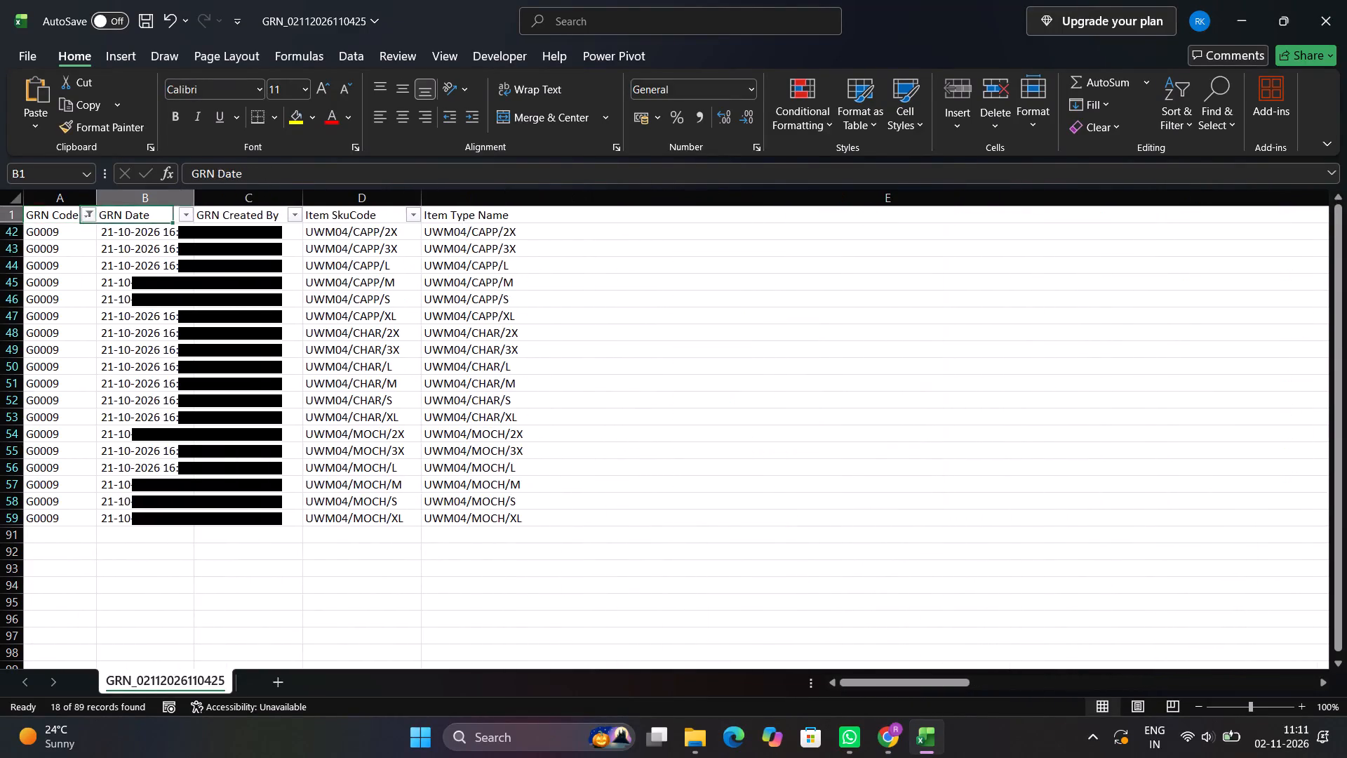
key("alt+Tab")
scroll(490, 463, "down", 3)
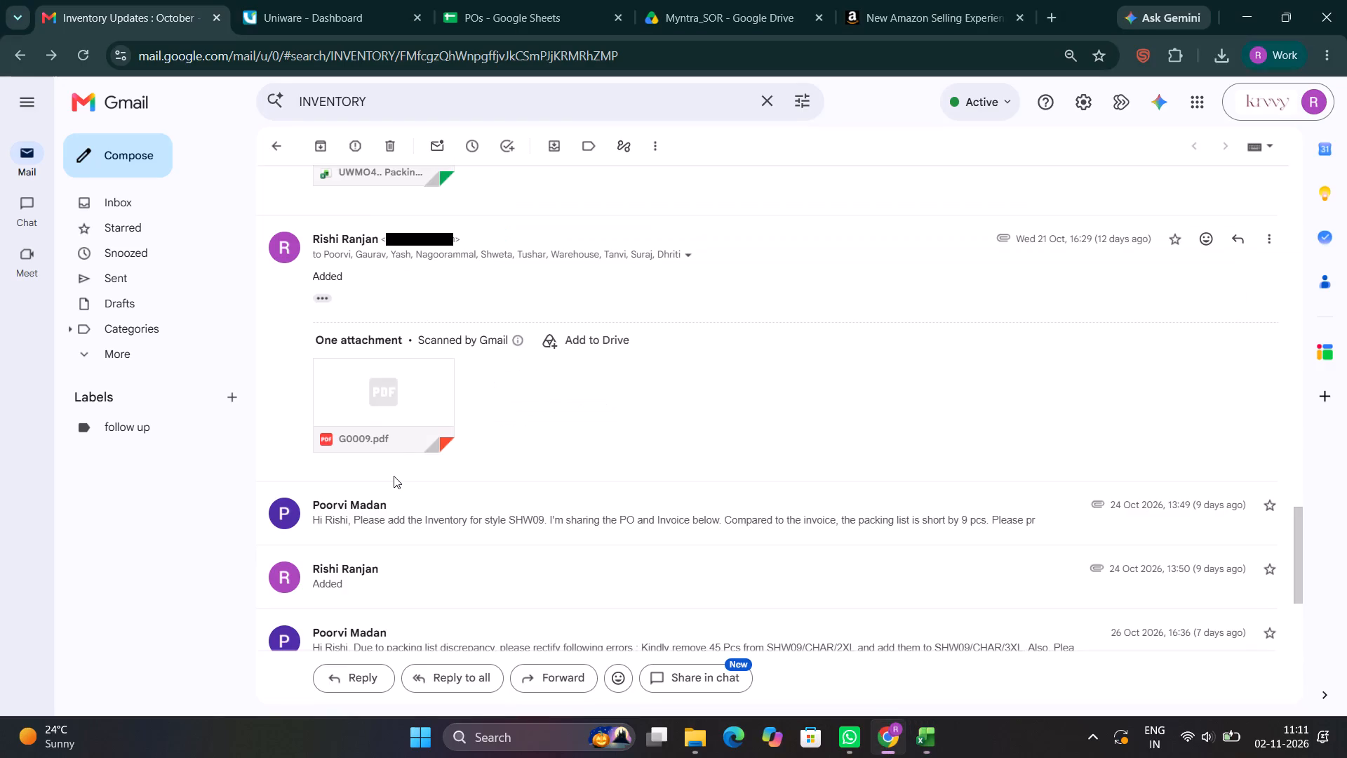
Expand the 24 October 13:49 message about adding inventory for style SHW09 and read it through to its attachments.
scroll(394, 476, "down", 1)
left_click(413, 390)
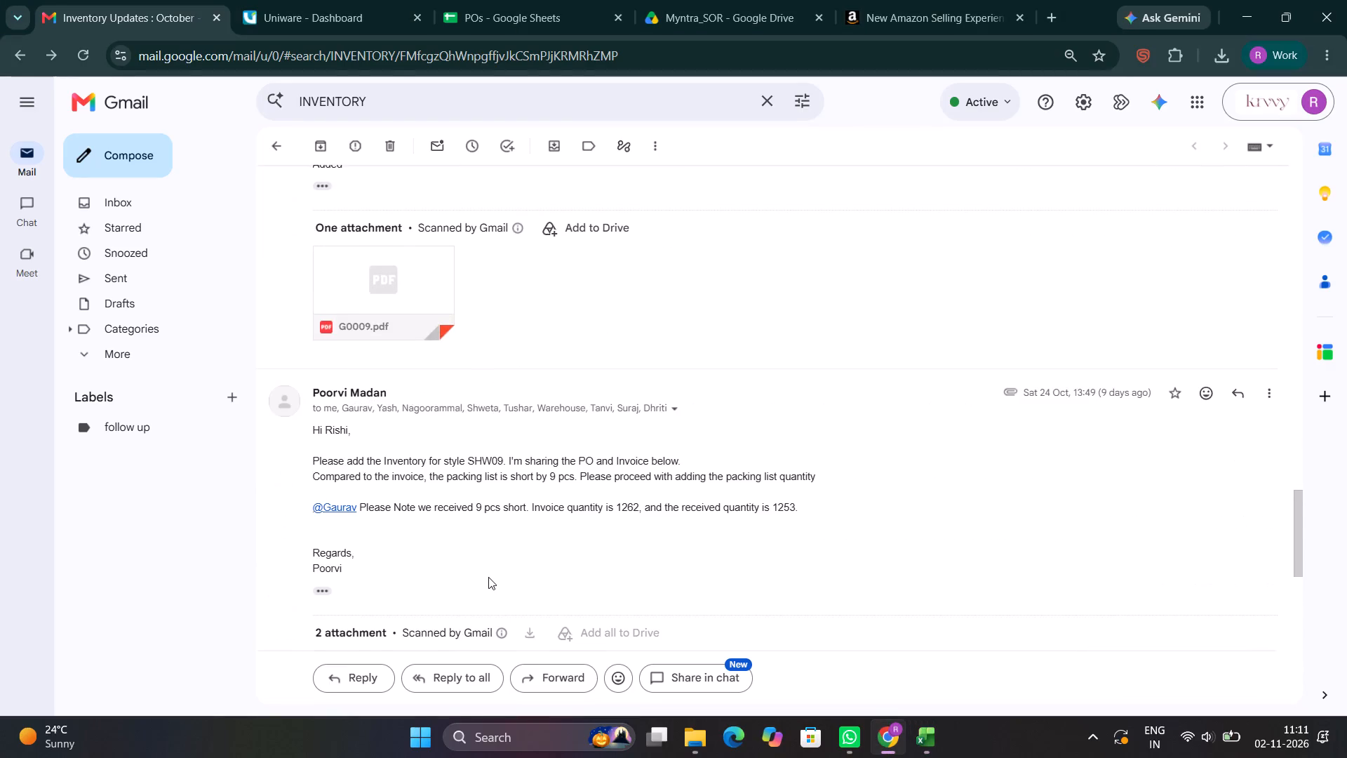
scroll(488, 577, "down", 2)
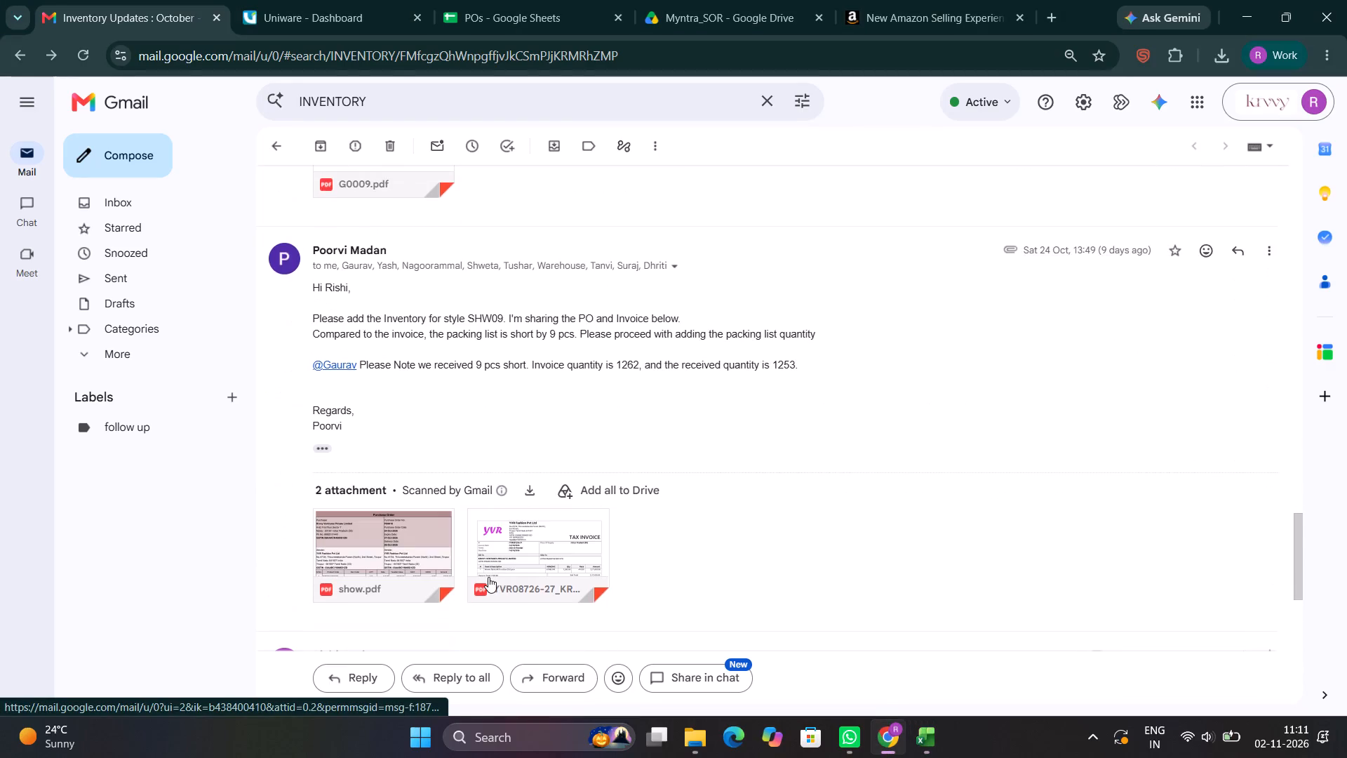
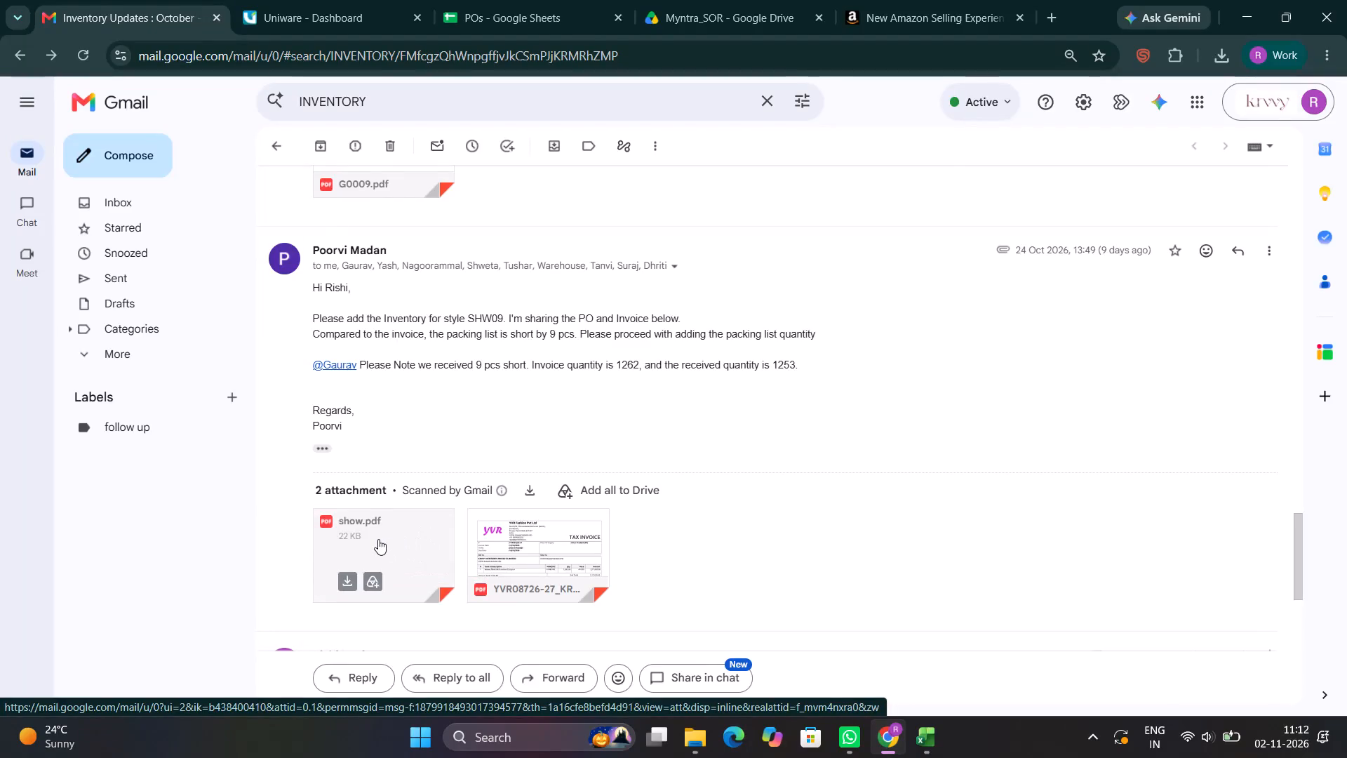
Look over the purchase order and YVR invoice attachments on the 24 October SHW09 inventory email.
left_click(378, 539)
key("Escape")
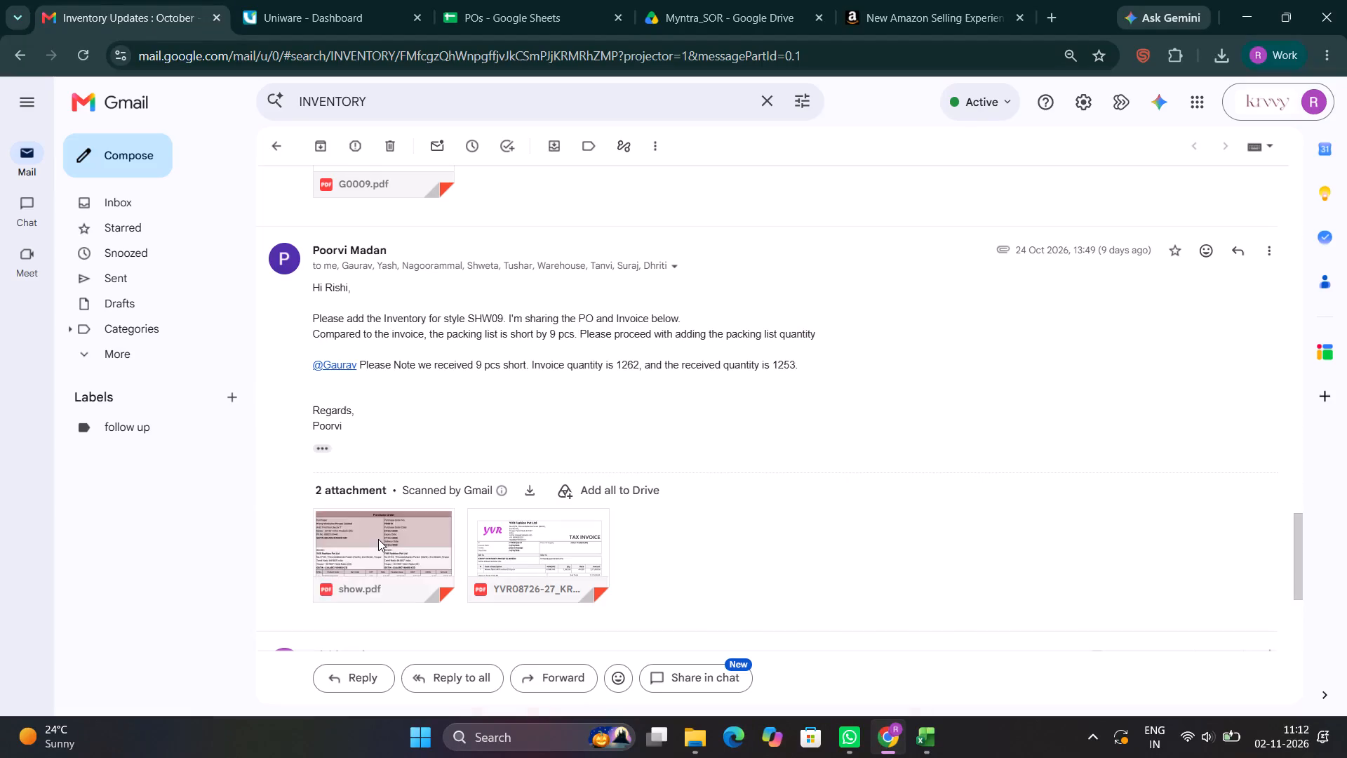
left_click(566, 545)
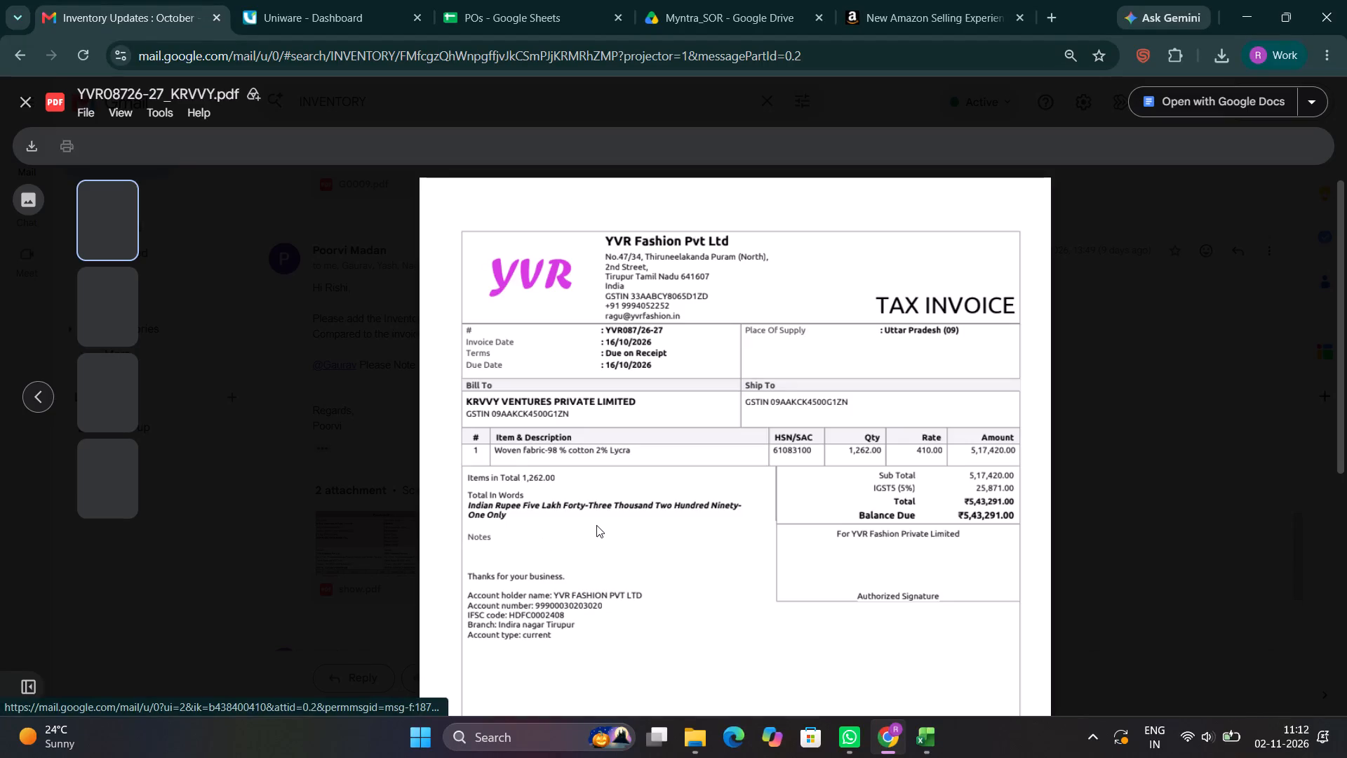
key("Escape")
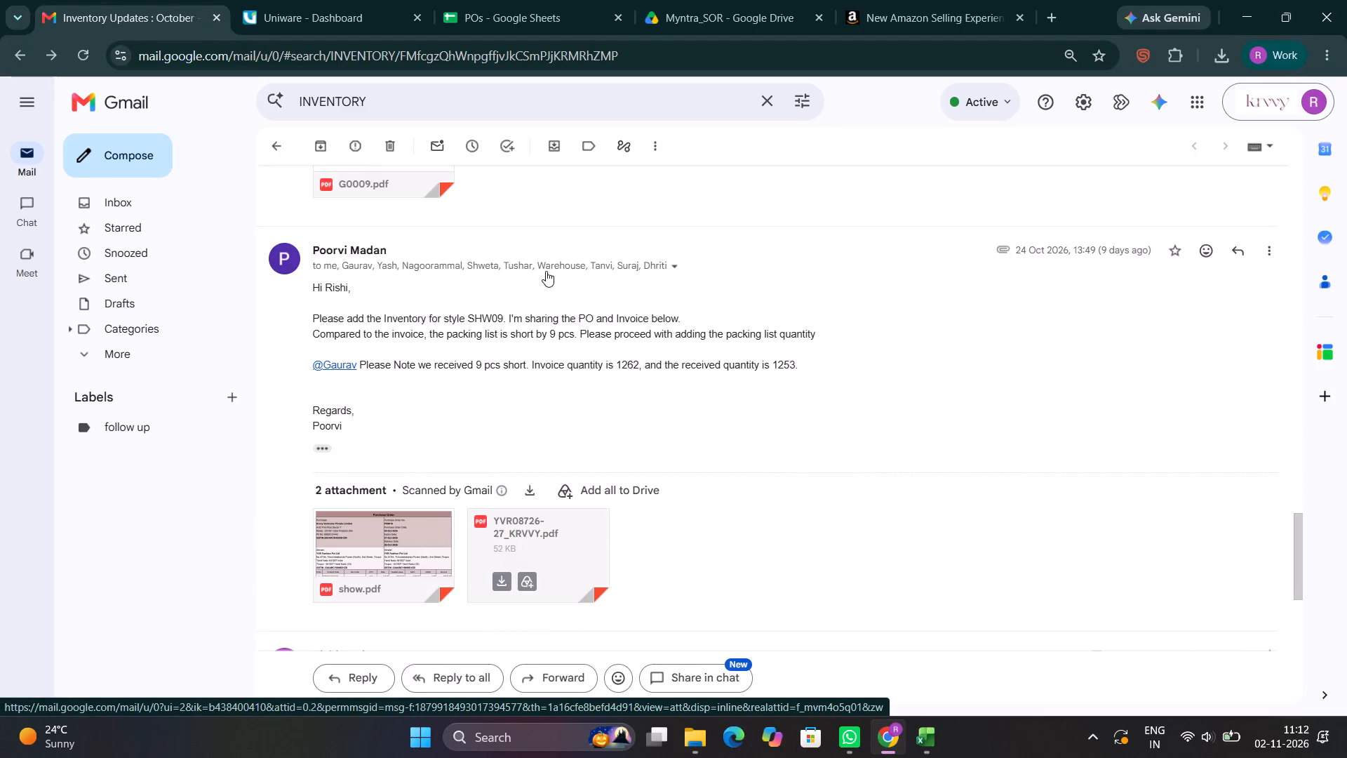
scroll(546, 271, "up", 4)
Switch to the GRN export in Excel and filter the GRN Code column to G0010 only.
key("alt+Tab")
key("Left")
key("Left")
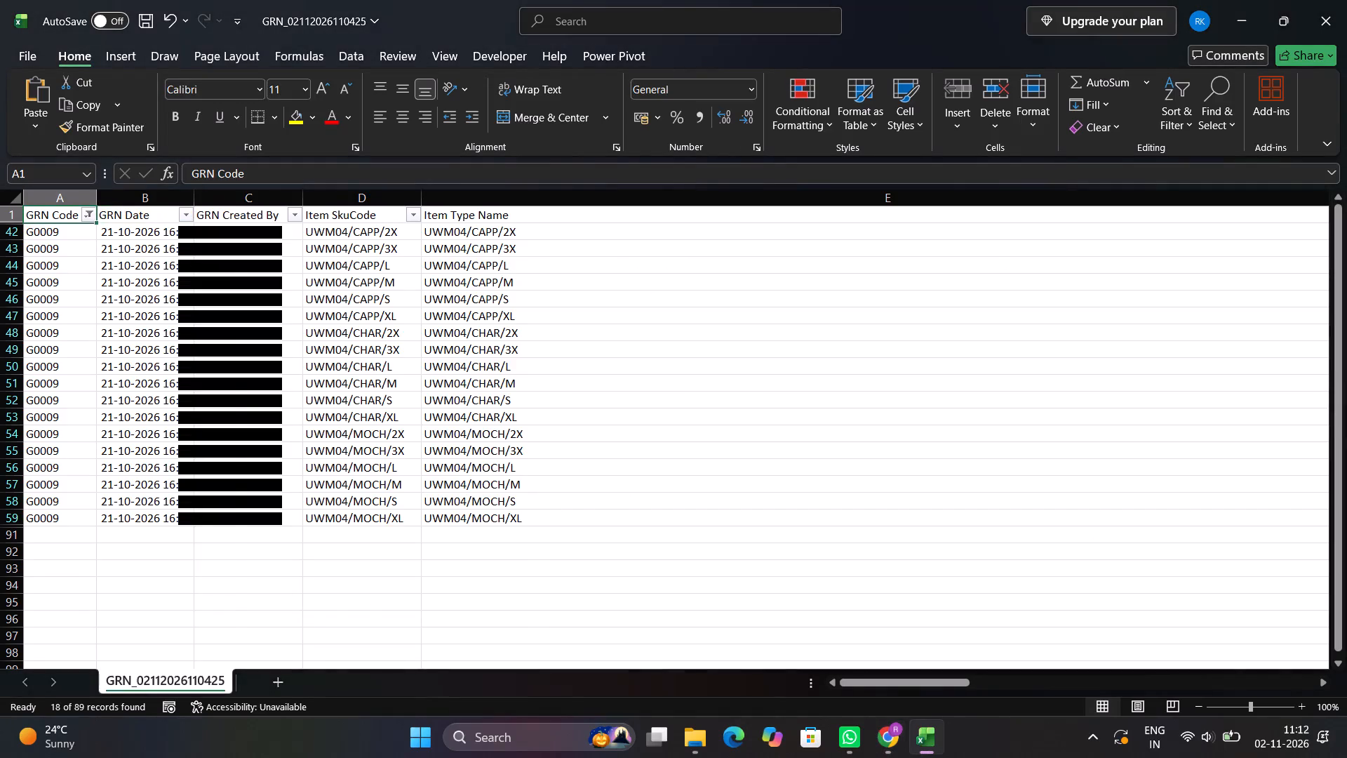
key("alt+Down")
key("Down")
key("Down")
key("Down")
key("Down")
key("Down")
key("Down")
key("Down")
key("Down")
key("Down")
key("Down")
key("Down")
key("Down")
key("Down")
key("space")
key("Down")
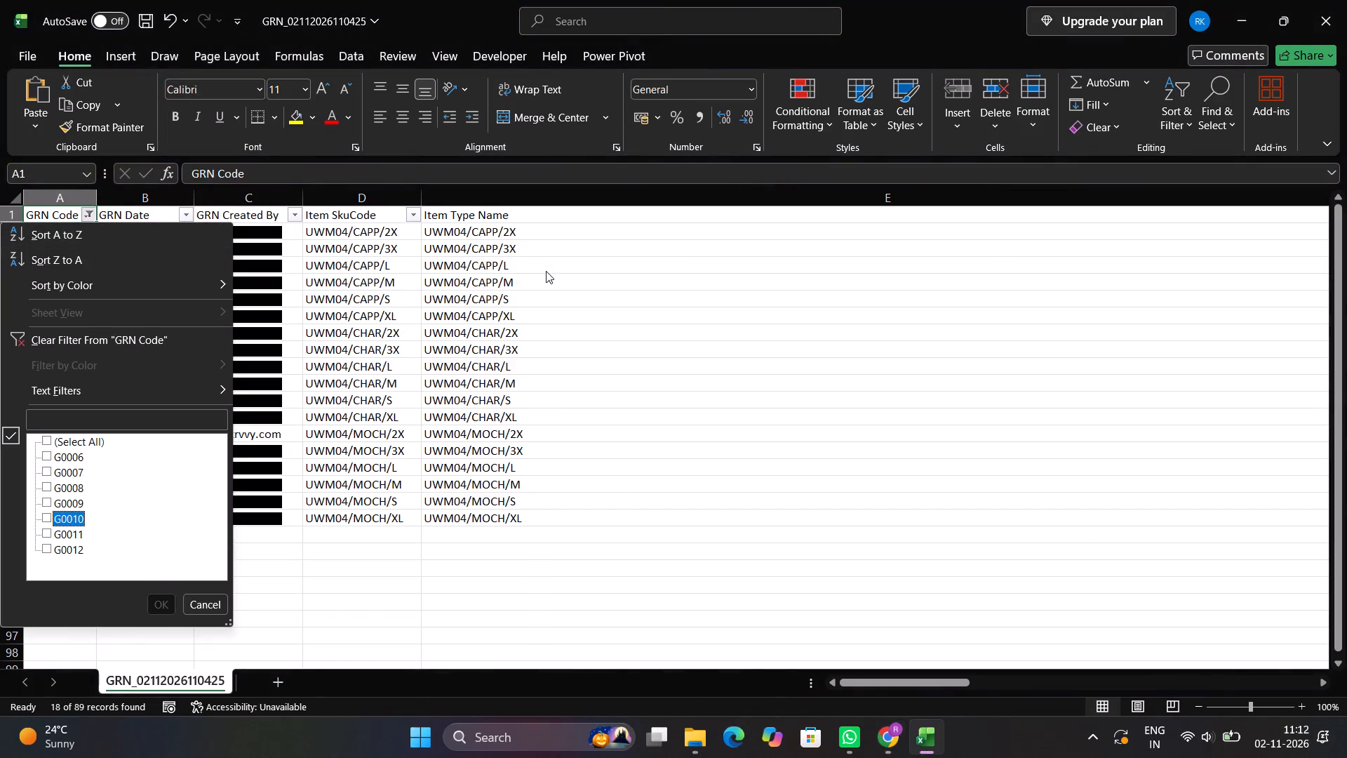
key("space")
key("Return")
Check the G0010 dates and SKUs against the SHW09 email and the replies that follow it in the Gmail thread.
key("Down")
key("Right")
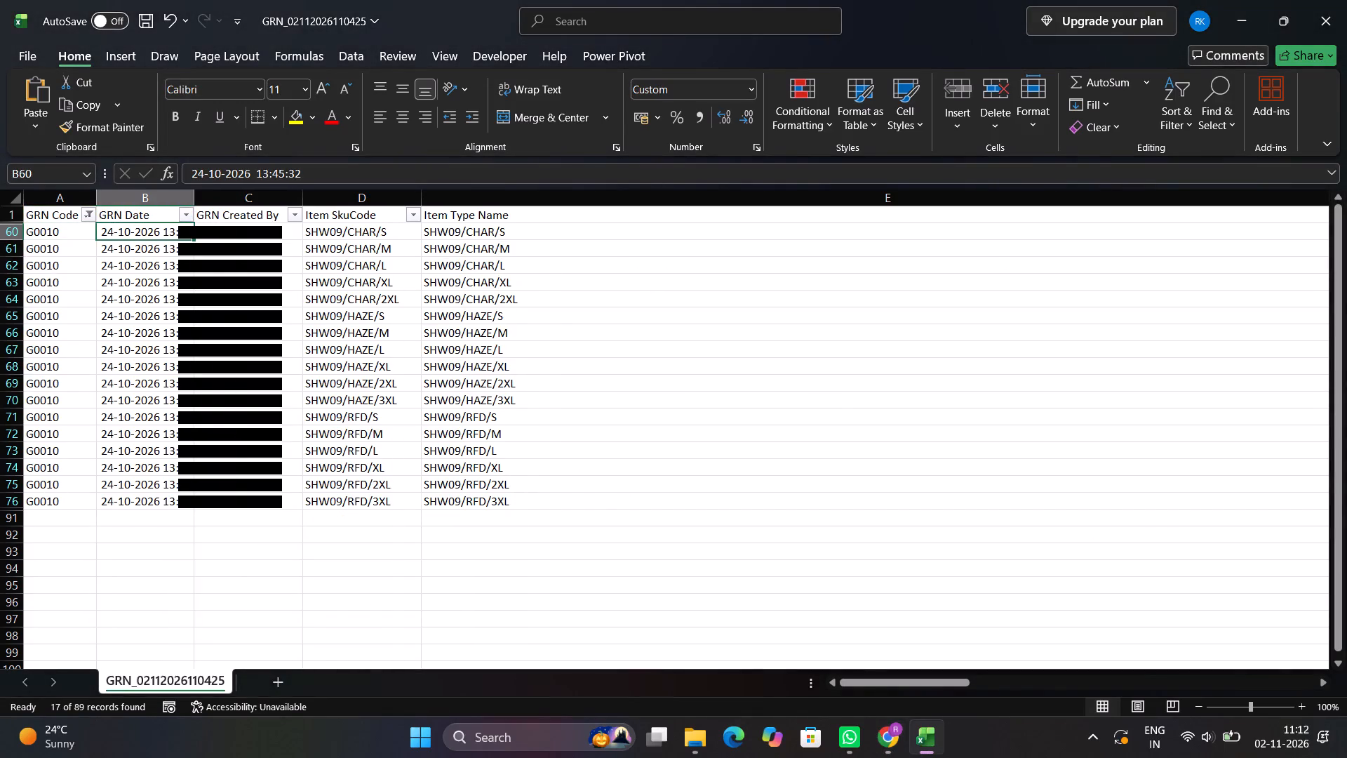
key("Right")
key("Right")
key("Right")
key("Right")
key("Right")
key("alt+Tab")
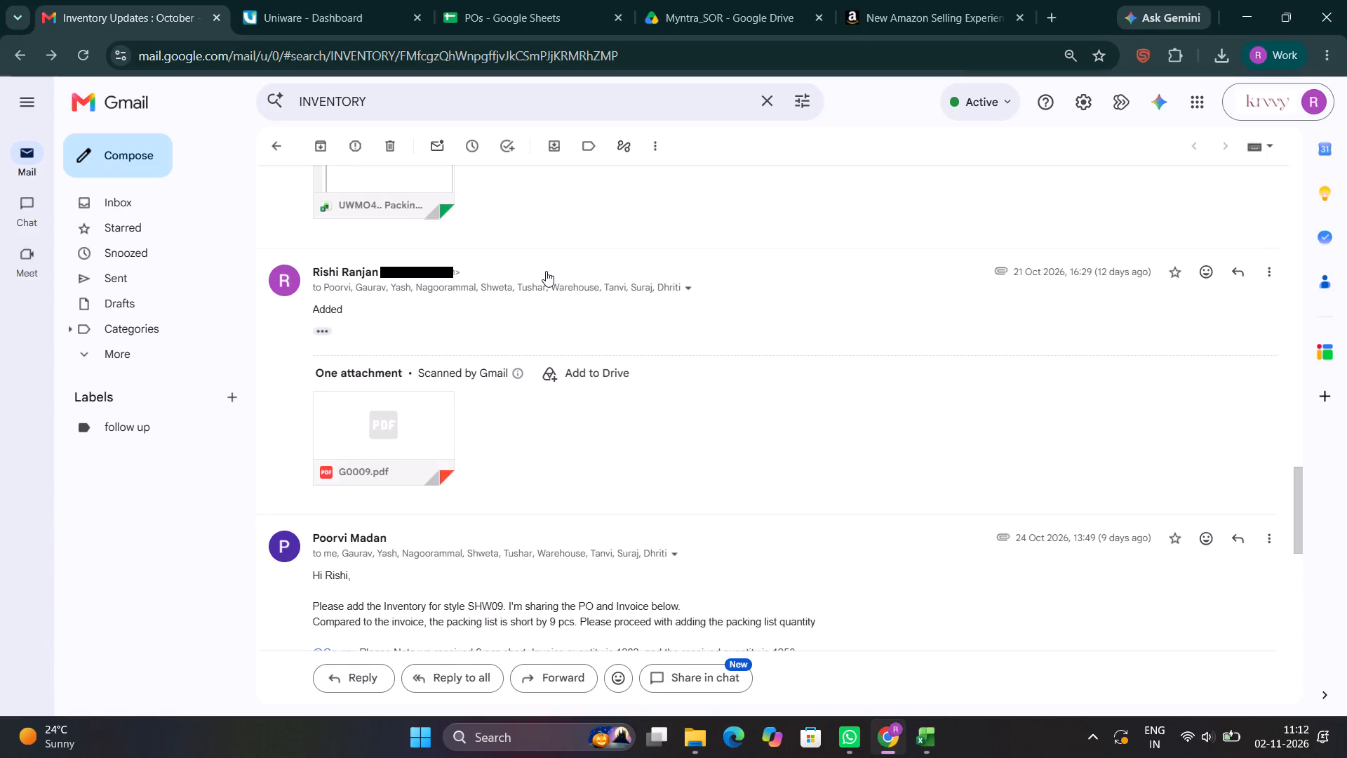
scroll(656, 491, "down", 3)
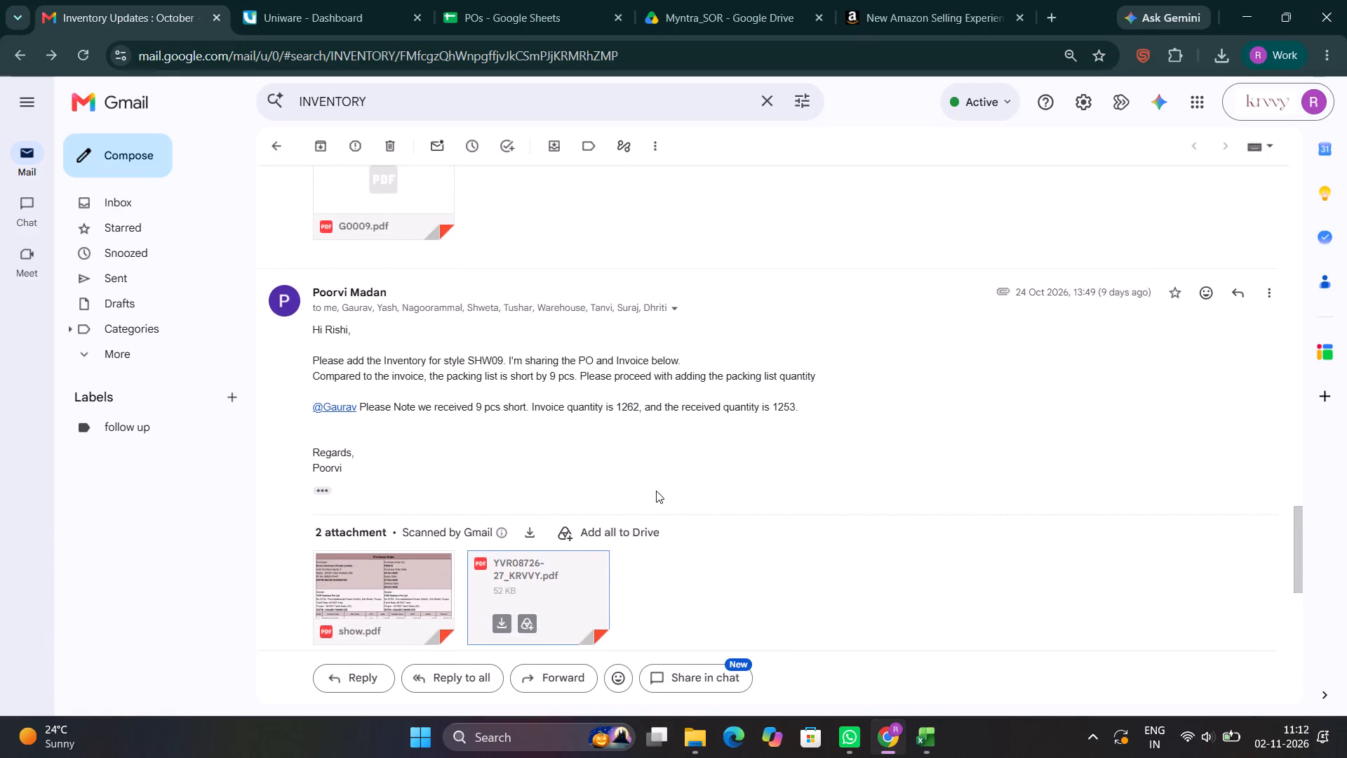
scroll(656, 491, "down", 4)
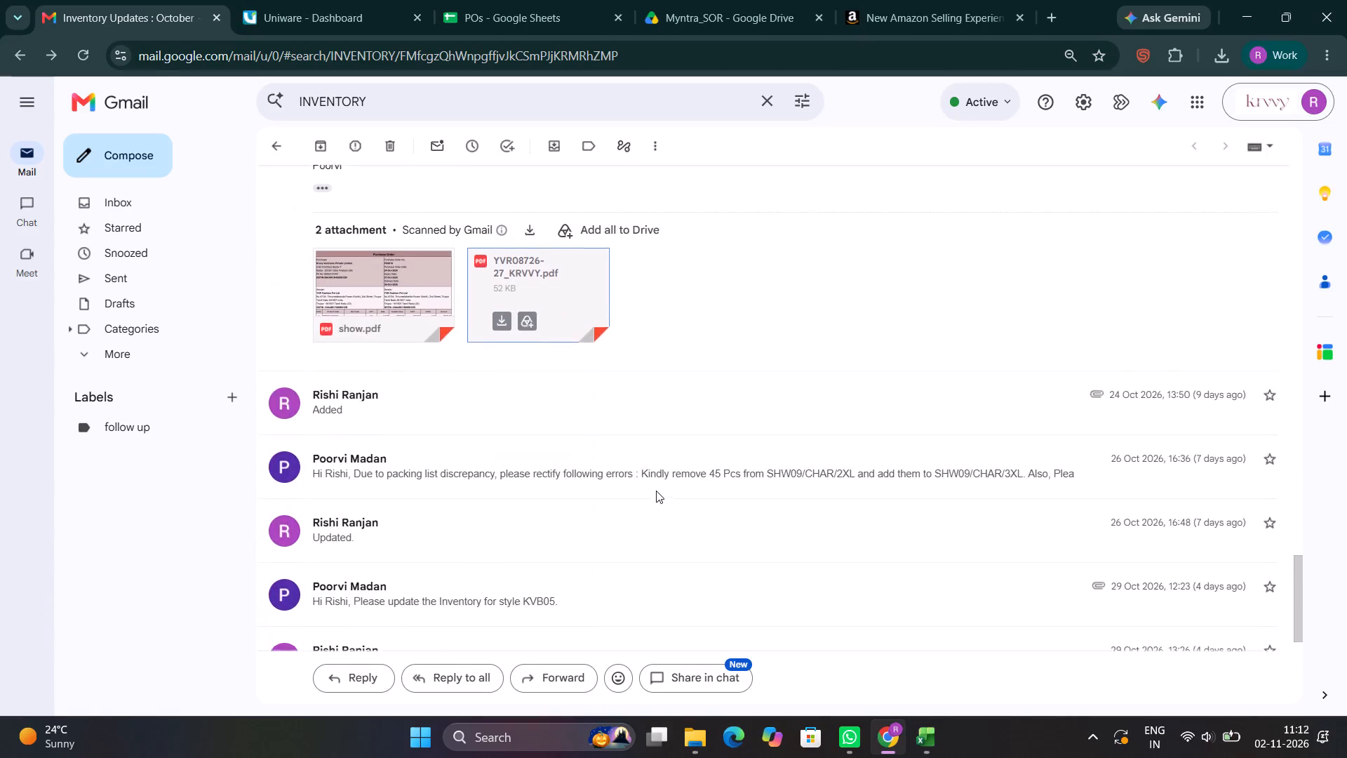
scroll(656, 491, "down", 1)
In the Excel export, examine the G0010 rows from the item type columns through vendor, invoice, PO, quantities, values and QC completion.
key("alt+Tab")
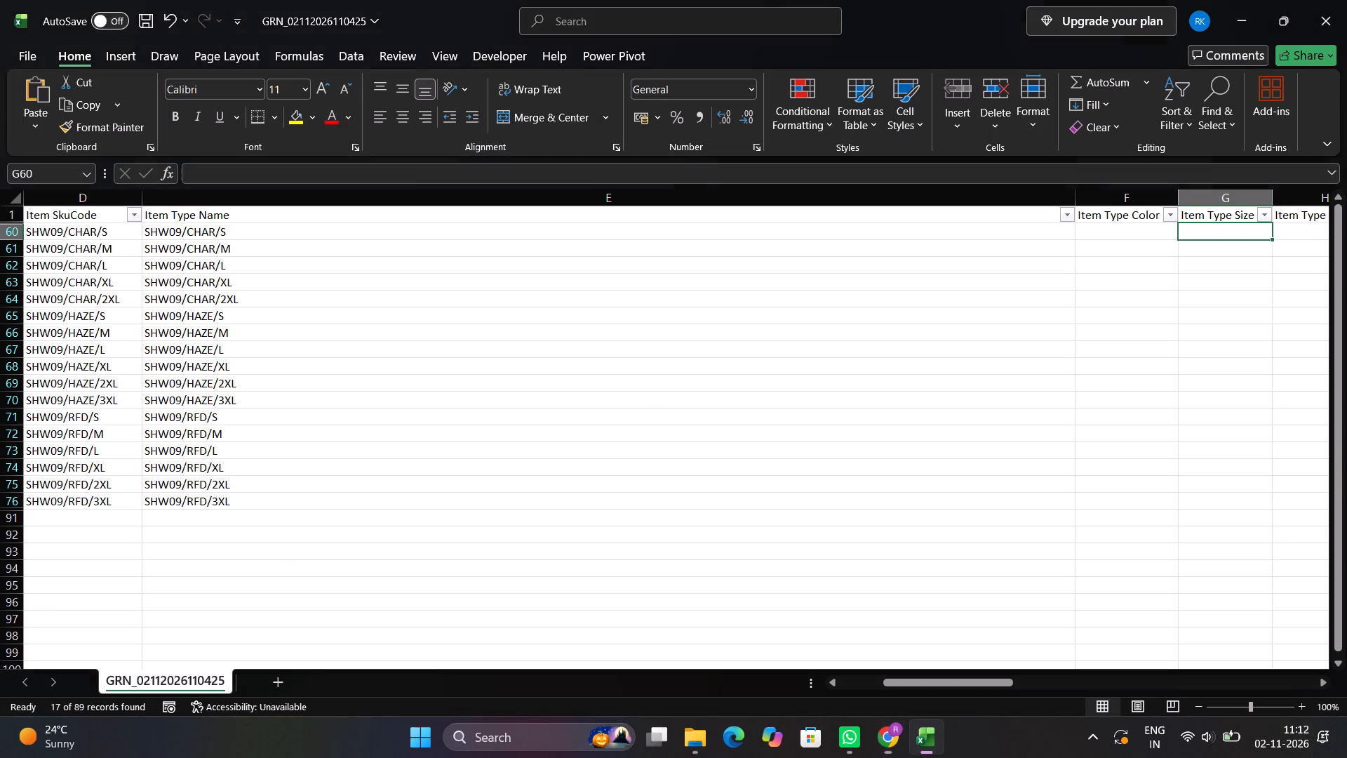
key("Right")
key("Right")
key("Right")
key("Right")
key("Right")
key("Right")
key("Right")
key("Right")
key("Right")
key("Right")
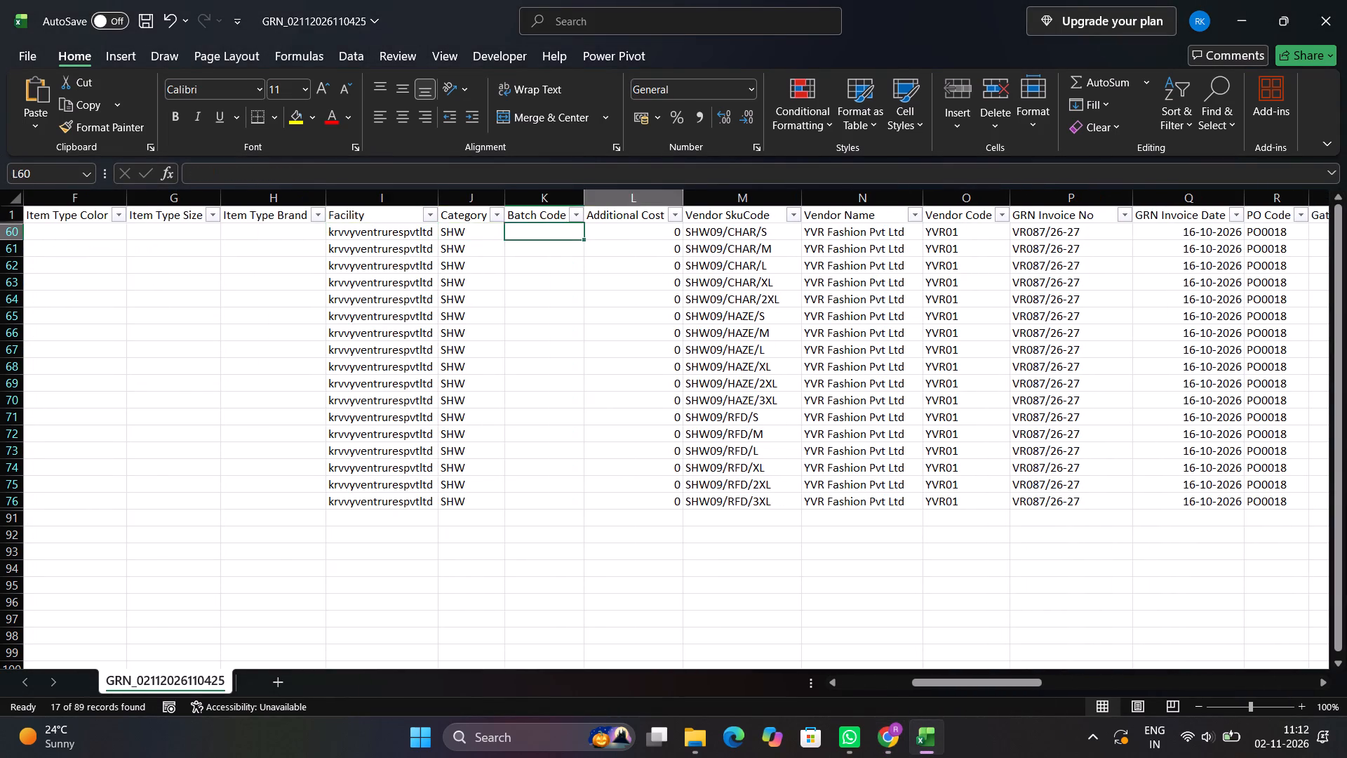
key("Right")
key("Right")
key("Right")
key("Right")
key("Right")
key("Right")
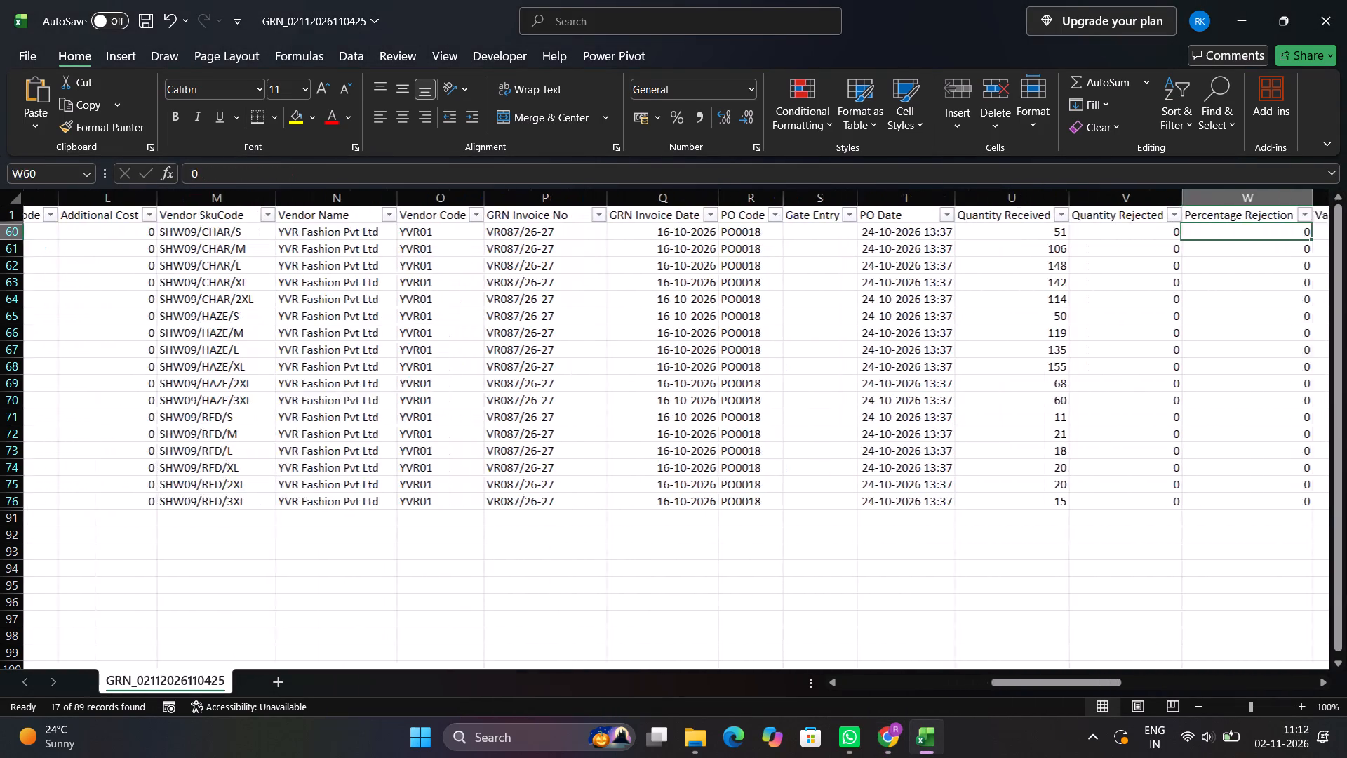
key("Right")
key("Up")
key("Right")
key("Up")
key("Right")
key("Right")
key("Right")
key("Right")
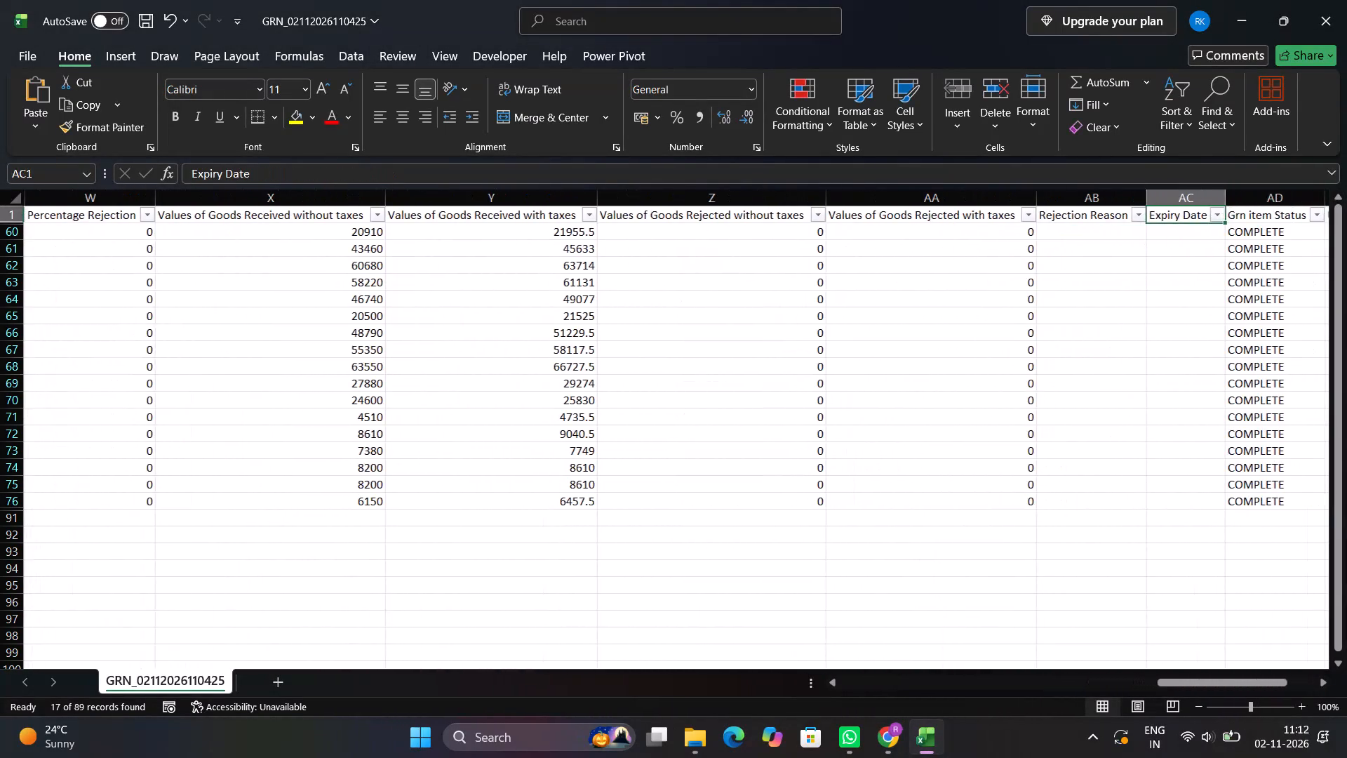
key("Right")
key("Right")
key("Right")
key("Right")
key("Left")
key("Right")
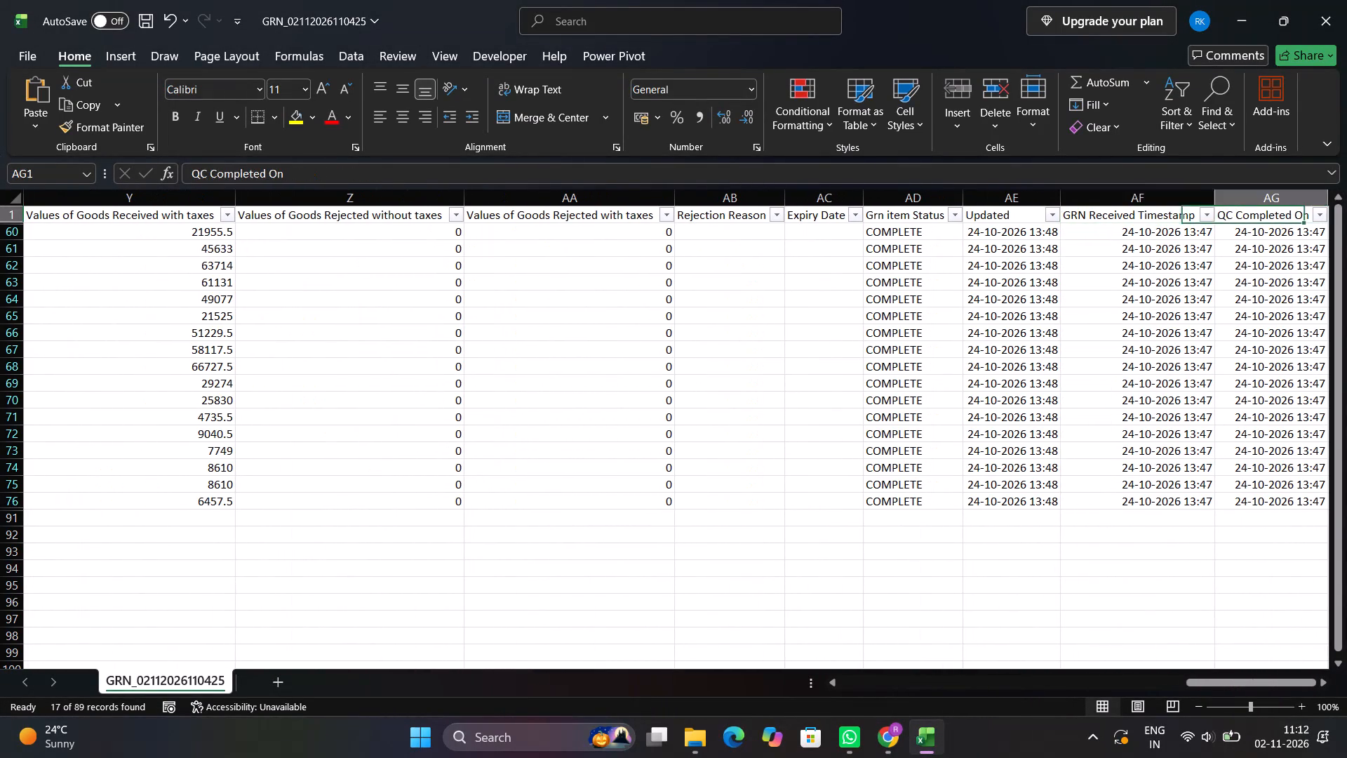
Go back over the G0010 columns from QC completion to the GRN Code header.
key("Left")
key("Left")
key("Left")
key("Left")
key("Left")
key("Left")
key("Left")
key("Left")
key("Left")
key("Left")
key("Left")
key("Left")
key("Left")
key("Left")
key("Left")
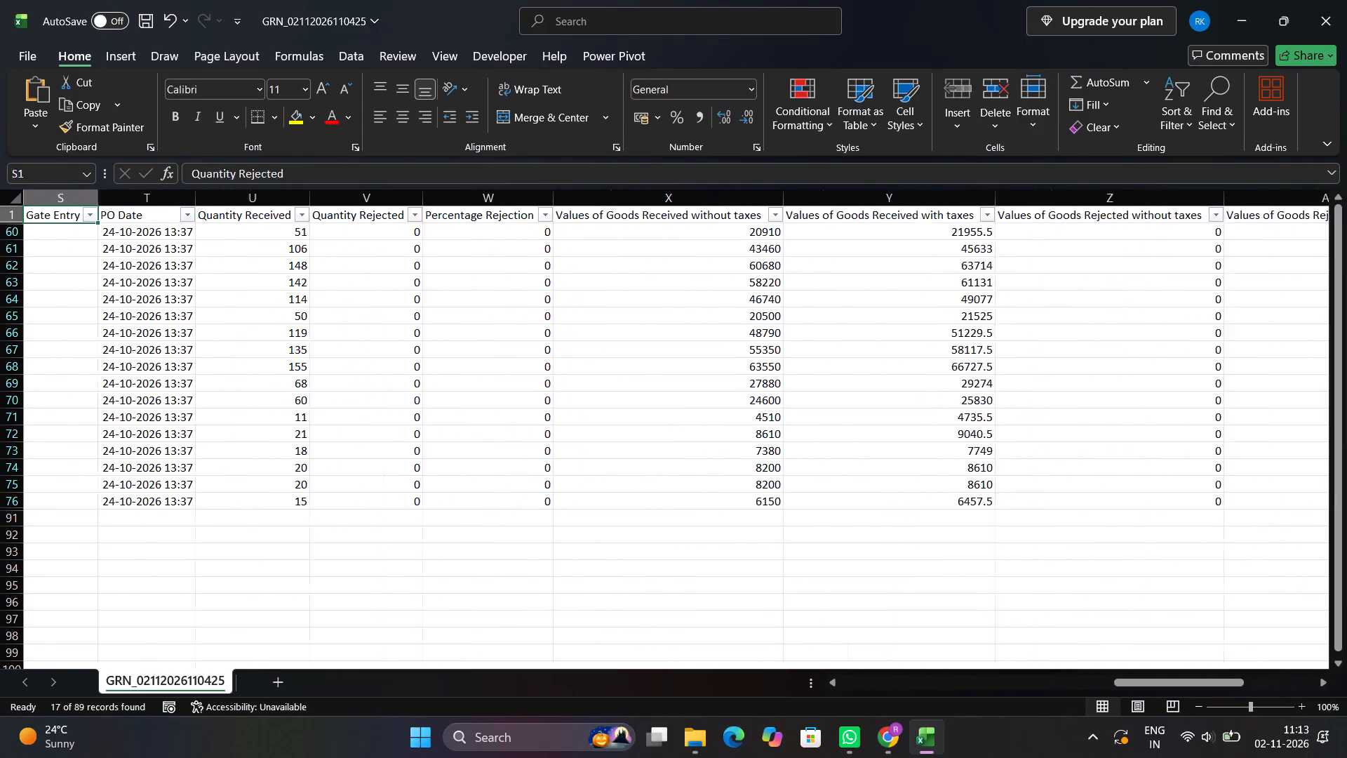
key("Left")
key("Left")
key("Left")
key("Left")
key("Left")
key("Left")
key("Left")
key("Left")
key("Left")
key("Left")
key("Left")
key("Left")
key("Left")
key("Left")
key("Left")
key("Left")
key("Left")
key("Left")
key("Left")
key("Left")
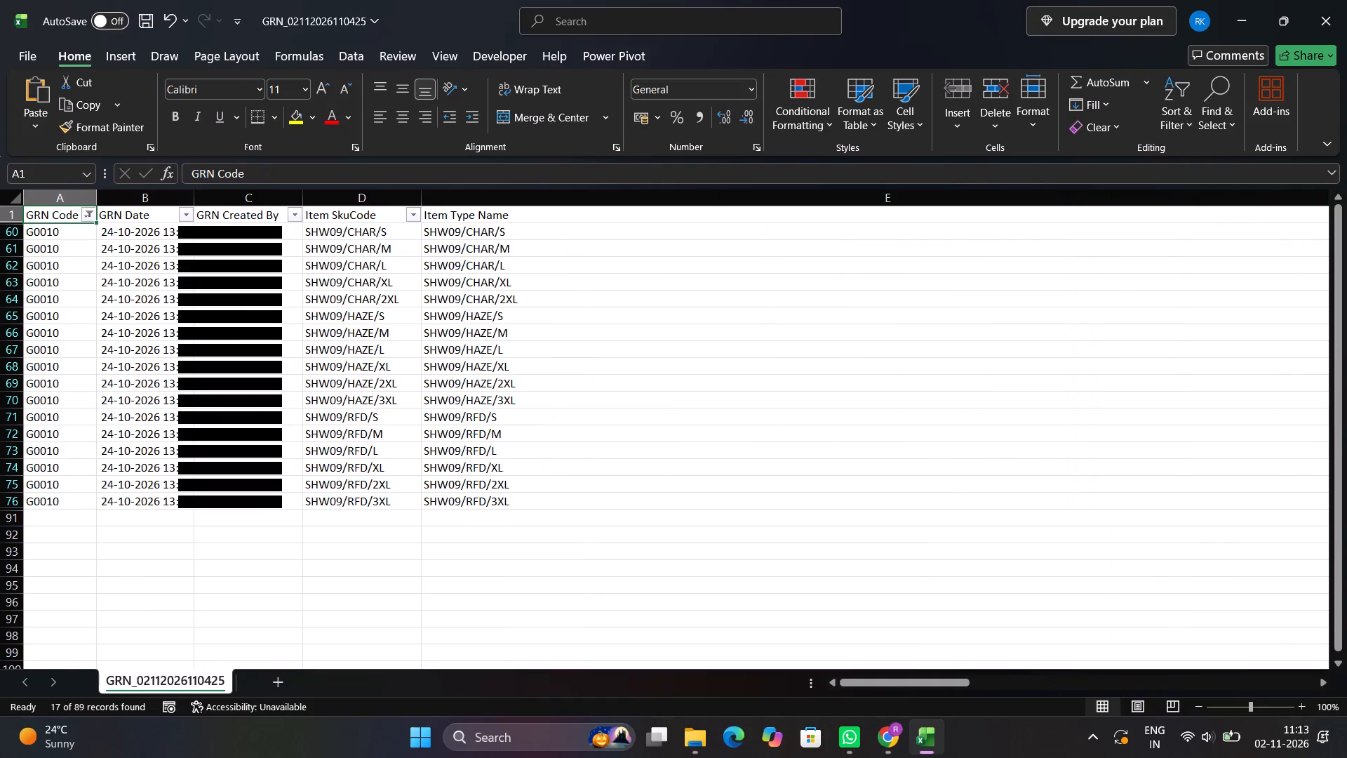
Return to Gmail to recheck the YVR invoice for SHW09, and expand the 24 October reply carrying the G0010 attachment.
key("alt+Tab")
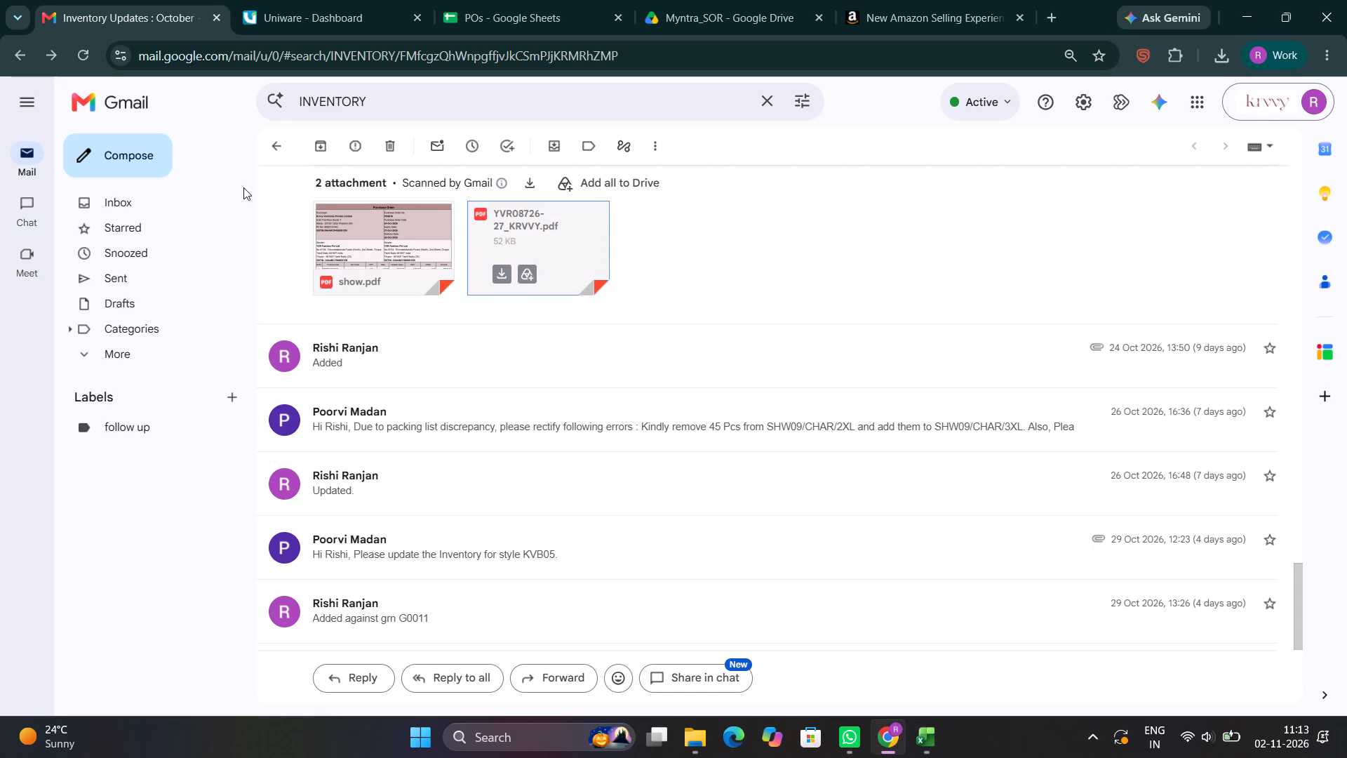
scroll(507, 339, "up", 2)
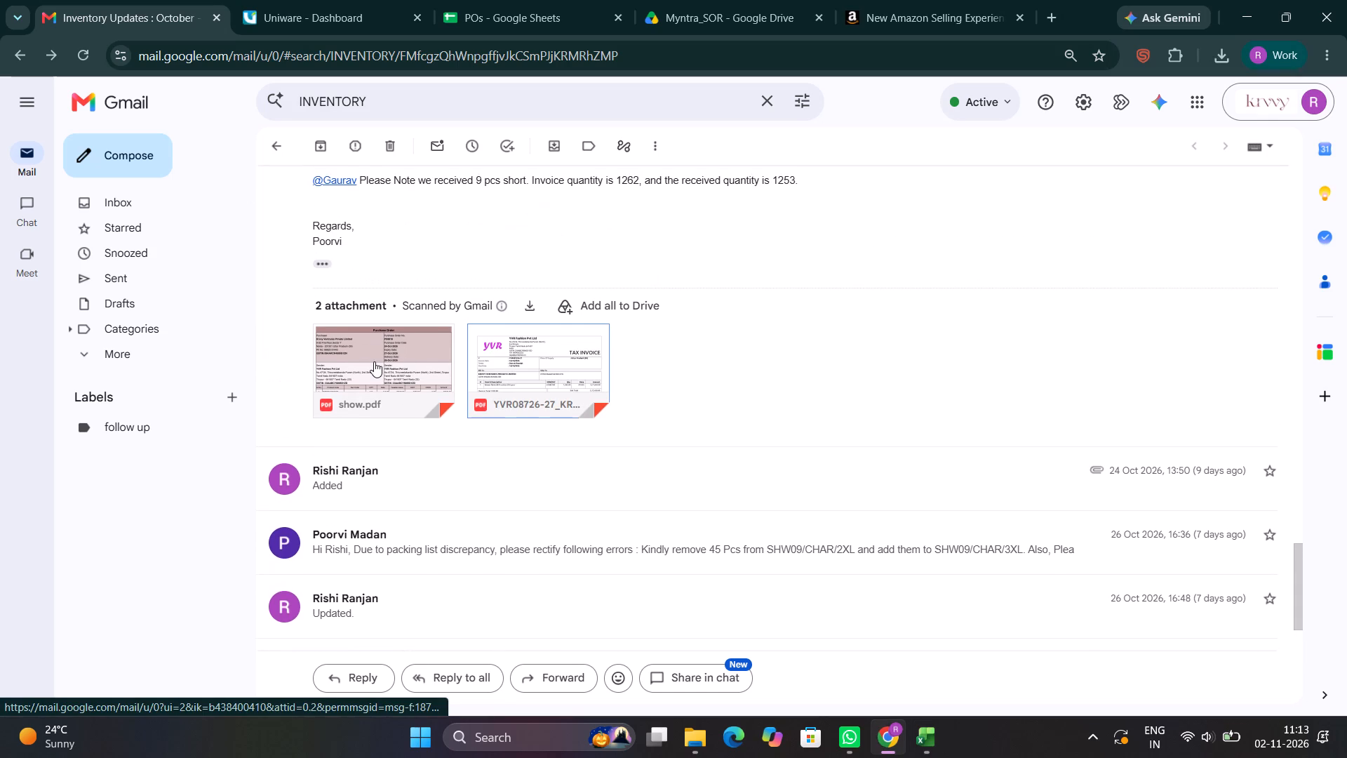
left_click(491, 350)
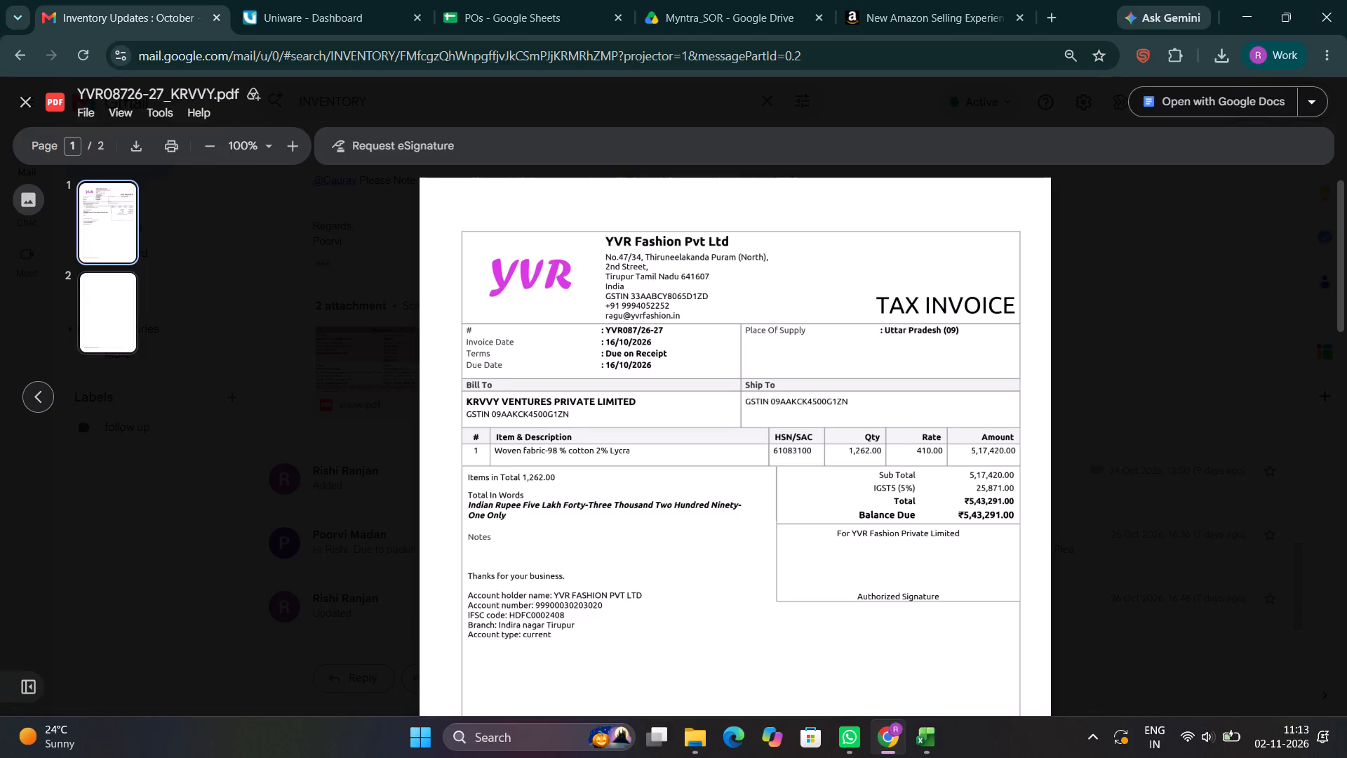
key("Escape")
key("alt+Tab")
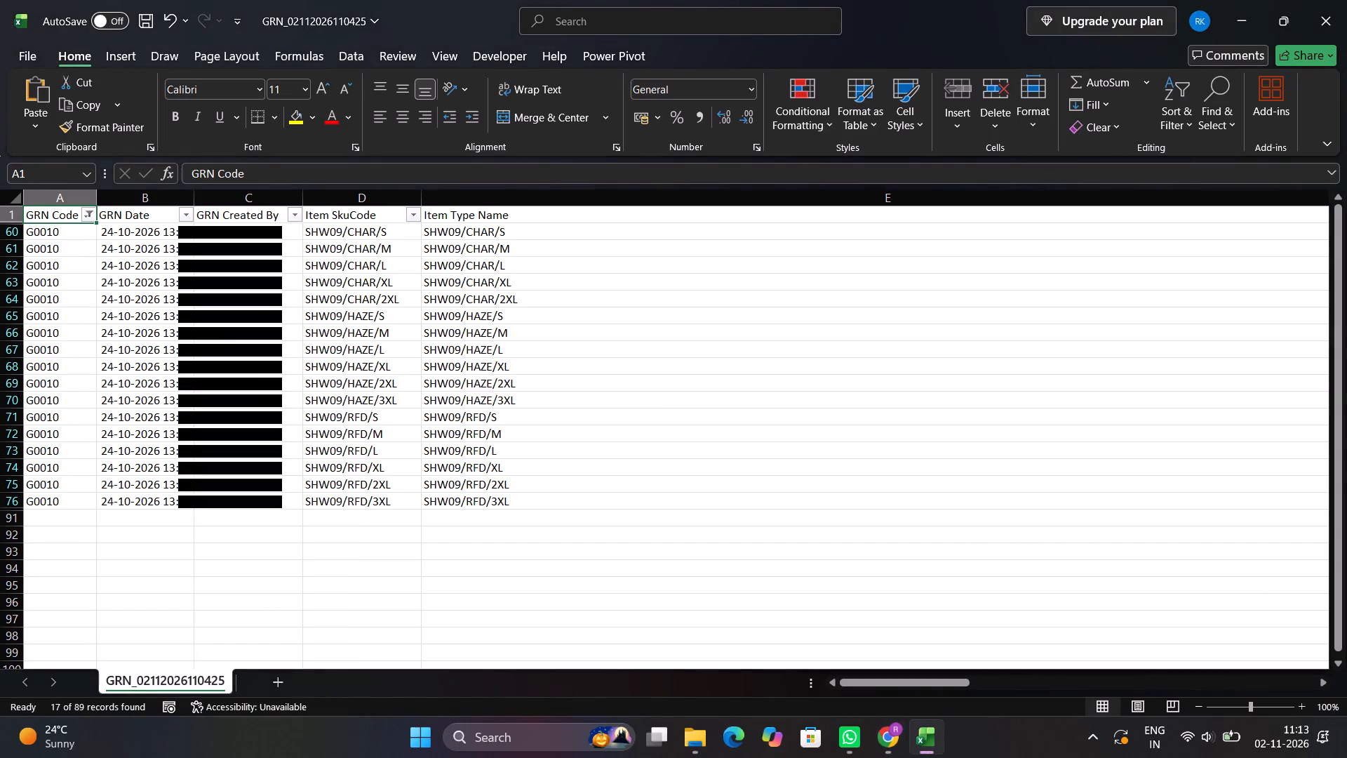
key("Left")
key("alt+Tab")
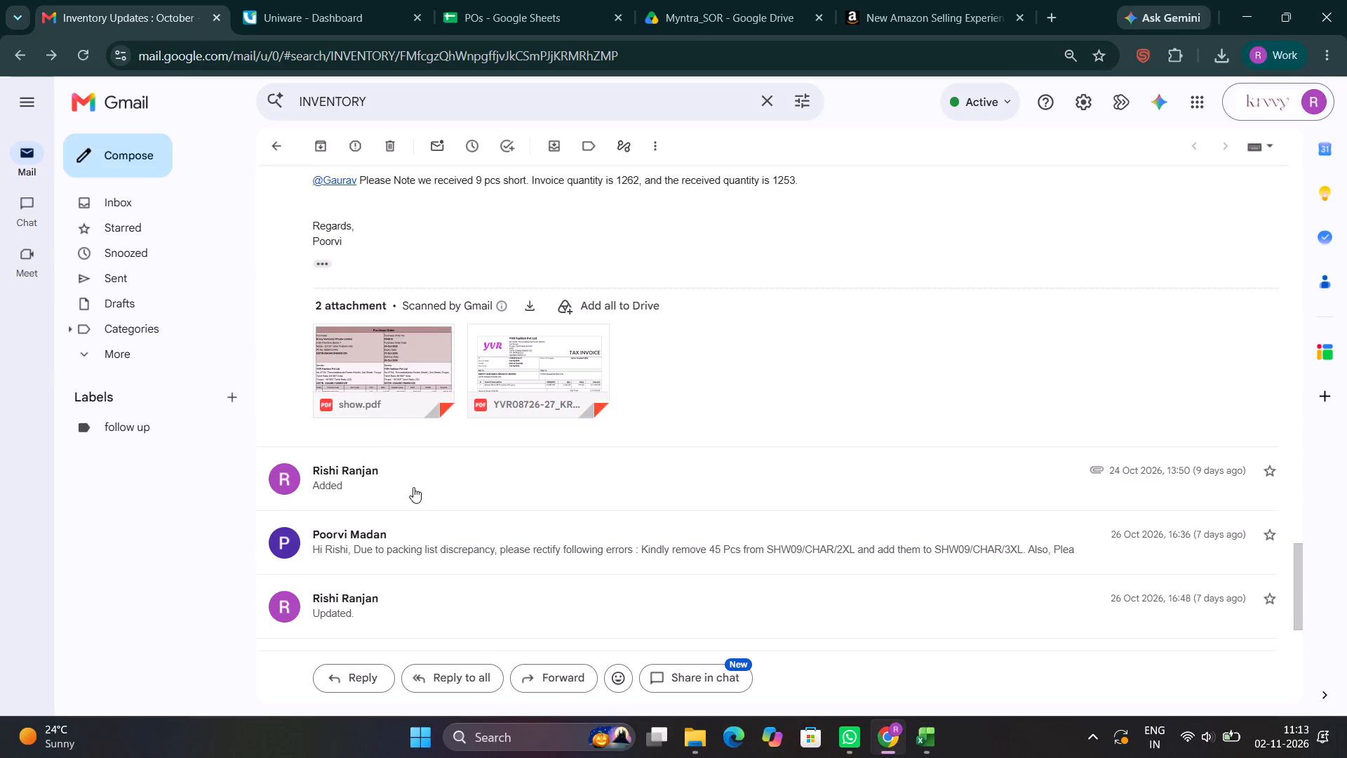
left_click(414, 487)
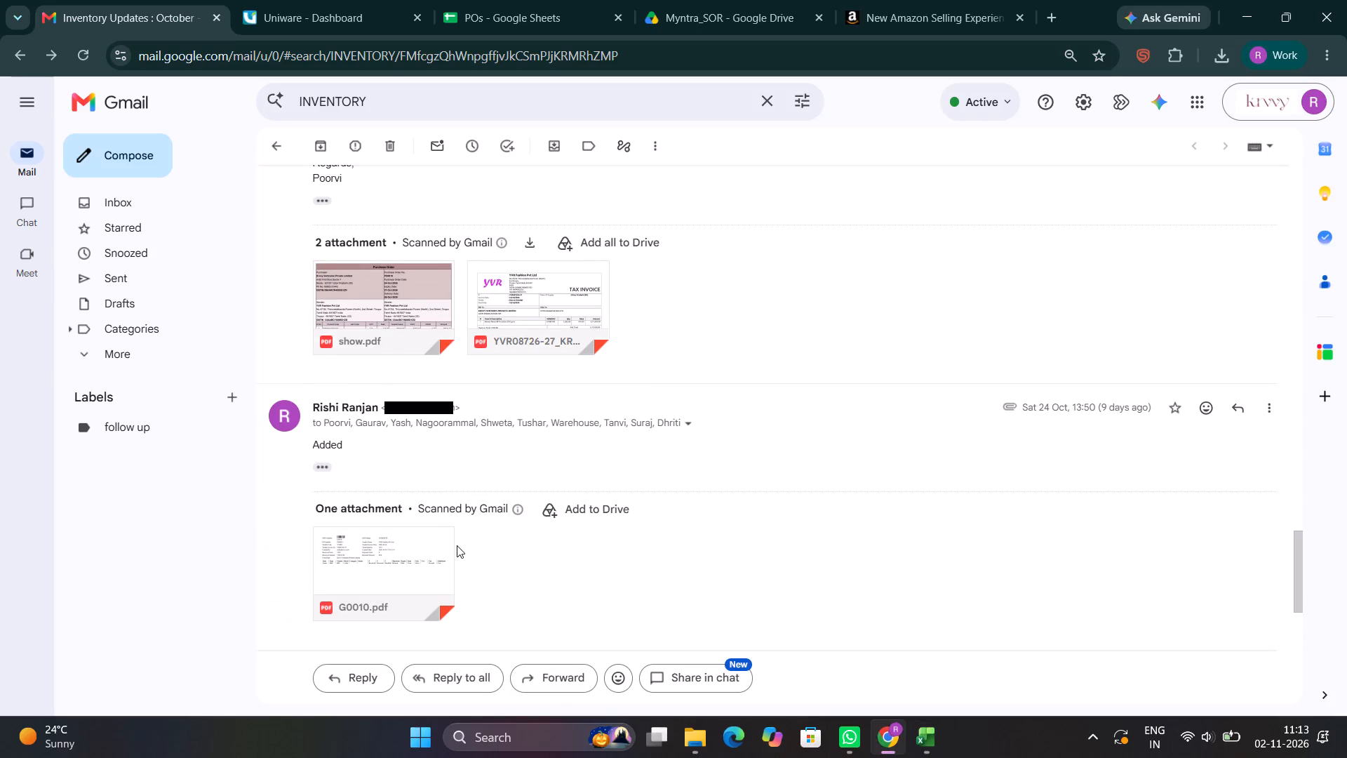
Switch to the Excel export and change the GRN Code filter from G0010 to G0011 only.
key("alt+Tab")
key("alt+Down")
key("Down")
key("Down")
key("Down")
key("Down")
key("Down")
key("Down")
key("Down")
key("Down")
key("Down")
key("Down")
key("Down")
key("Down")
key("Down")
key("Down")
key("Down")
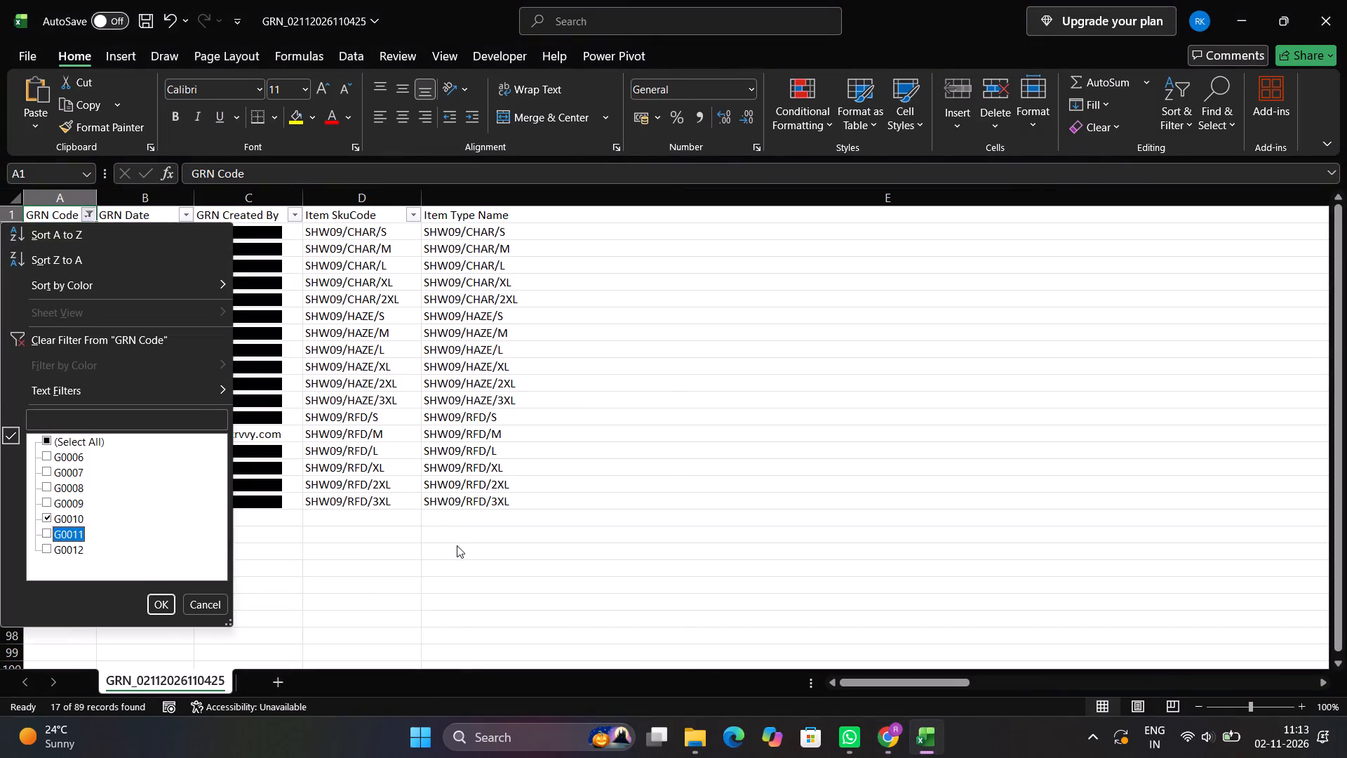
key("Up")
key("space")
key("Down")
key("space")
key("Return")
key("Down")
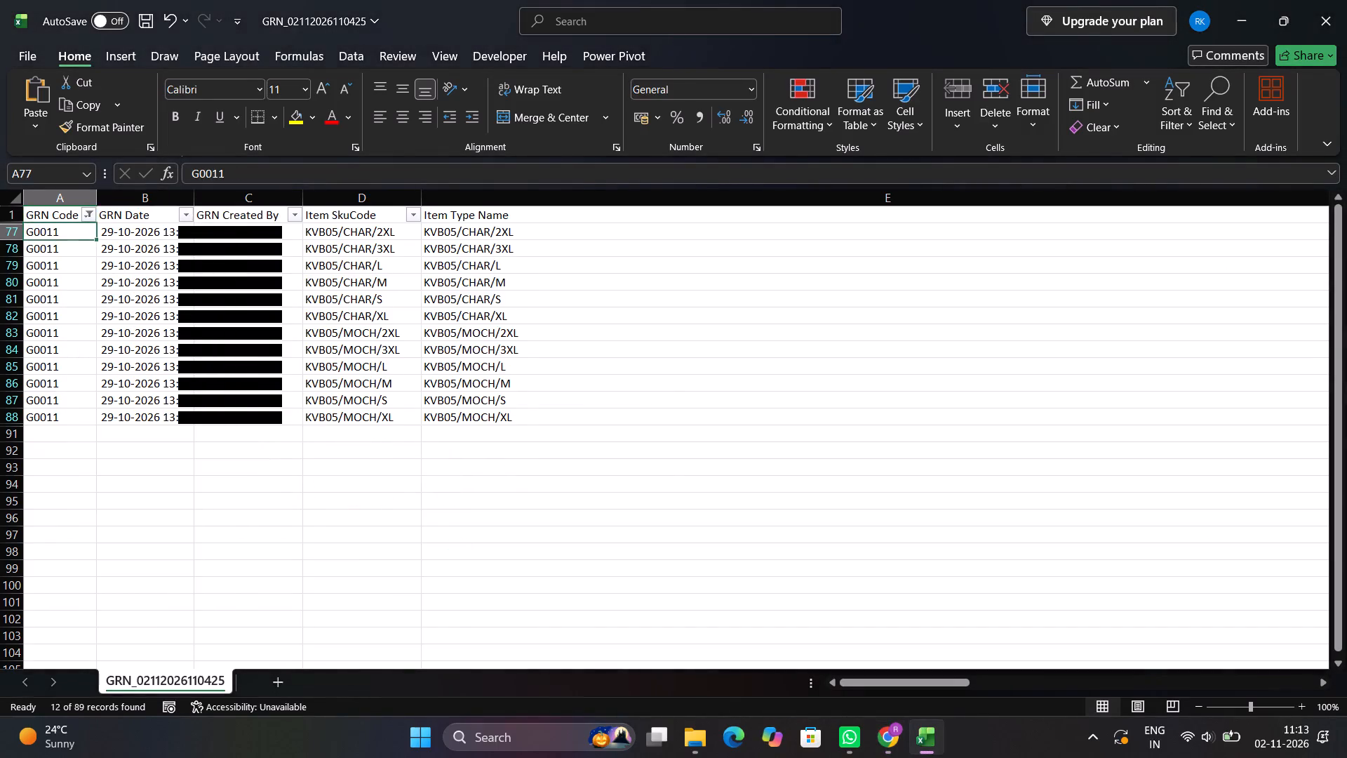
key("Right")
In the Gmail thread, read the 26 October SHW09 correction request and its reply, plus the remaining messages through 31 October.
key("alt+Tab")
scroll(457, 545, "down", 5)
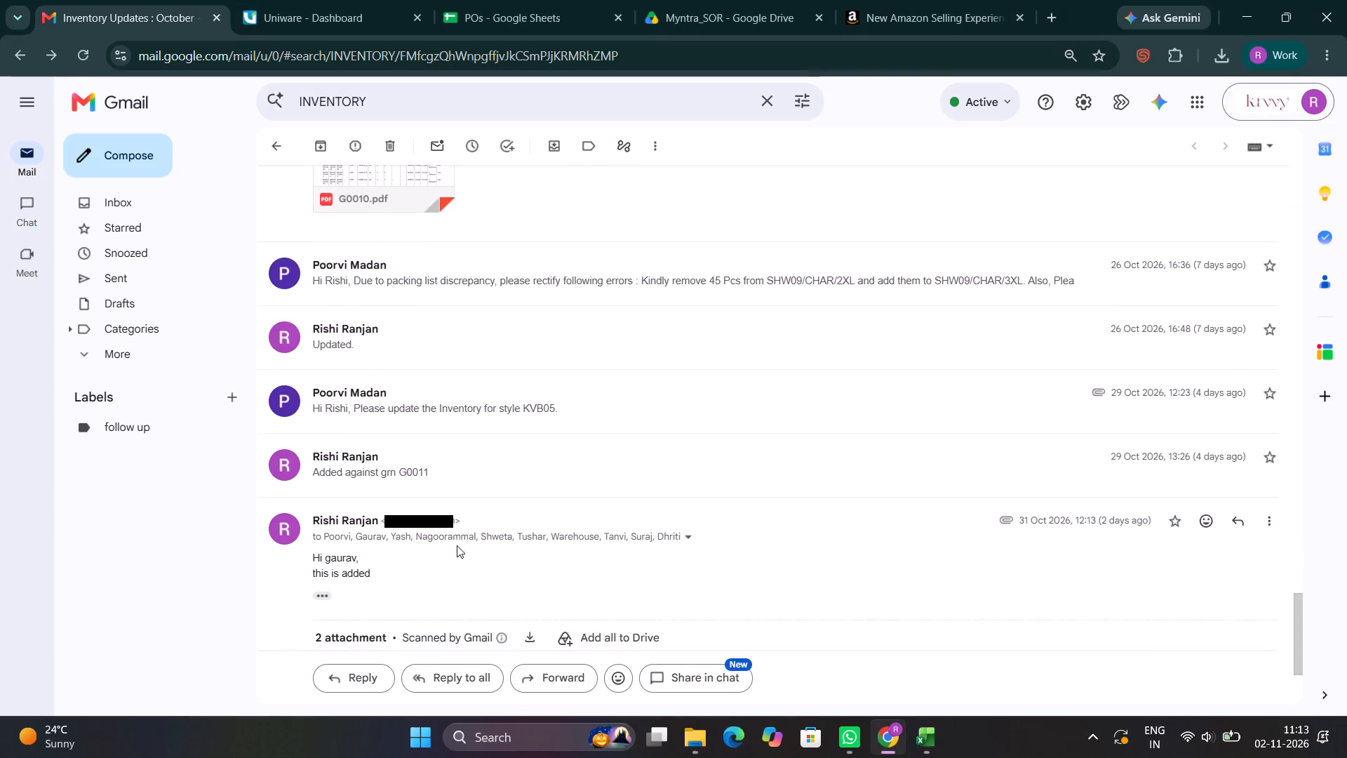
left_click(375, 262)
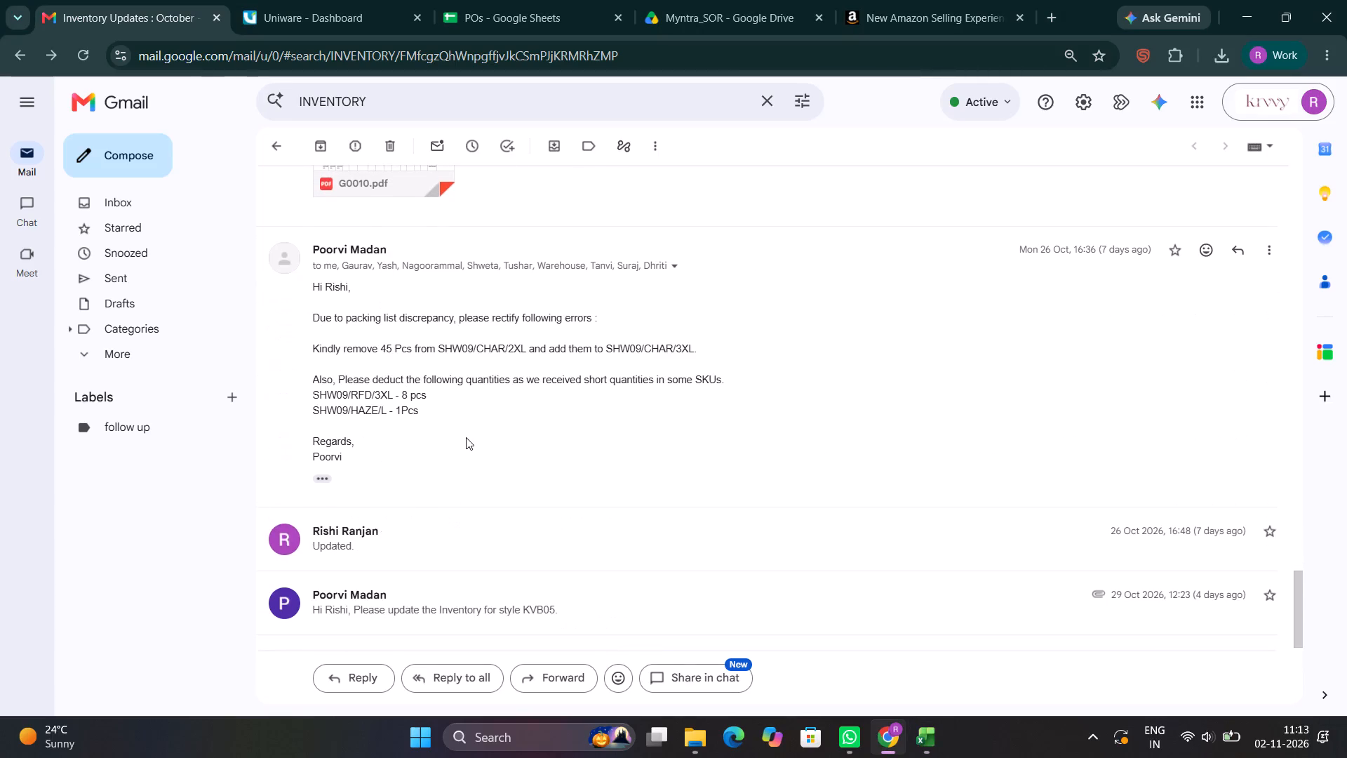
scroll(466, 437, "down", 2)
left_click(435, 407)
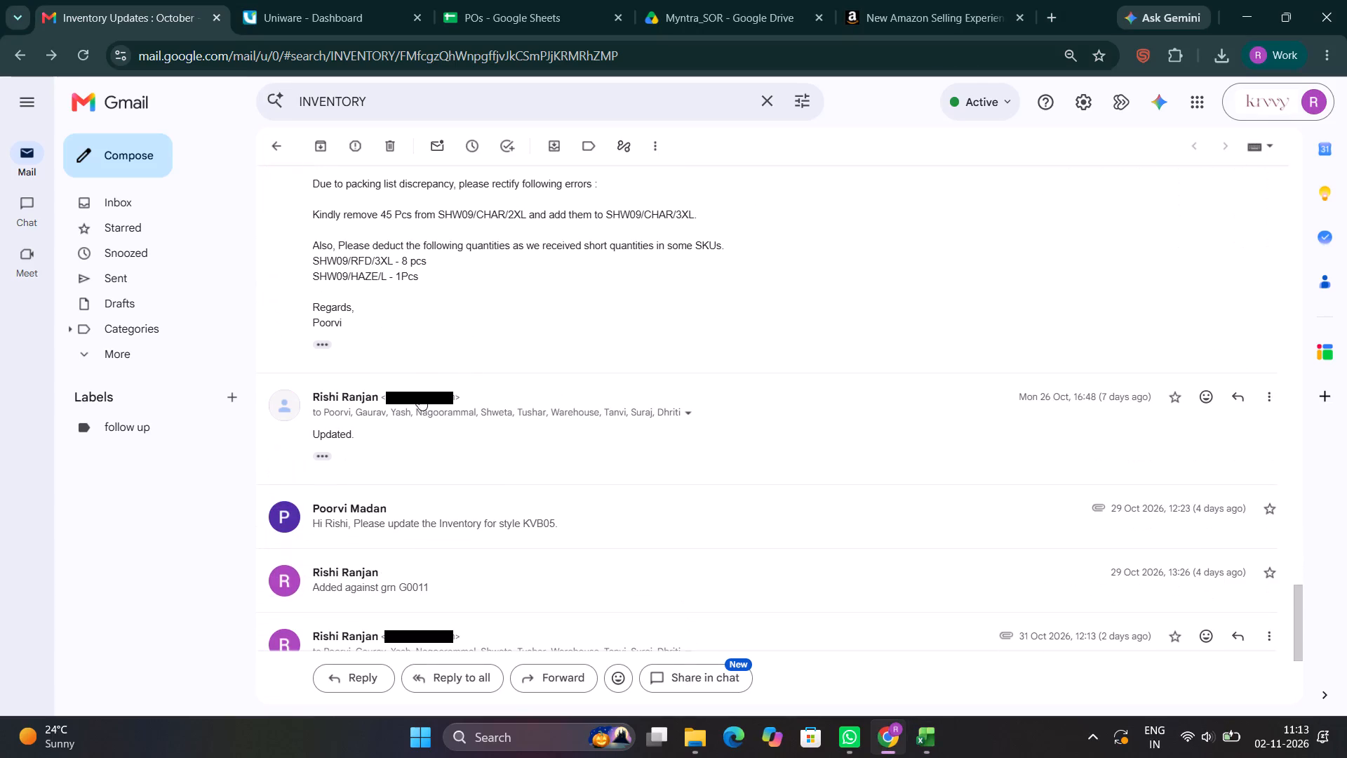
scroll(488, 470, "up", 1)
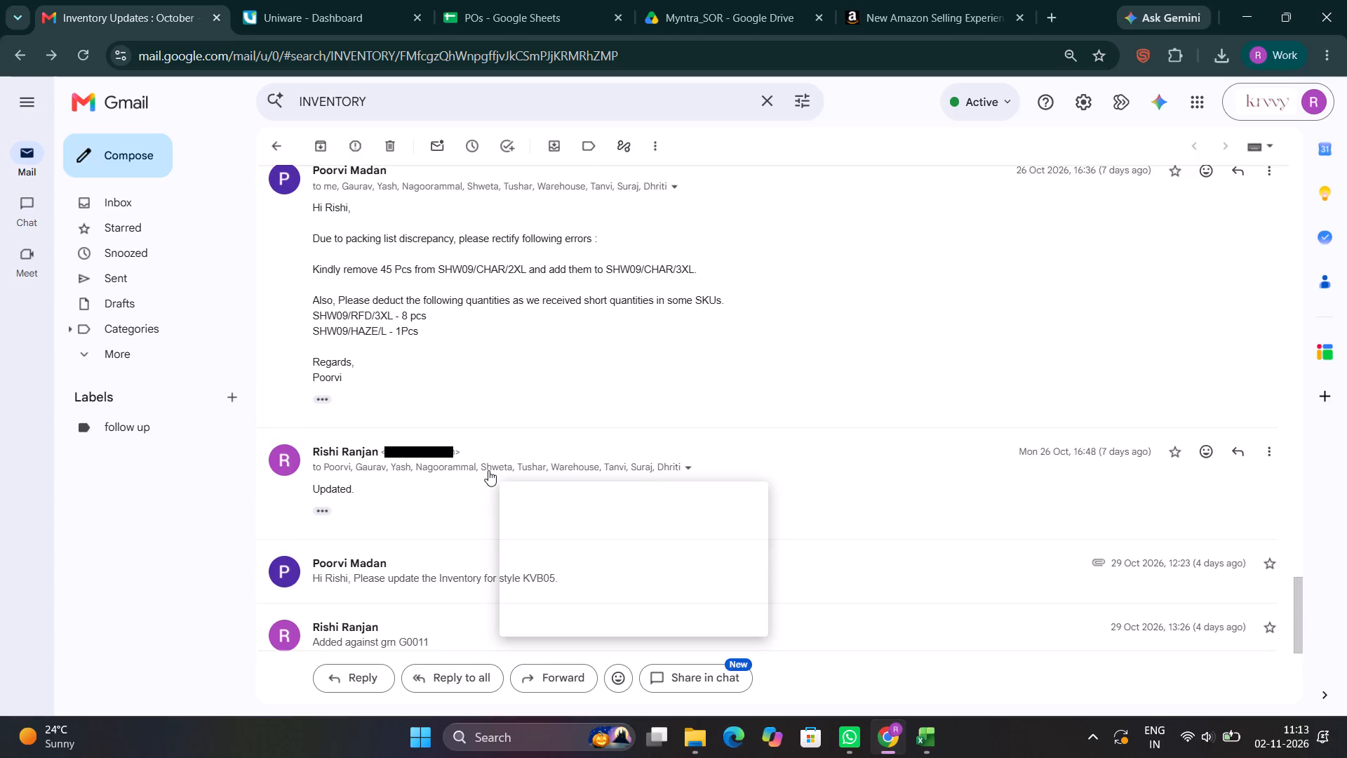
scroll(488, 470, "down", 4)
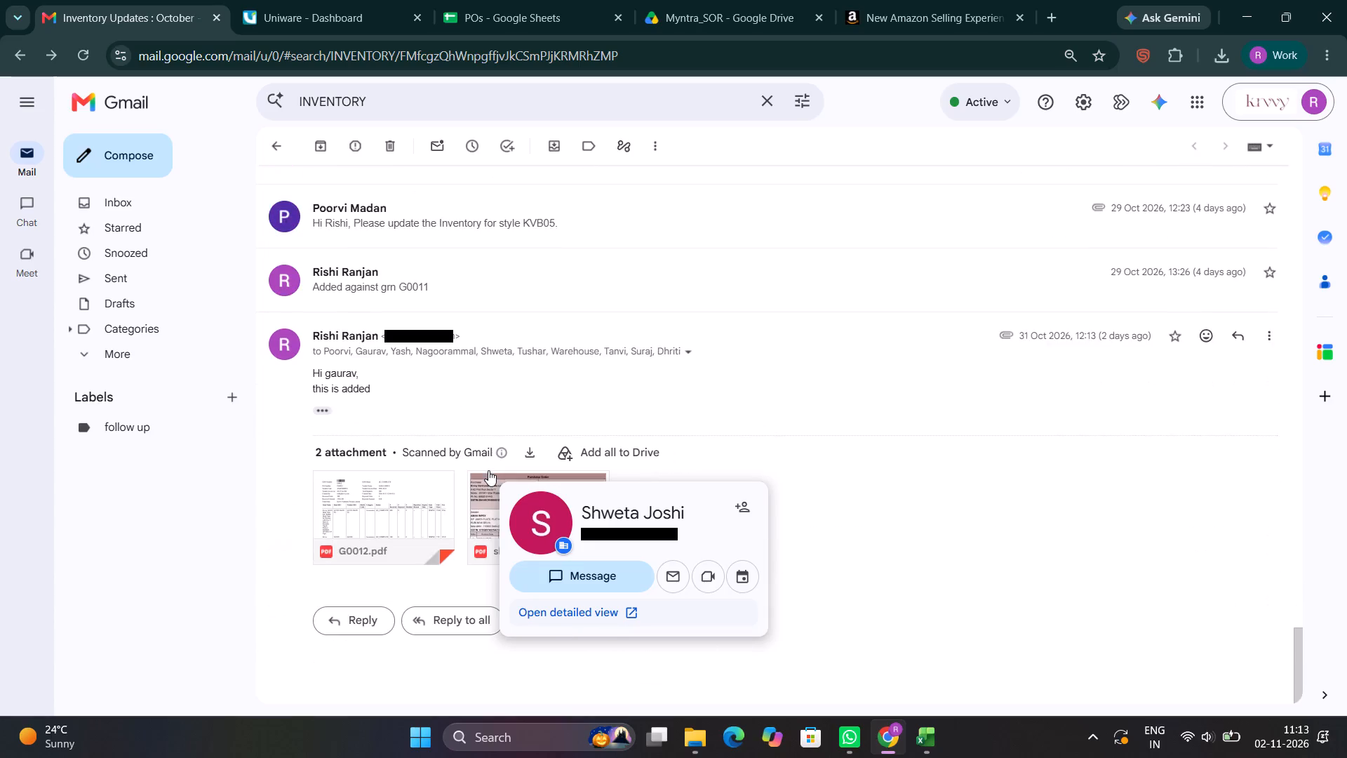
Switch to the Excel export and change the GRN Code filter from G0011 to G0012 only.
key("alt+Tab")
key("Up")
key("Left")
key("alt+Down")
key("Down")
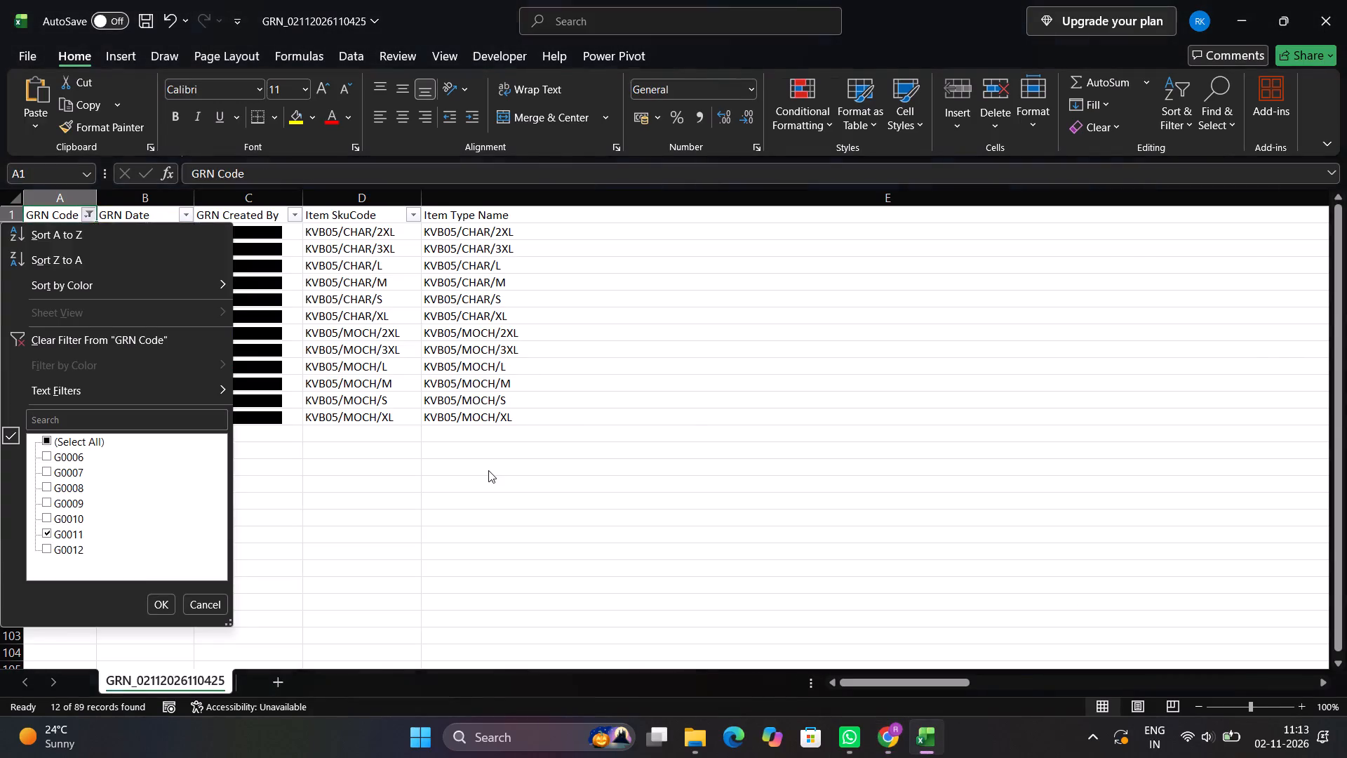
key("Down")
key("Down")
key("Down")
key("Down")
key("Down")
key("Down")
key("Down")
key("Down")
key("Down")
key("Down")
key("Down")
key("Down")
key("Down")
key("Down")
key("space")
key("Down")
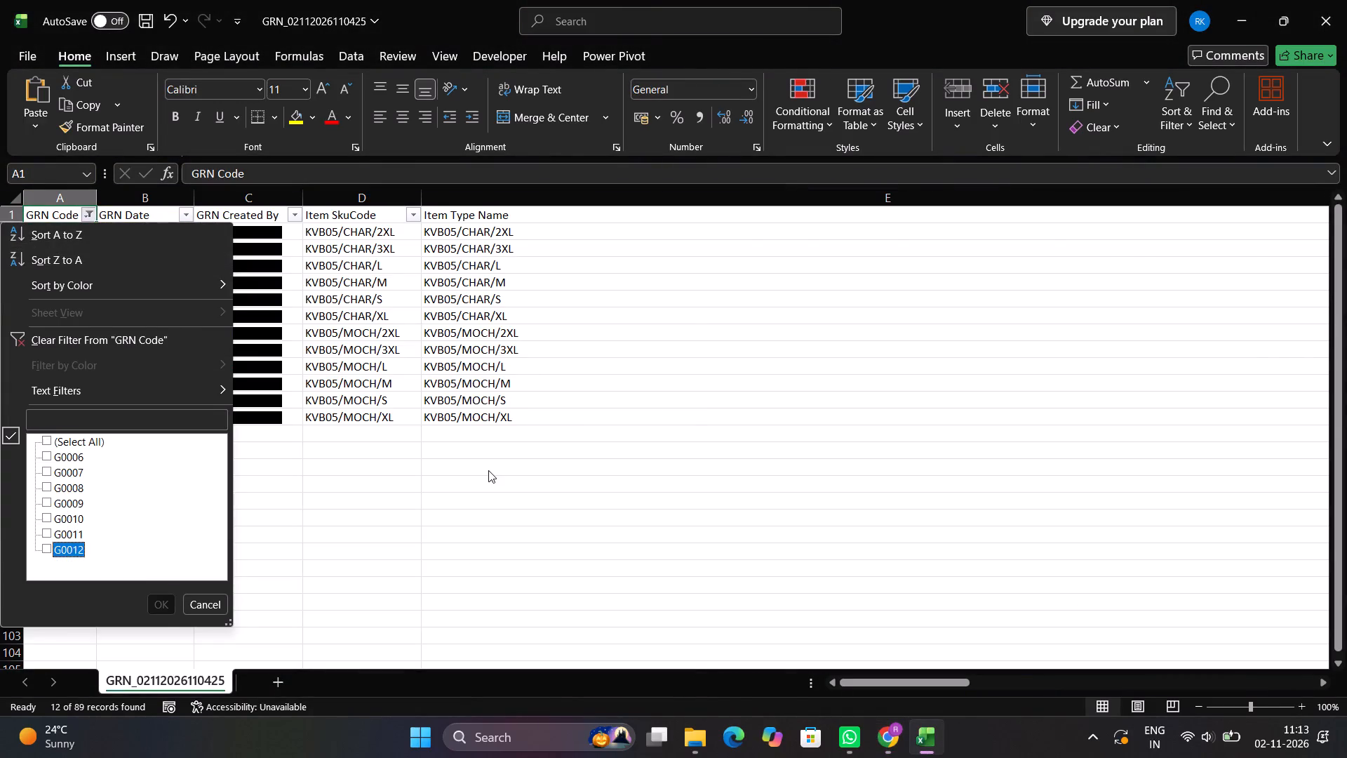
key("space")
key("Return")
key("Down")
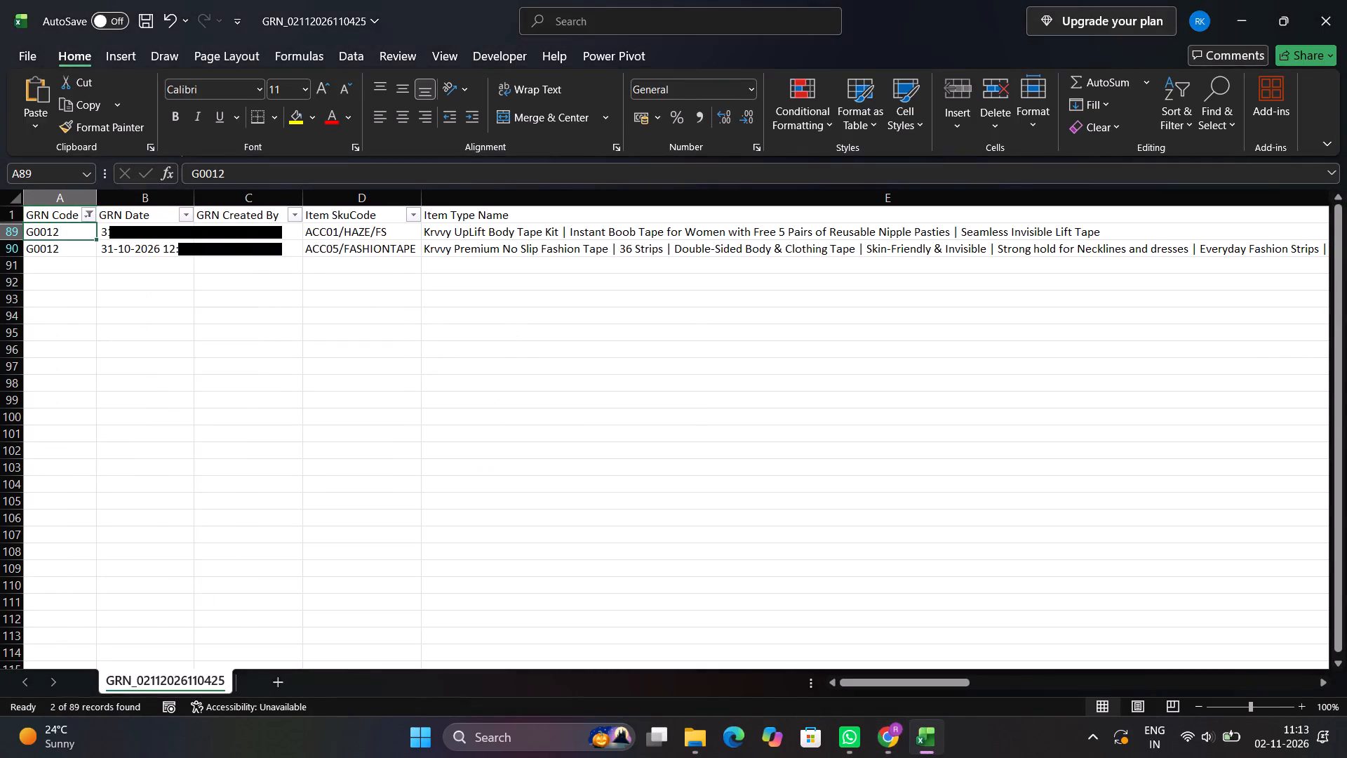
Review the header row of the filtered G0012 records from GRN Code across to the Vendor Name column.
key("Up")
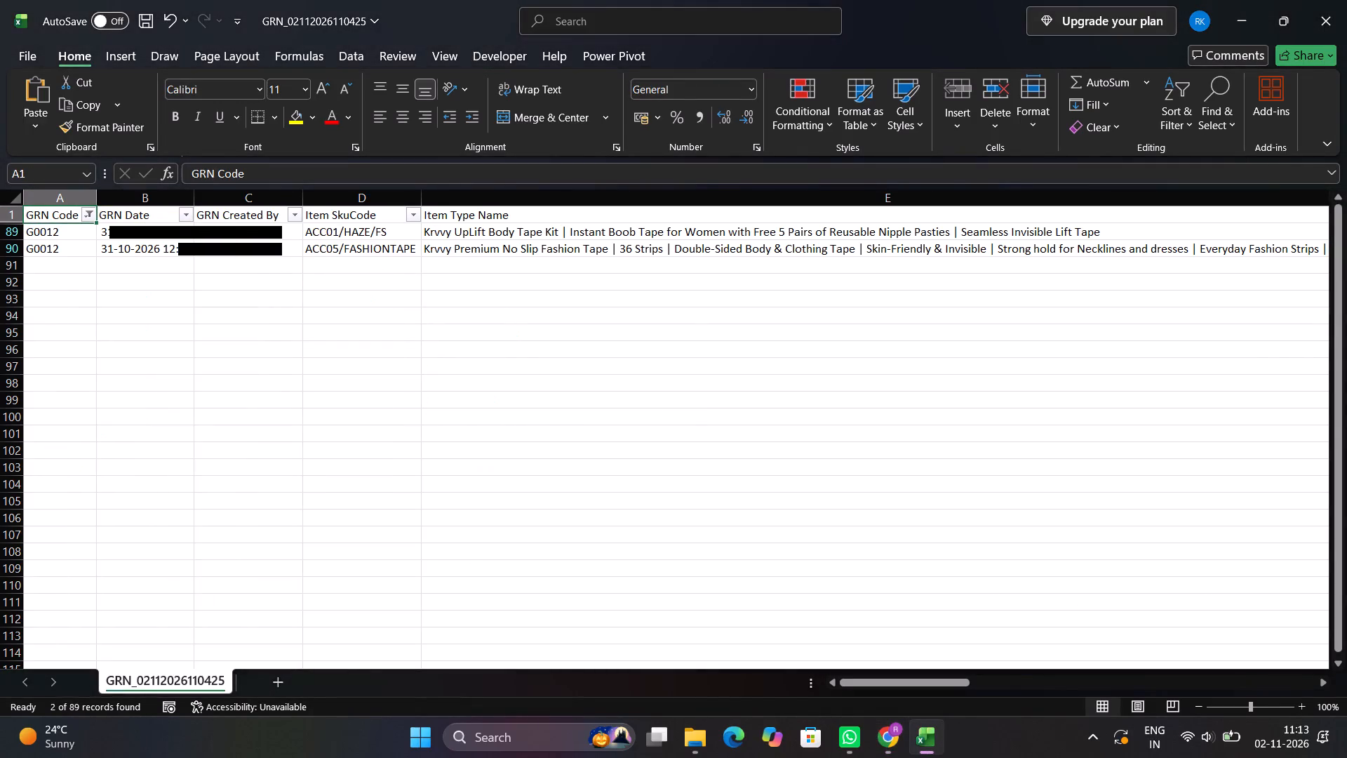
key("Right")
key("Right")
key("Right")
key("Right")
key("Right")
key("Right")
key("Right")
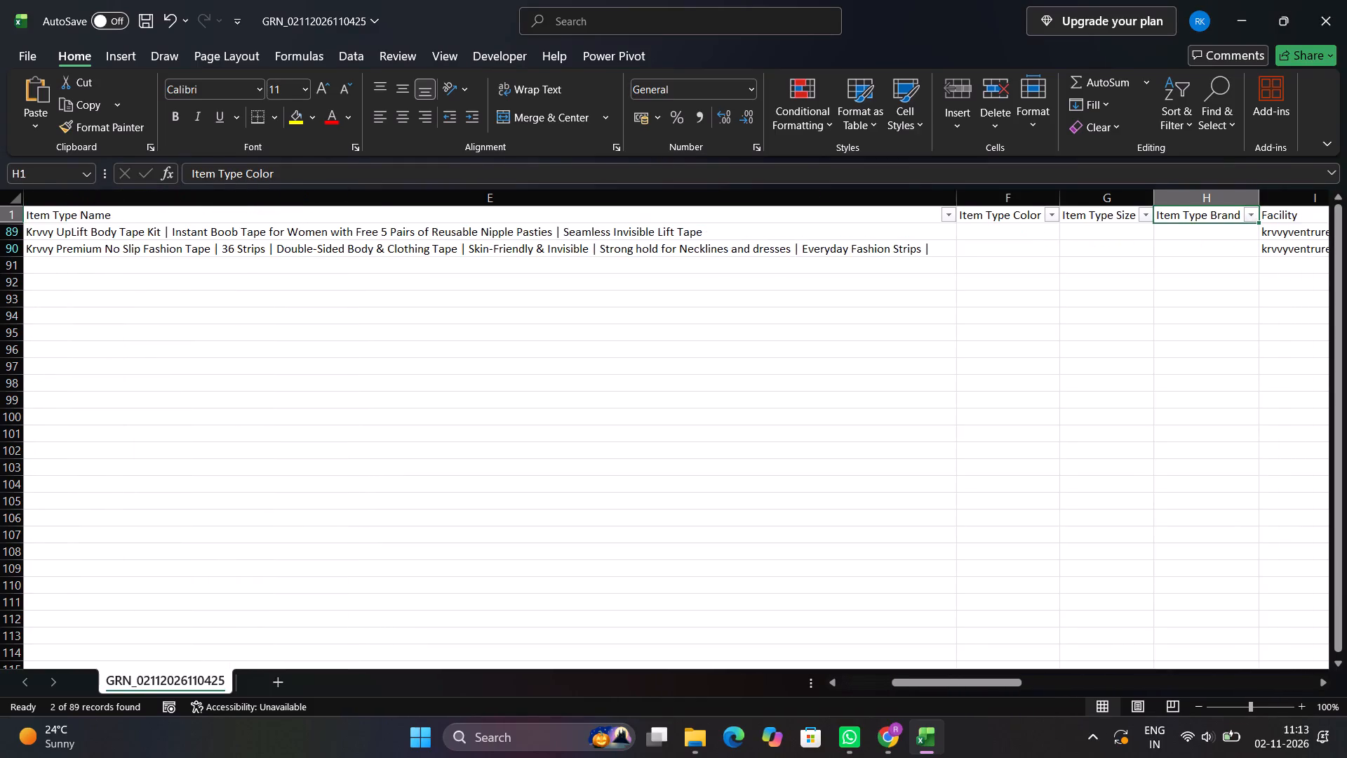
key("Right")
key("Right")
key("Right")
key("Right")
key("Right")
key("Right")
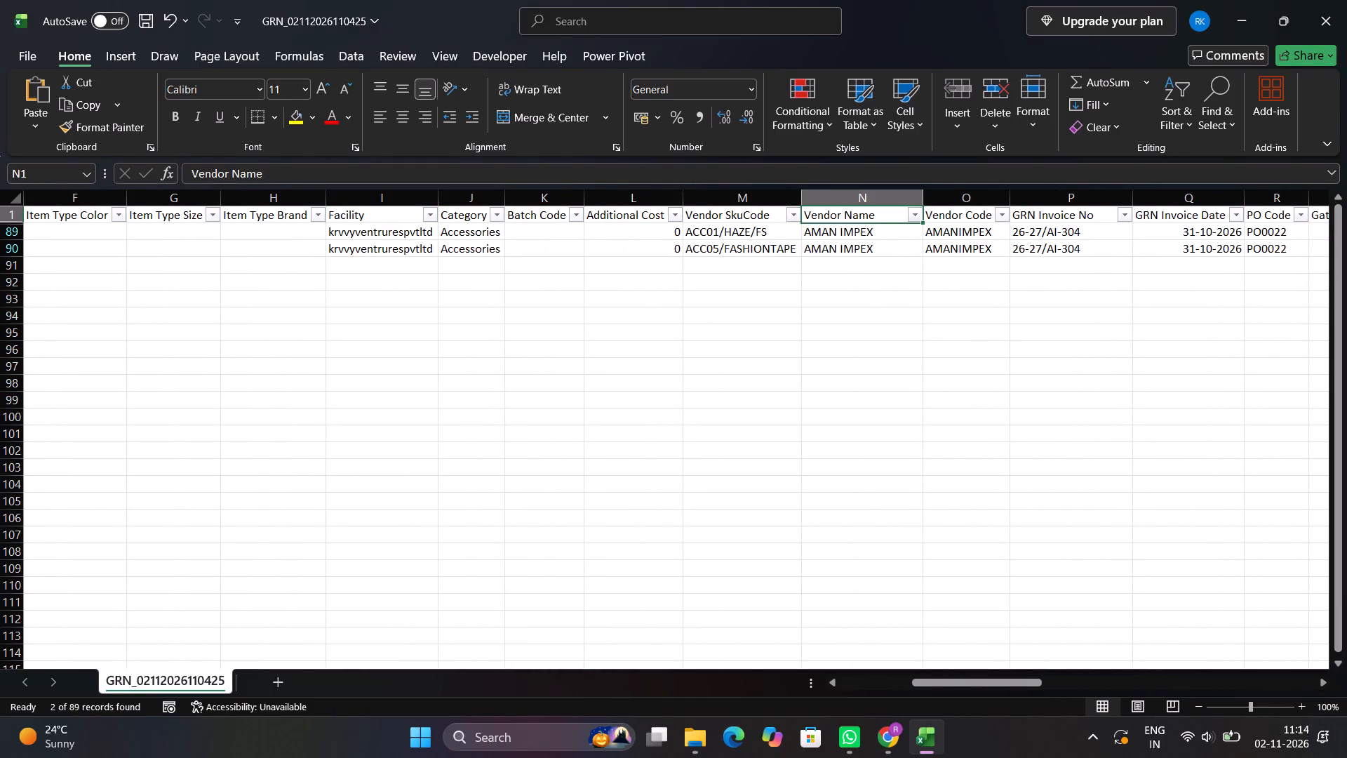
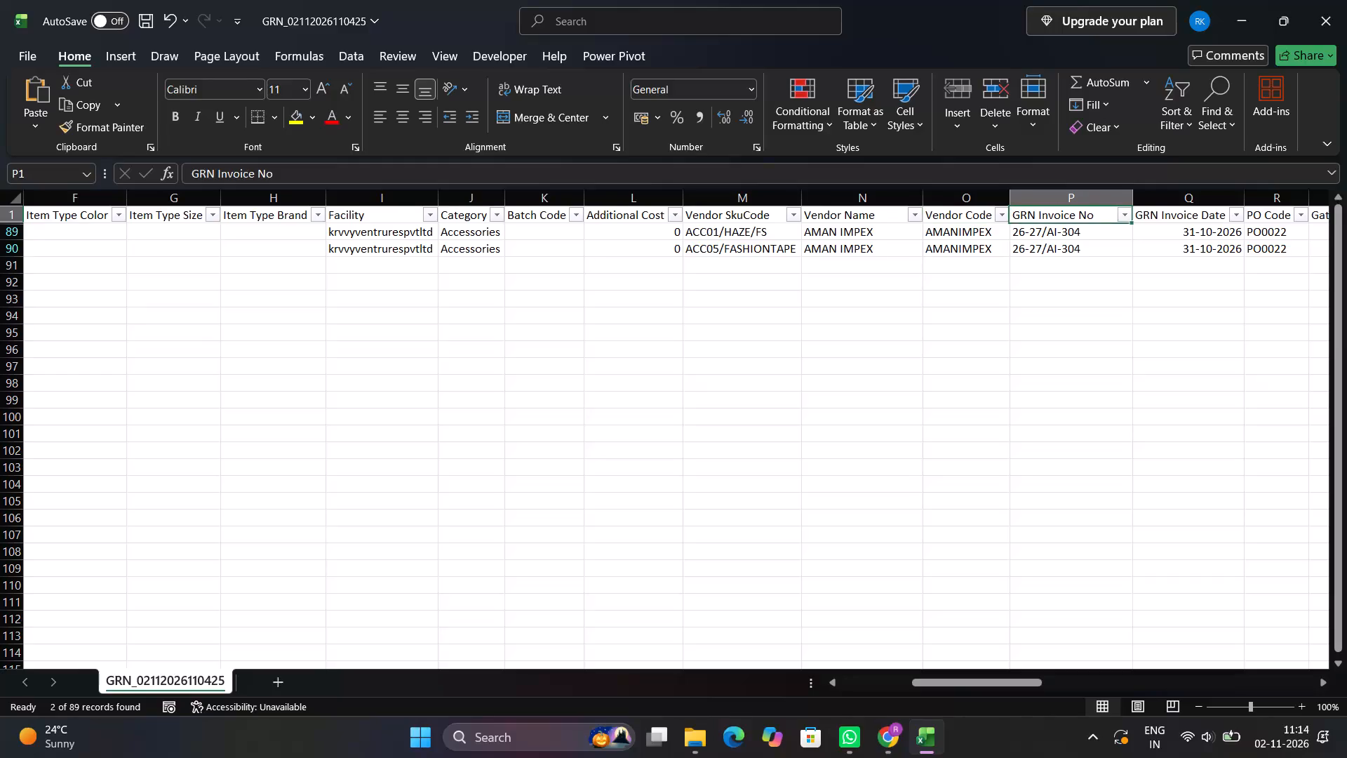
Return to the GRN Code header and remove the filter from the GRN sheet so all records show again.
key("Right")
key("Right")
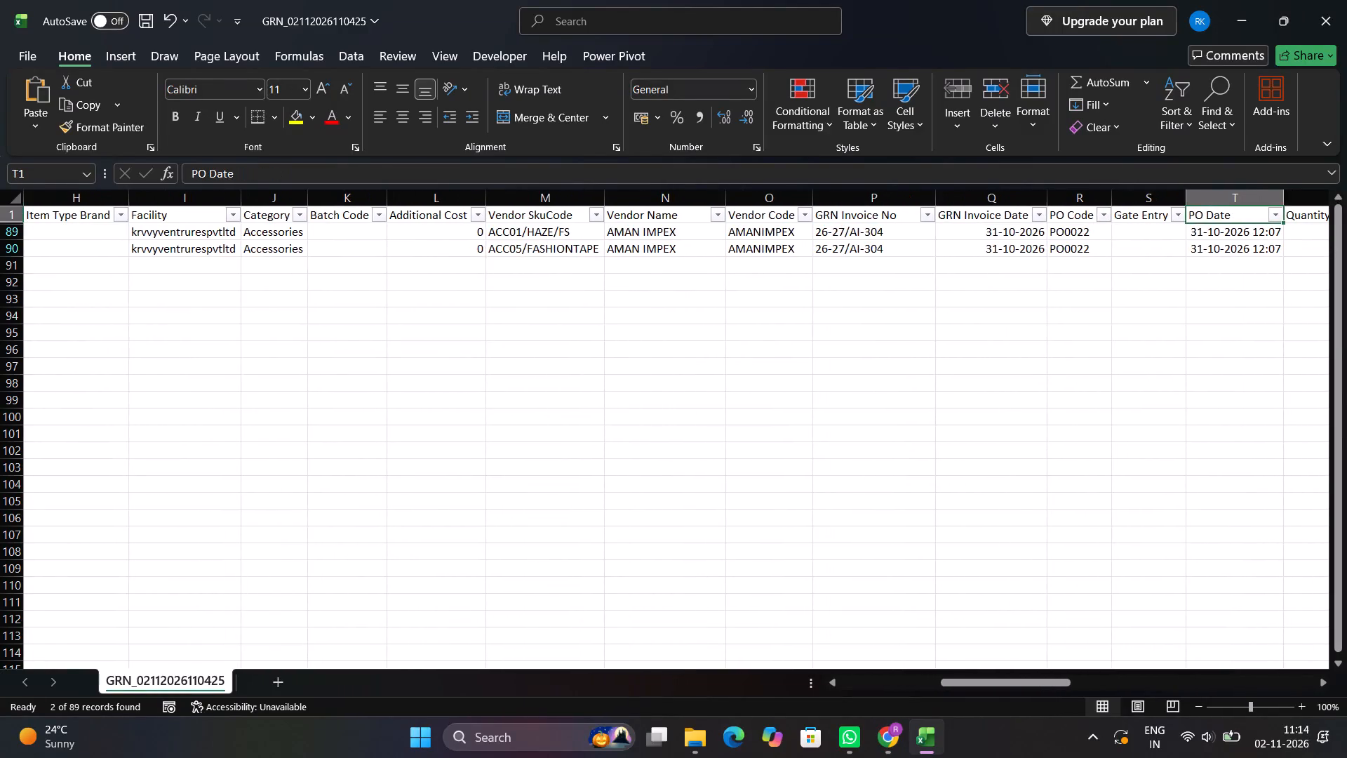
key("Right")
key("ctrl+Left")
key("ctrl+Left")
key("ctrl+Left")
key("ctrl+Left")
key("ctrl+Left")
key("ctrl+Left")
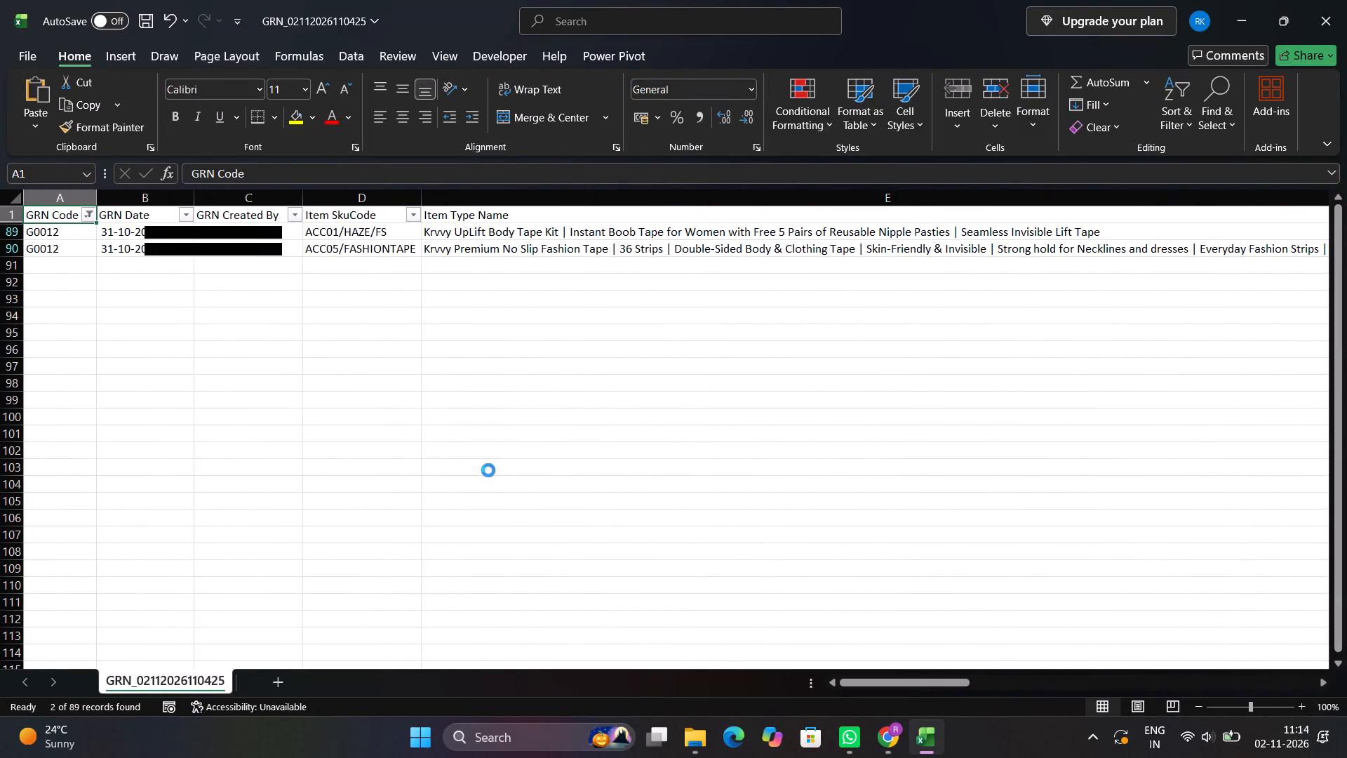
key("ctrl+shift+l")
Save the GRN export workbook and close it.
key("ctrl+s")
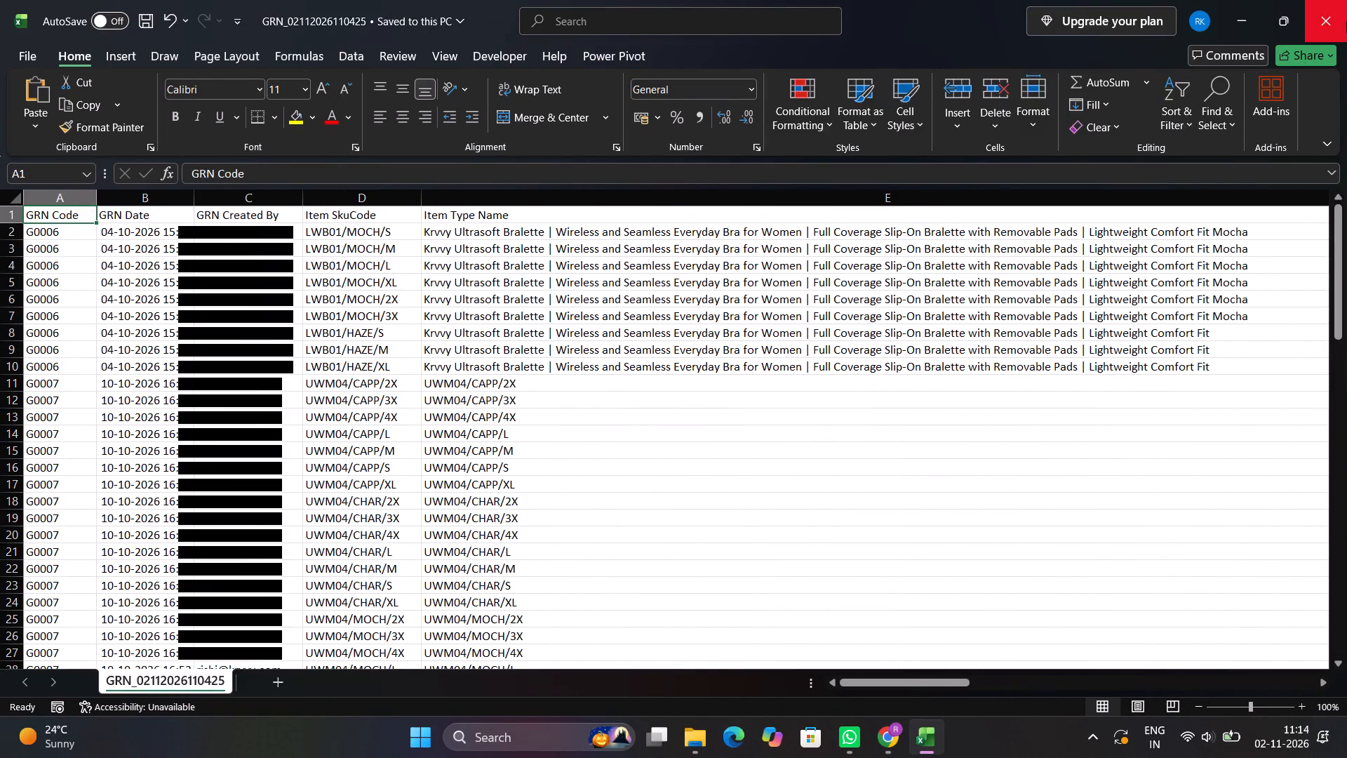
left_click(1346, 21)
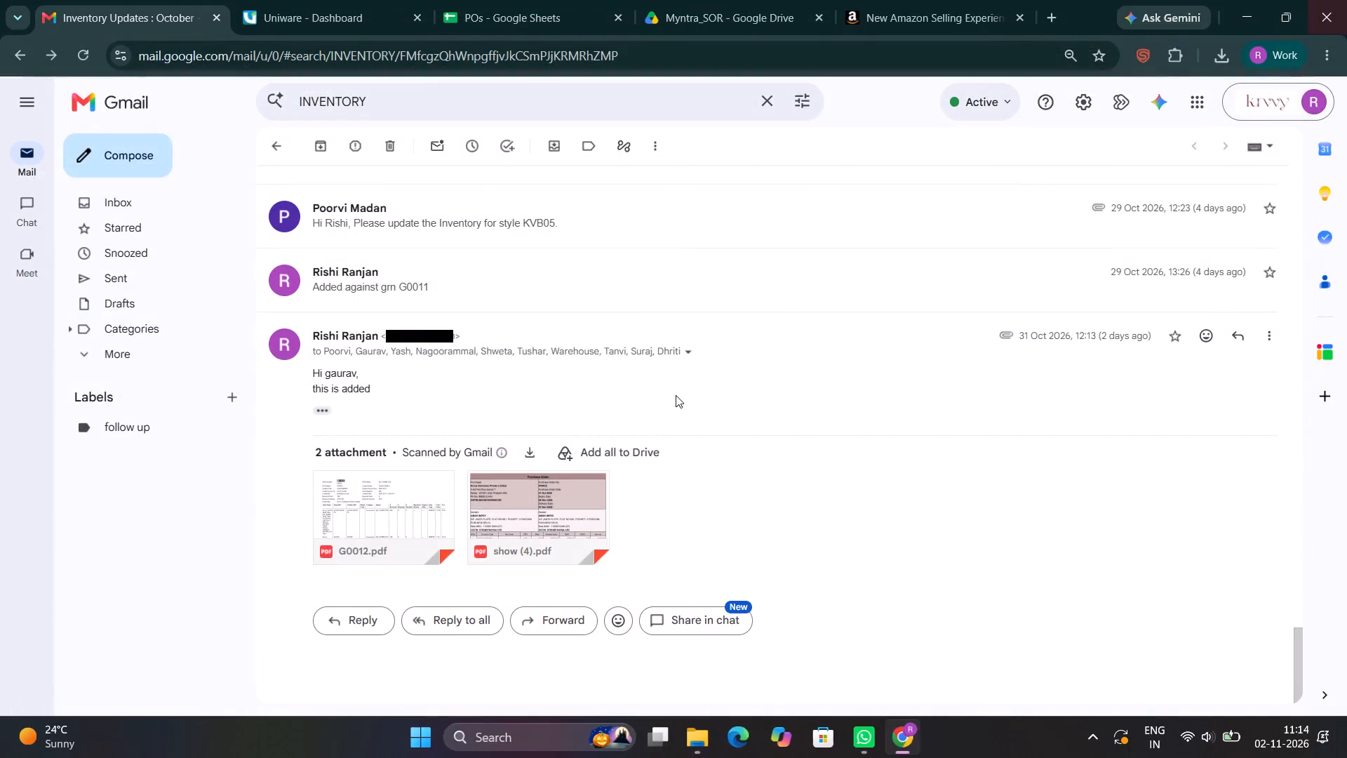
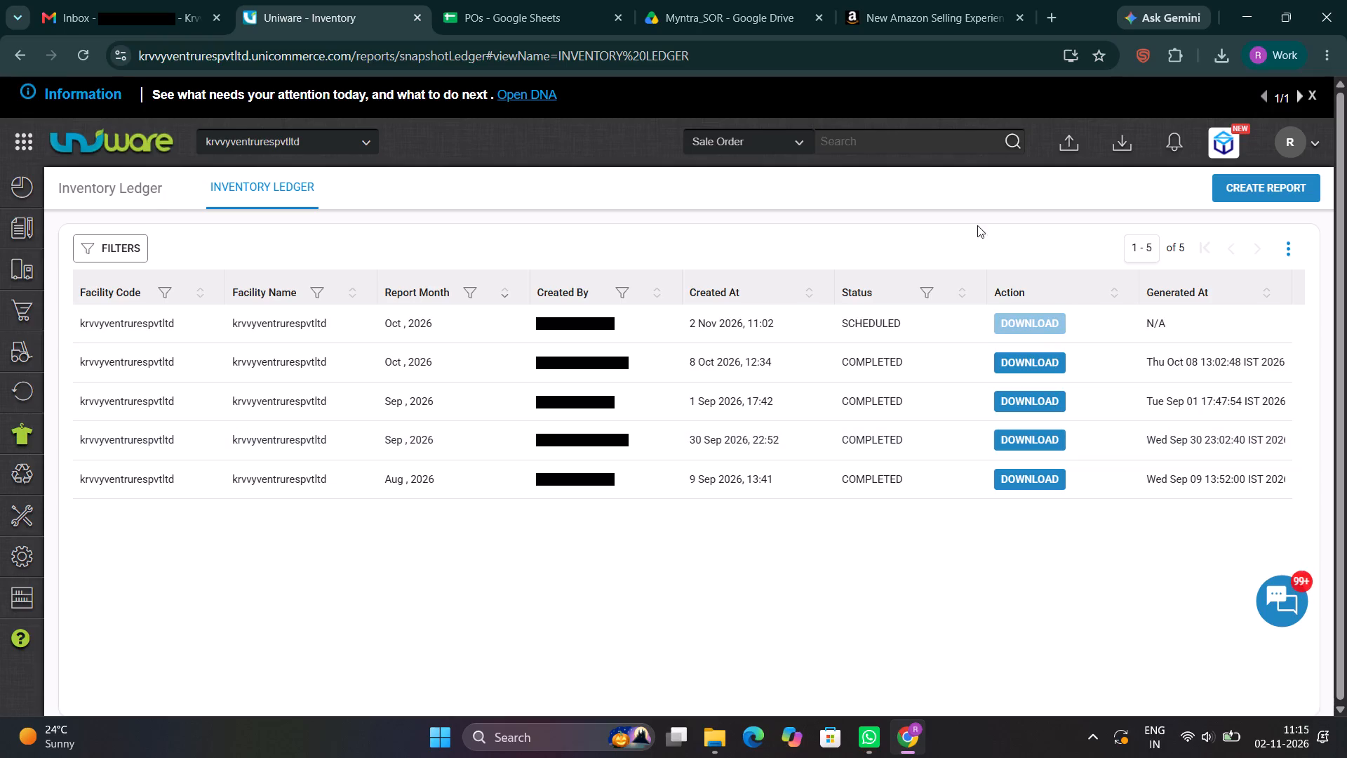
Open the form for creating a new Inventory Ledger report in Uniware.
left_click(1249, 189)
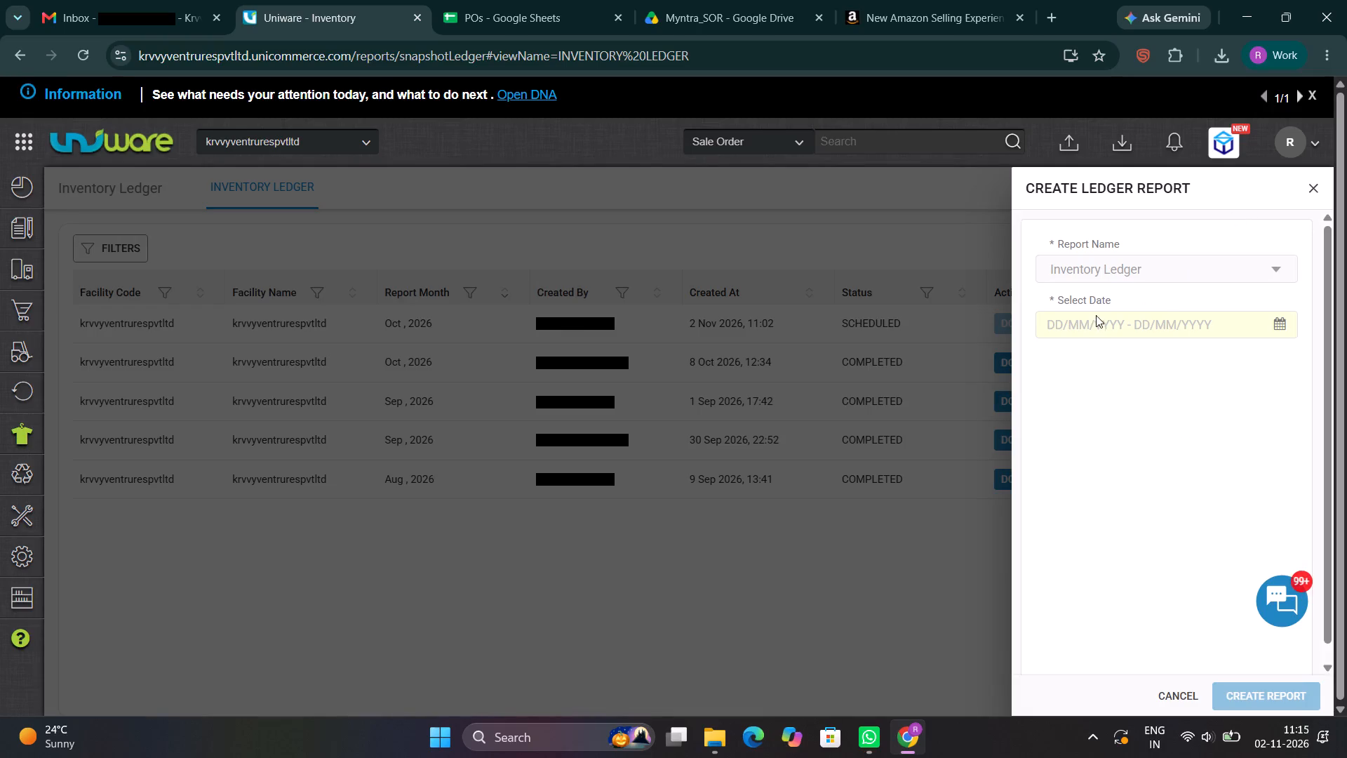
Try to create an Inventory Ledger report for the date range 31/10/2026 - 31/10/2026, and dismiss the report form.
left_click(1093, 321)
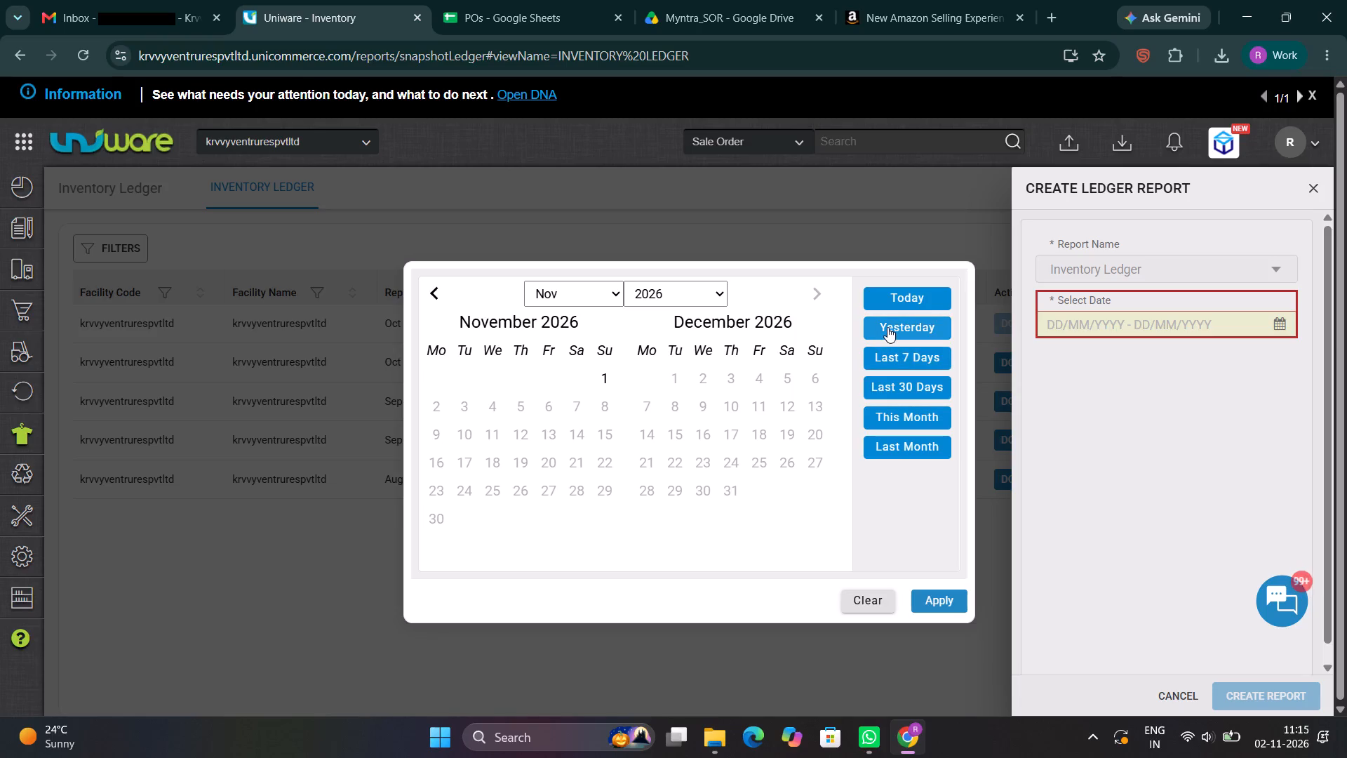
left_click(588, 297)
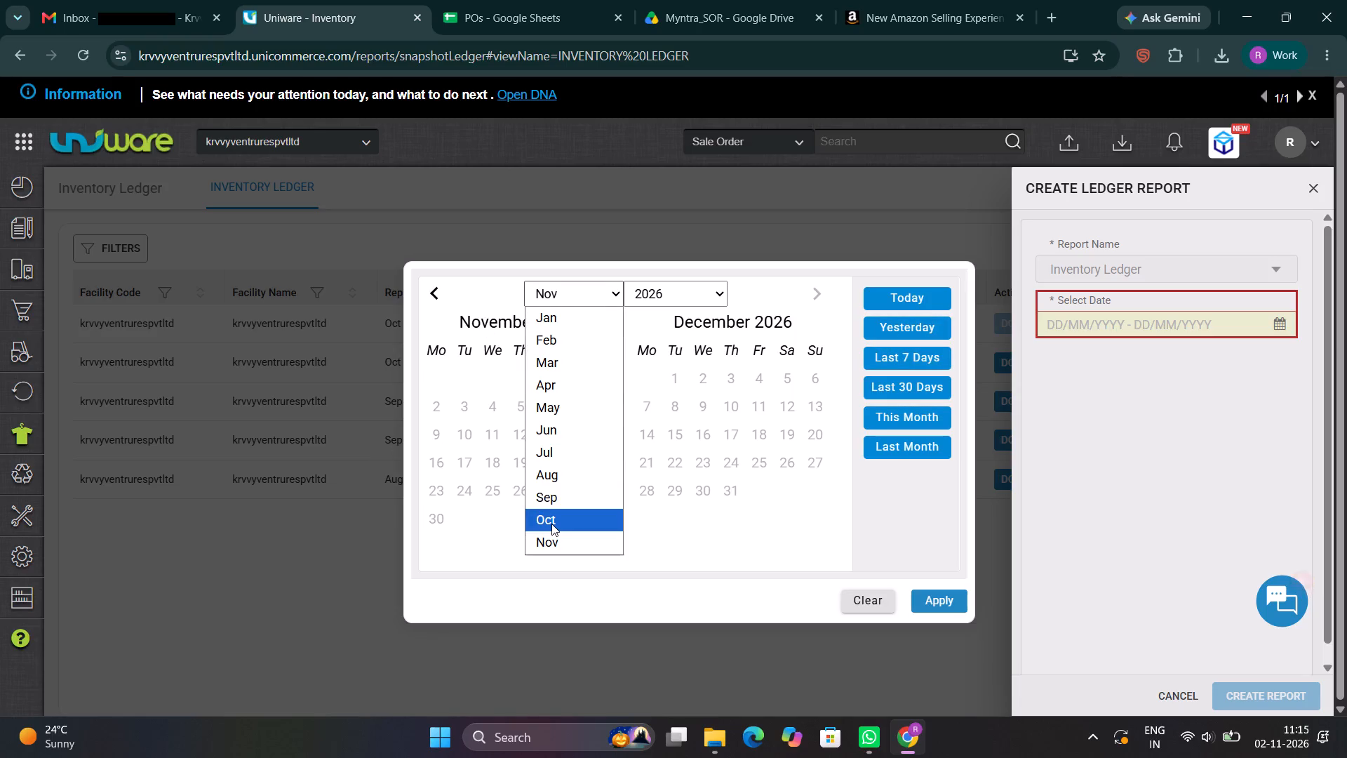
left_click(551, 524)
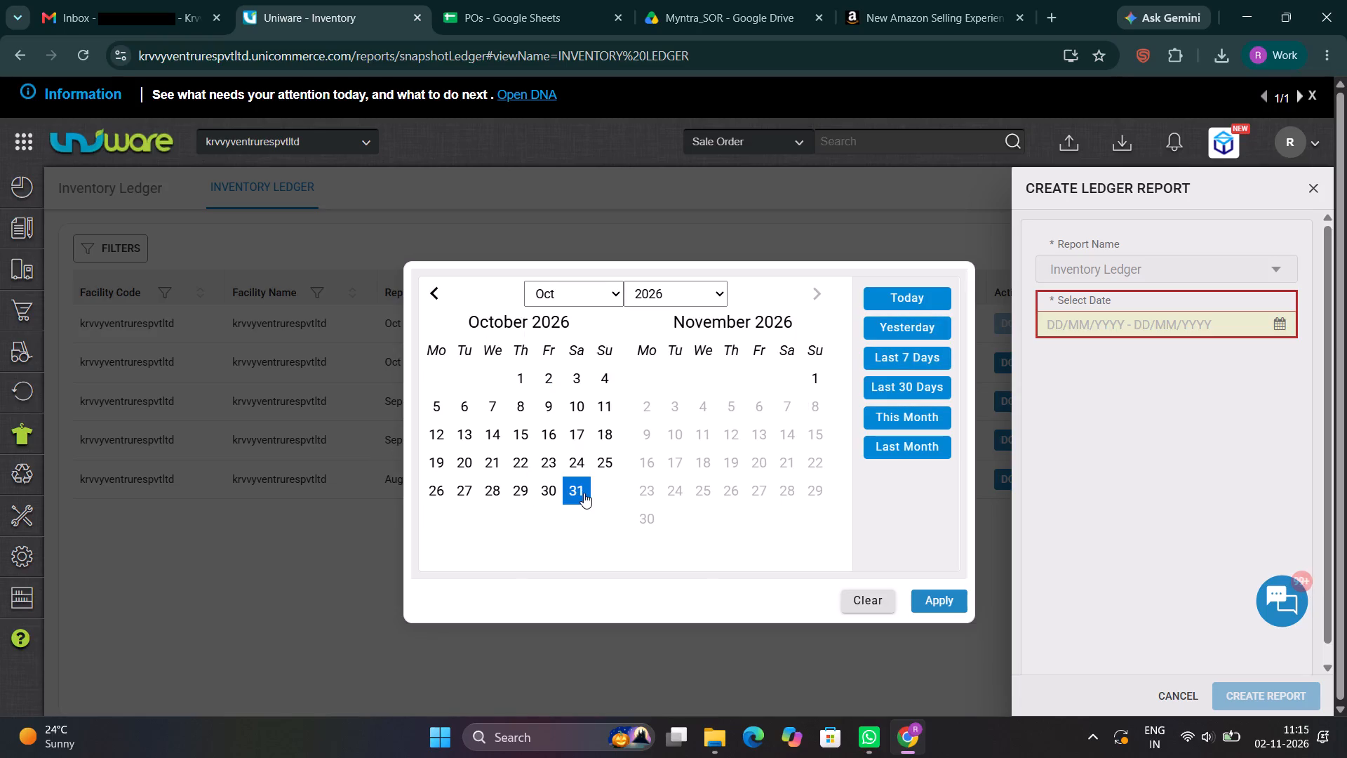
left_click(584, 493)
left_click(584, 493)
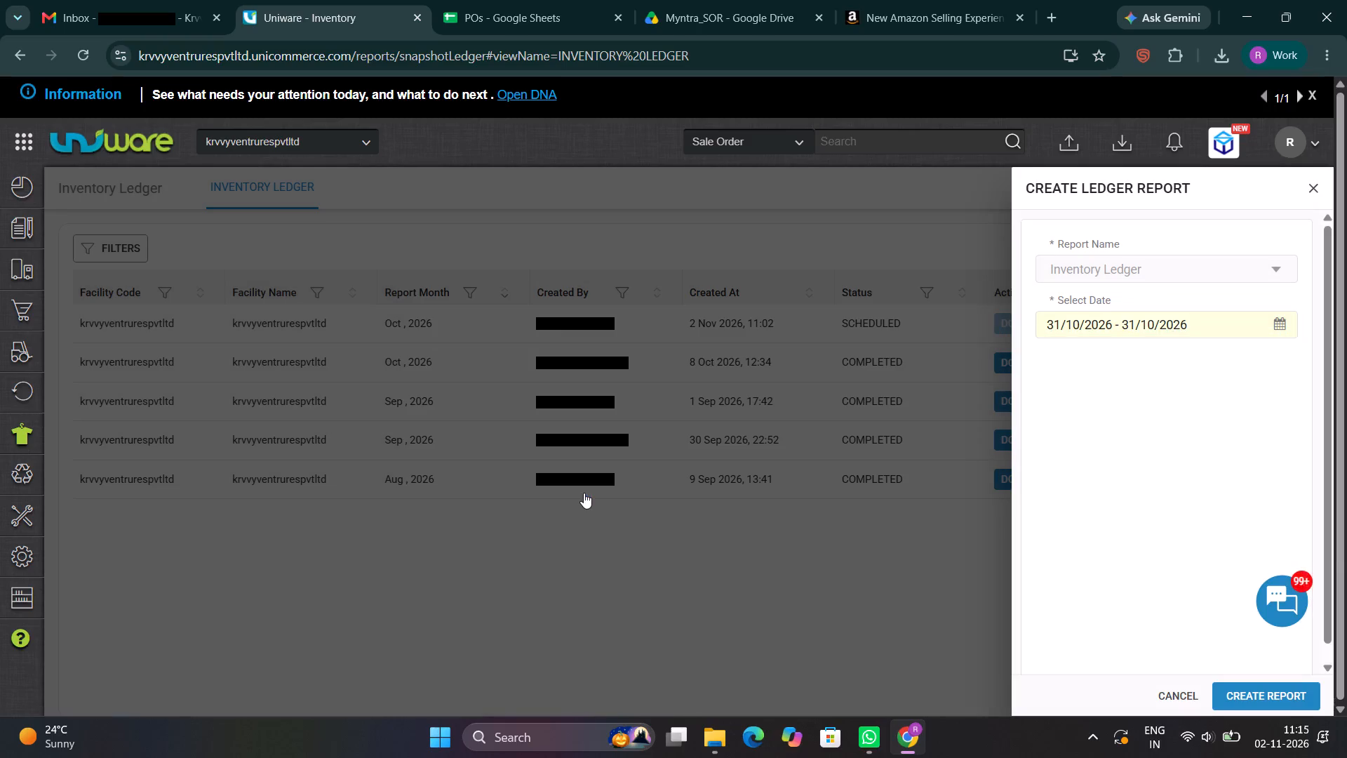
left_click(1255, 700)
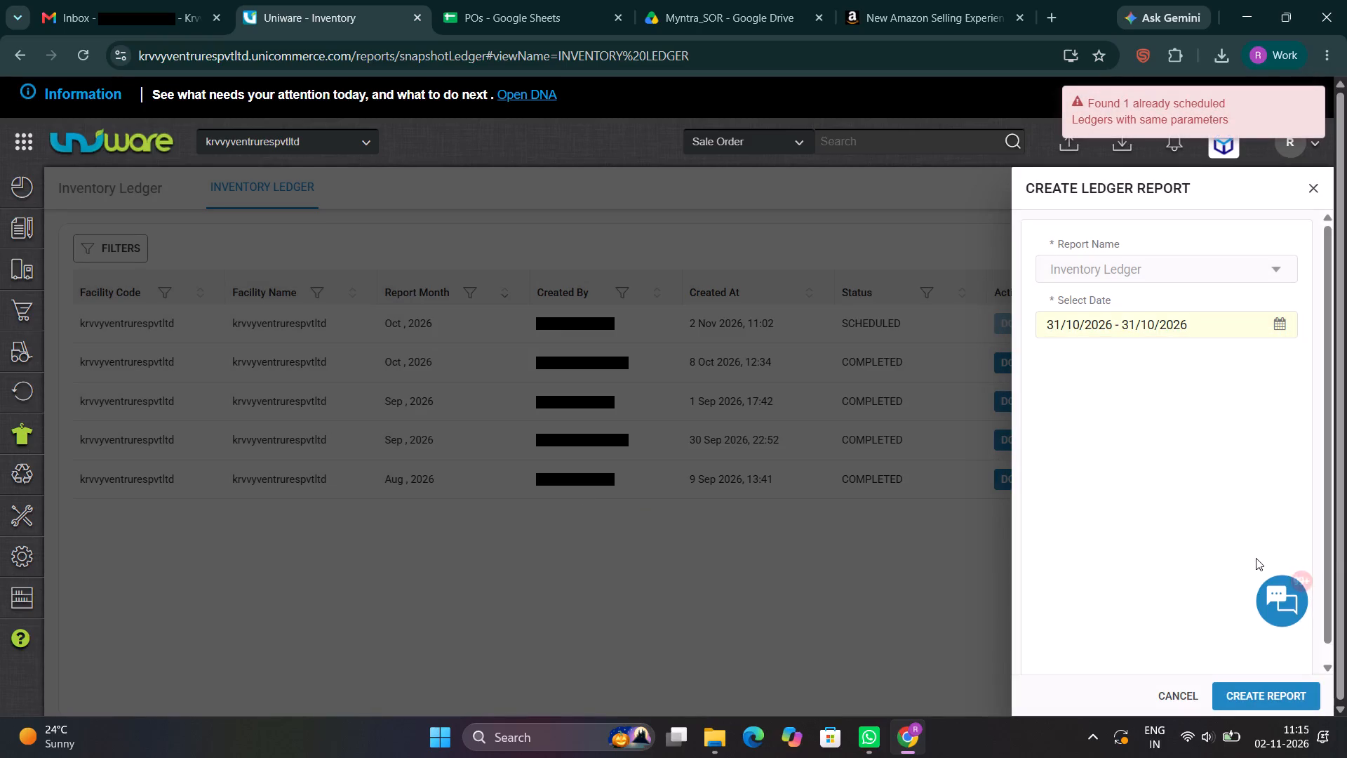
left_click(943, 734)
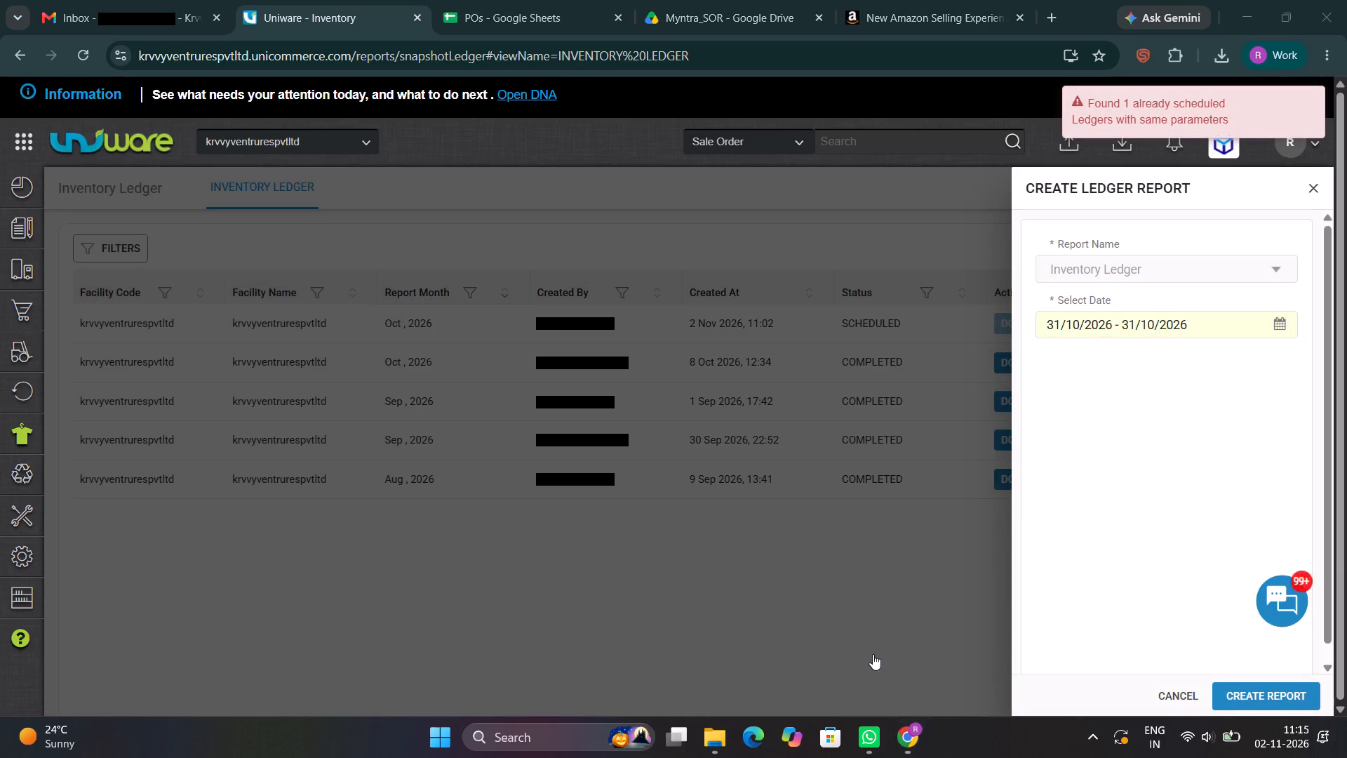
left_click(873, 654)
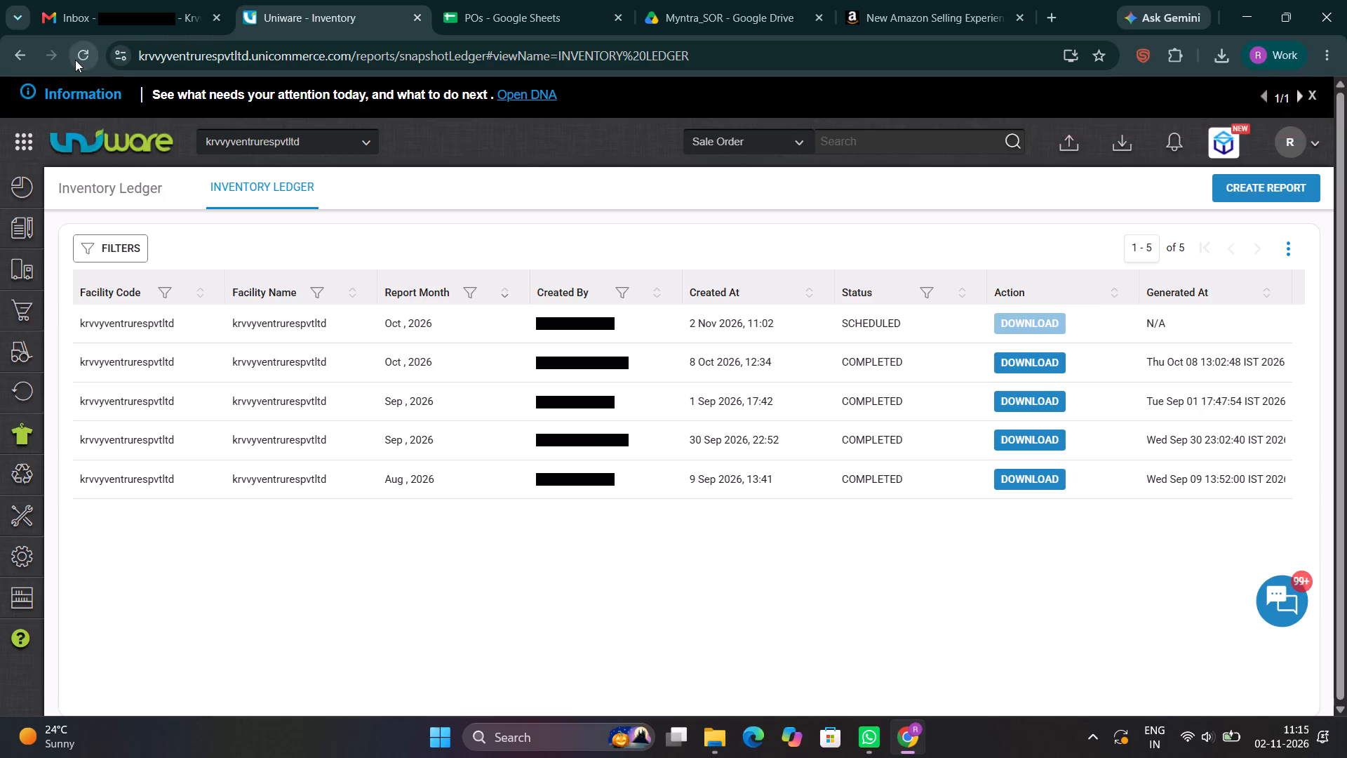
Reload the Inventory Ledger page to refresh the status of the scheduled Oct 2026 report.
left_click(75, 60)
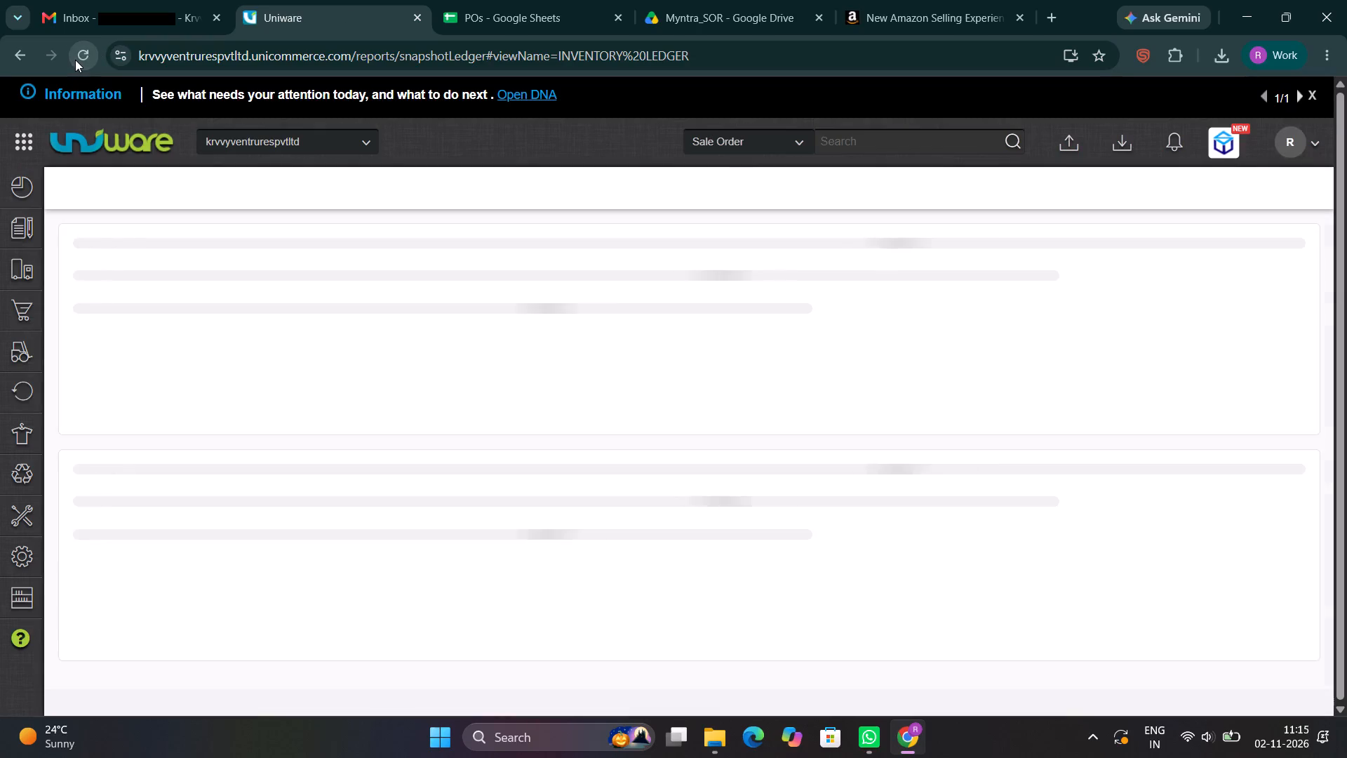